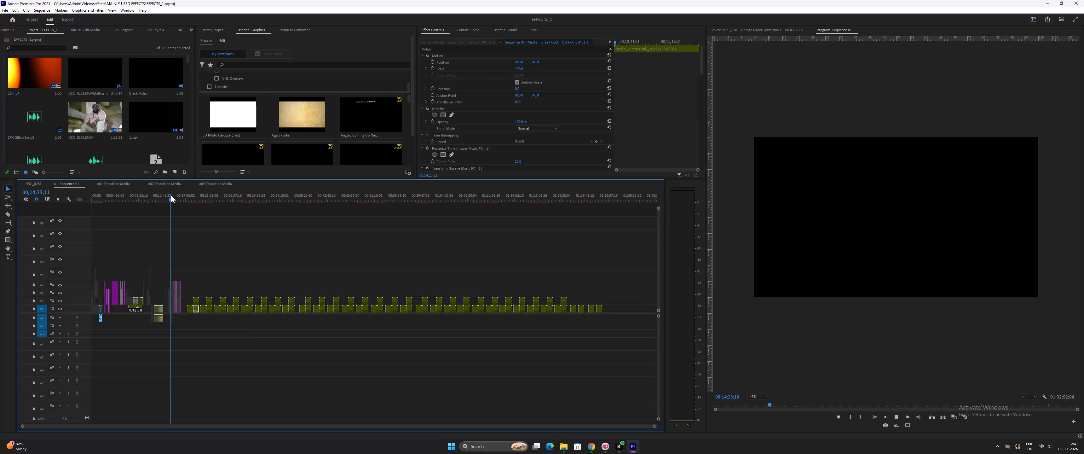
# Open the nested #03 Transition Media sequence from the transition clips near 14;29;09 in Sequence 01.
pyautogui.write('==')
pyautogui.press('=')
pyautogui.press('=')
pyautogui.press('=')
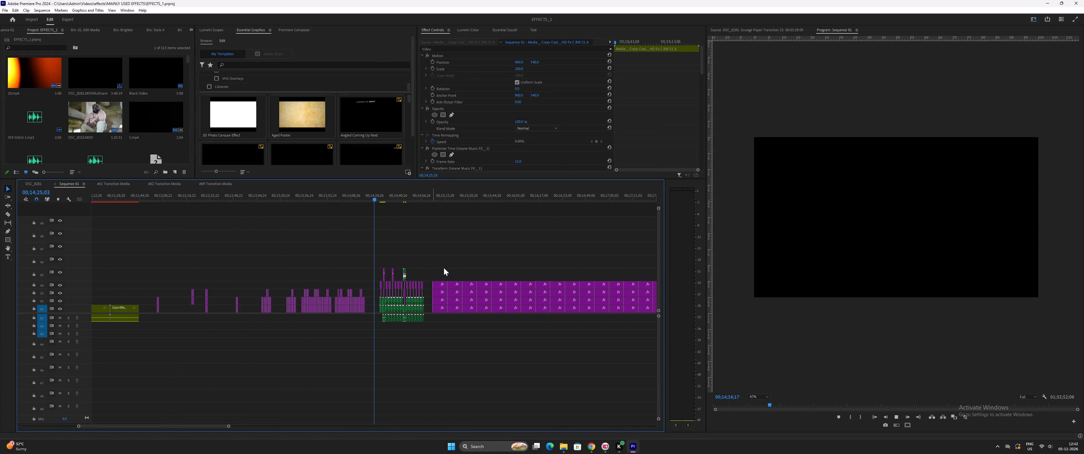
pyautogui.press('-')
pyautogui.press('=')
pyautogui.press('-')
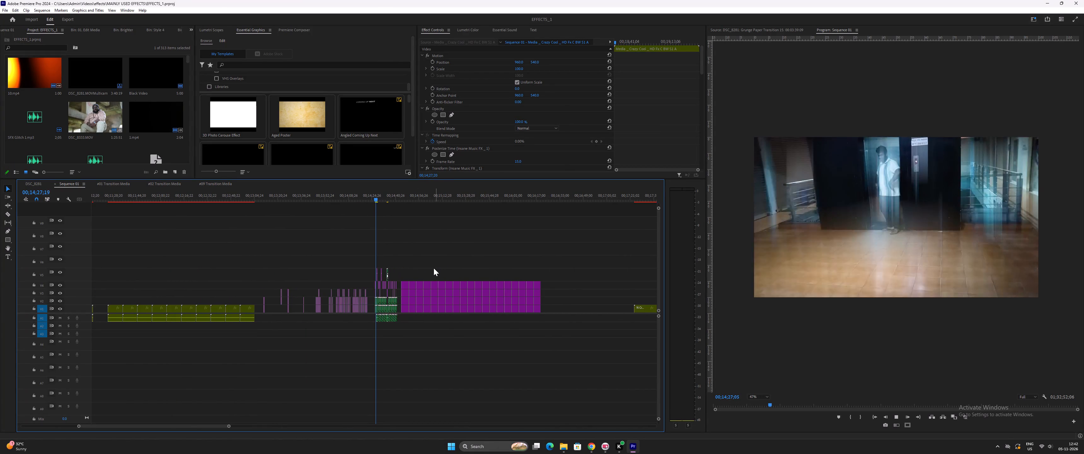
pyautogui.press('=')
pyautogui.press('=')
pyautogui.press('=')
pyautogui.press('=')
pyautogui.press('space')
pyautogui.press('=')
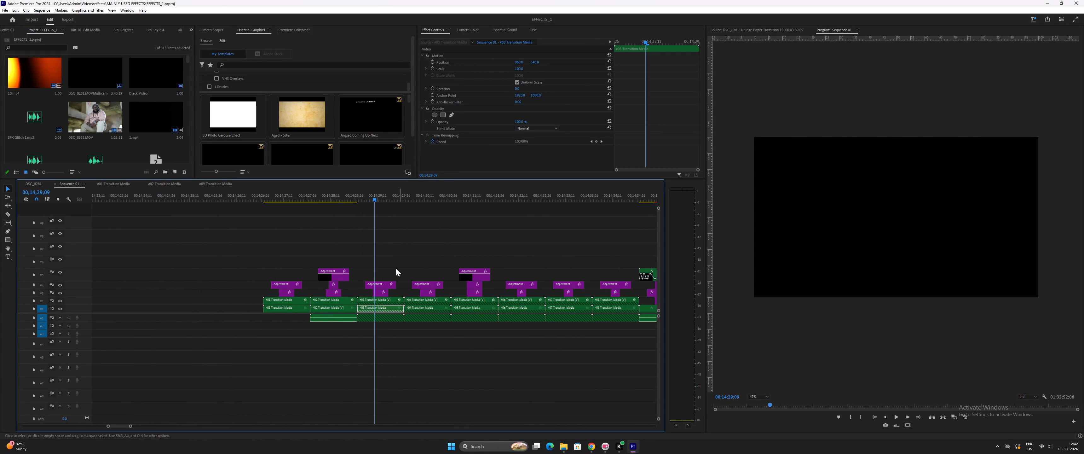
pyautogui.doubleClick(364, 300)
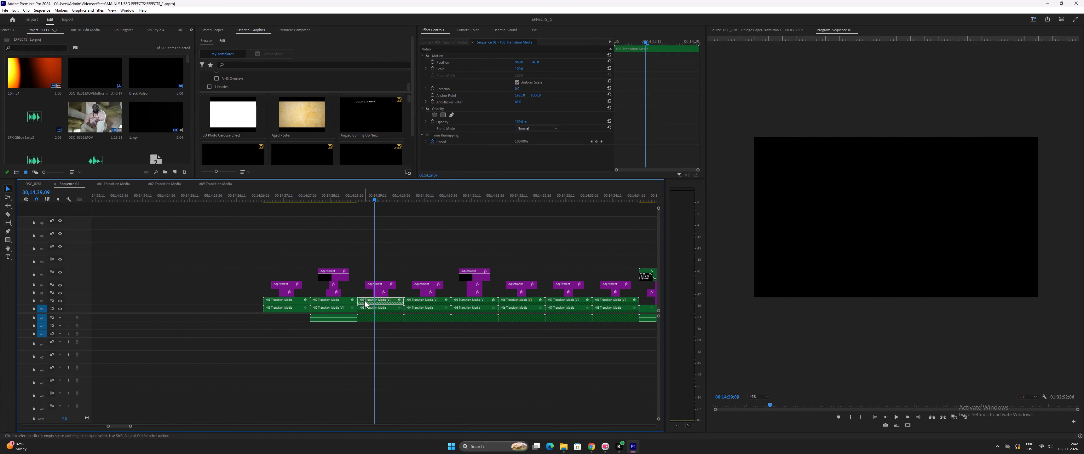
pyautogui.press('-')
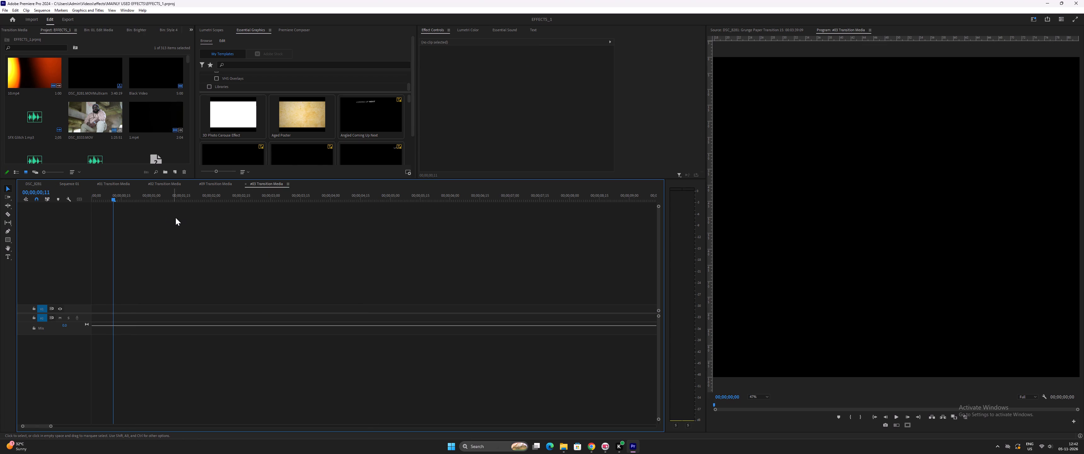
pyautogui.press('-')
pyautogui.press('-')
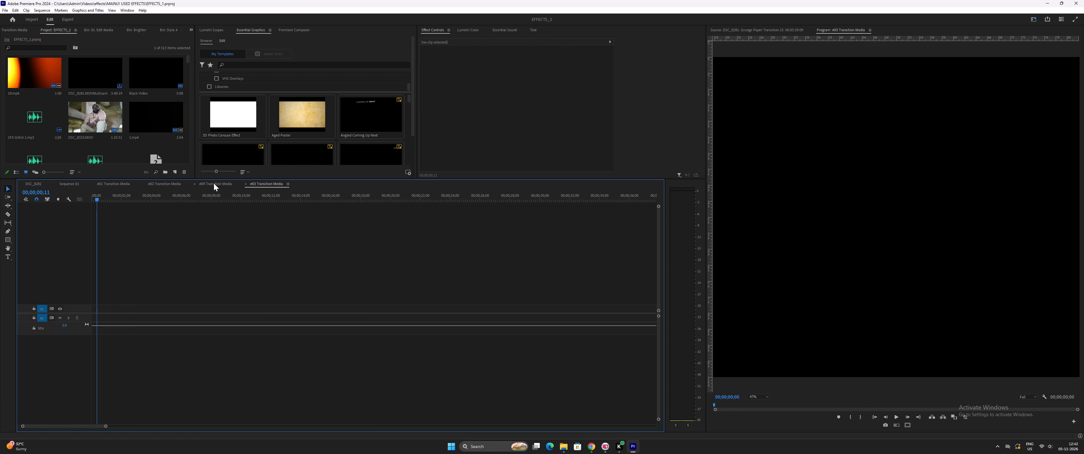
# Copy the video clip from the already filled Transition Media sequence to the start of V1 in the empty #03 Transition Media sequence.
pyautogui.click(214, 183)
pyautogui.moveTo(245, 307); pyautogui.dragTo(267, 184)
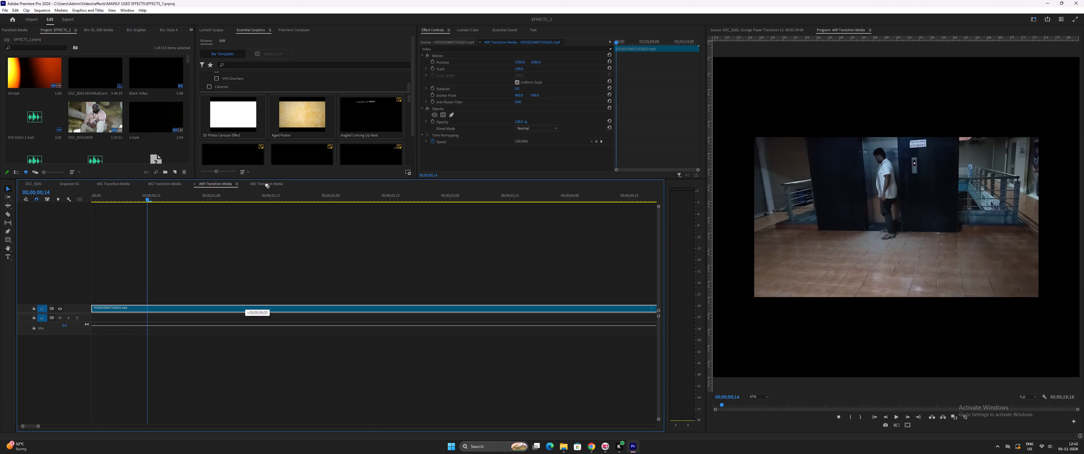
pyautogui.moveTo(267, 184); pyautogui.dragTo(96, 314)
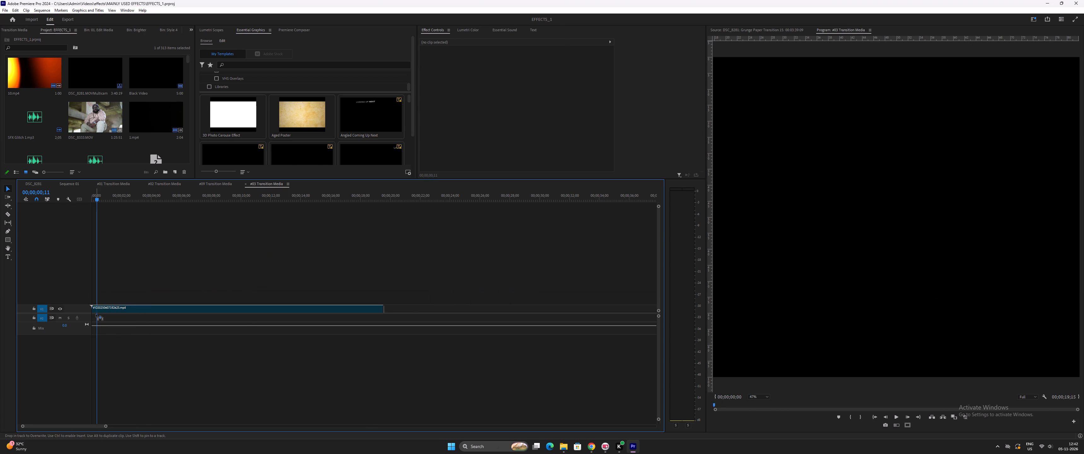
pyautogui.moveTo(96, 314); pyautogui.dragTo(95, 314)
# Preview the added video in its nested sequence and the matching transitions in Sequence 01.
pyautogui.moveTo(106, 196); pyautogui.dragTo(83, 202)
pyautogui.press('space')
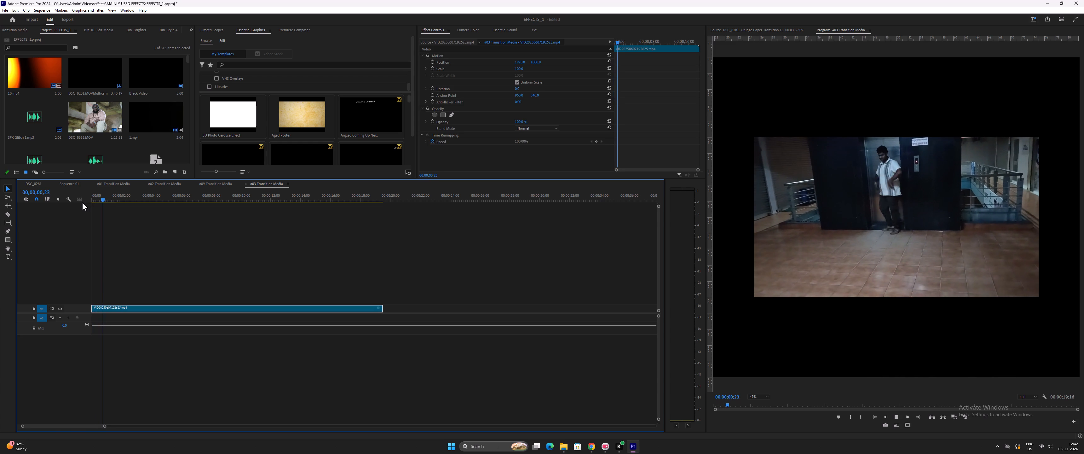
pyautogui.press('space')
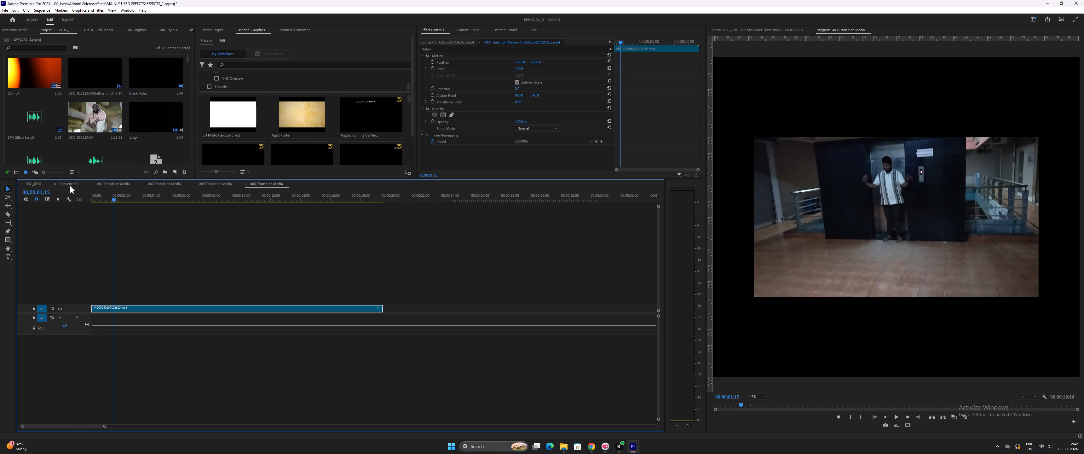
pyautogui.click(70, 184)
pyautogui.click(338, 195)
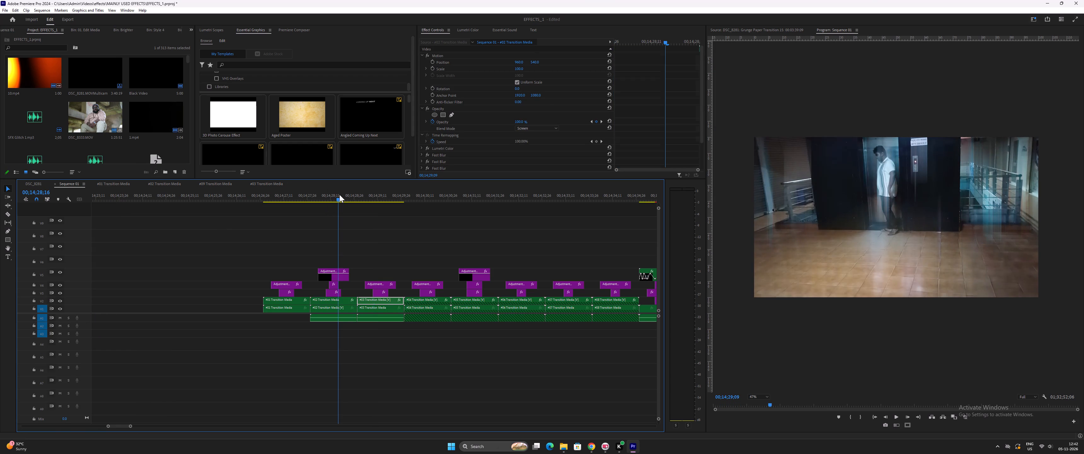
pyautogui.press('space')
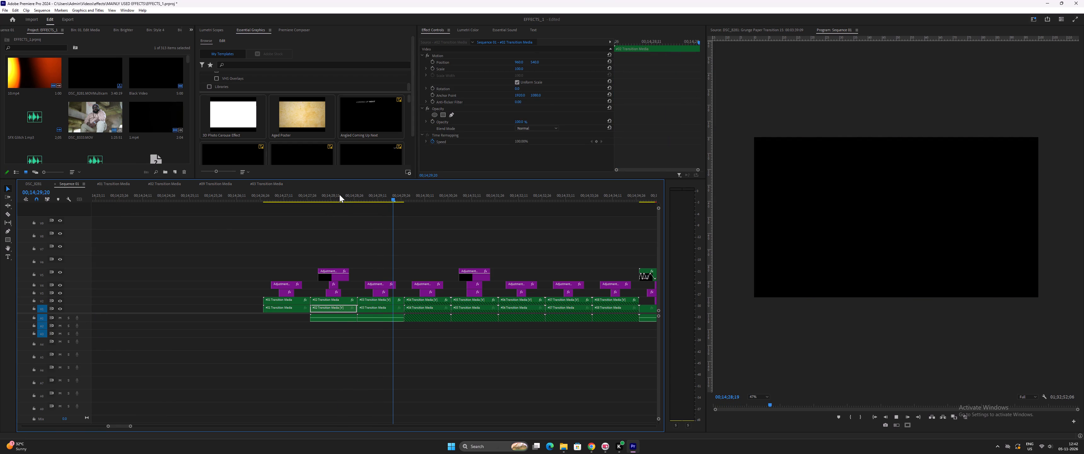
pyautogui.press('space')
# Play through the remaining transition clips in Sequence 01 to check their media up to the end of the group.
pyautogui.press('-')
pyautogui.press('-')
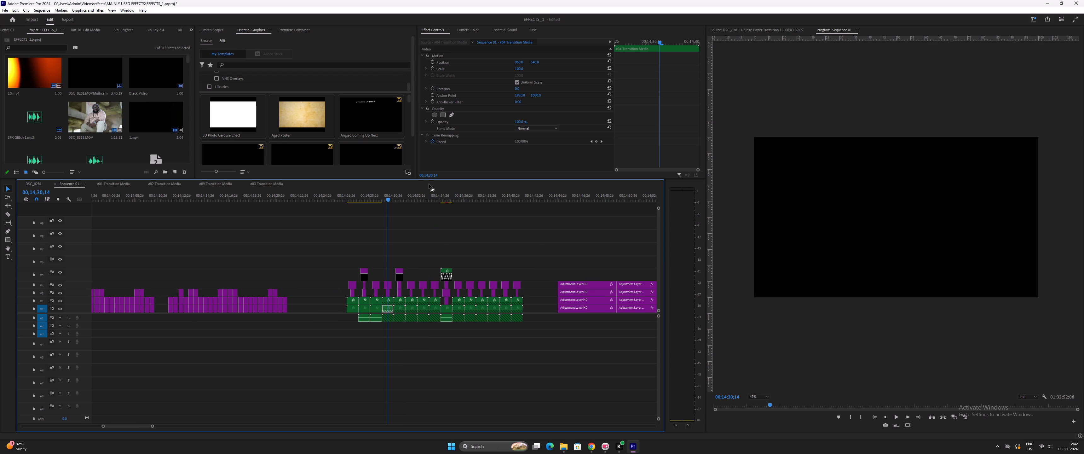
pyautogui.click(443, 197)
pyautogui.press('space')
pyautogui.press('space')
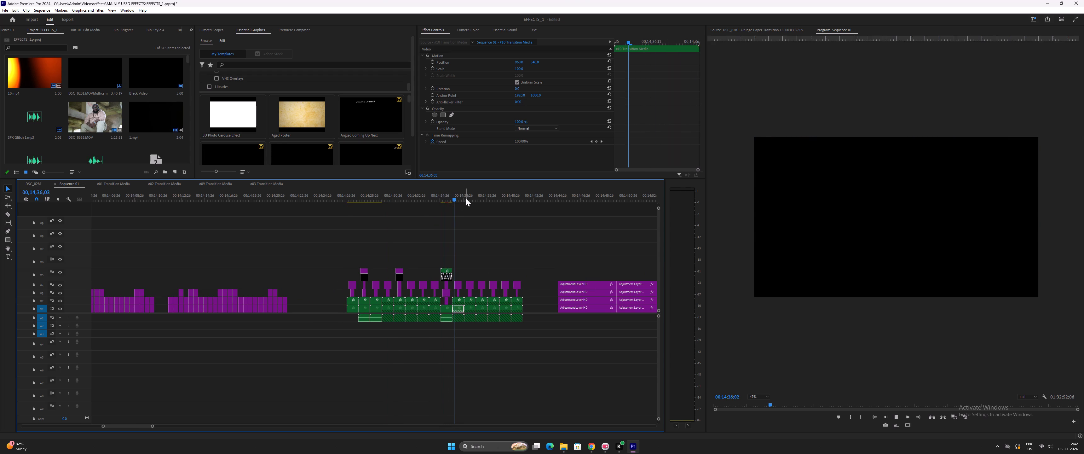
pyautogui.click(455, 194)
pyautogui.press('space')
pyautogui.press('=')
pyautogui.press('=')
pyautogui.press('space')
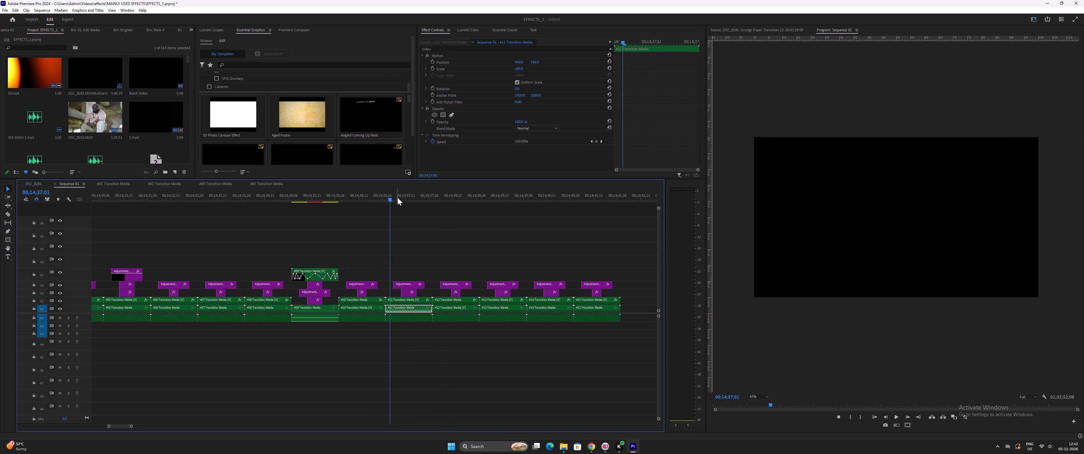
pyautogui.press('space')
pyautogui.press('space')
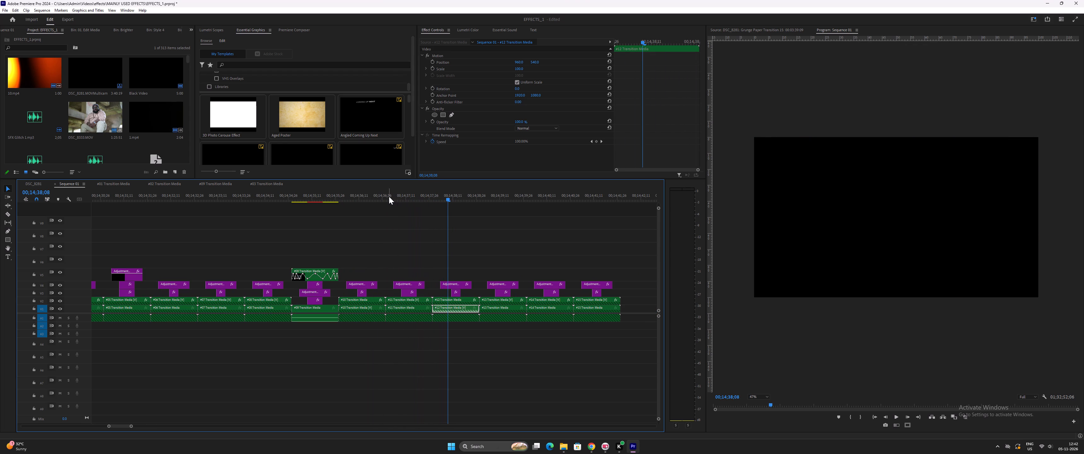
pyautogui.click(389, 196)
pyautogui.press('space')
pyautogui.write('--')
pyautogui.press('space')
pyautogui.press('=')
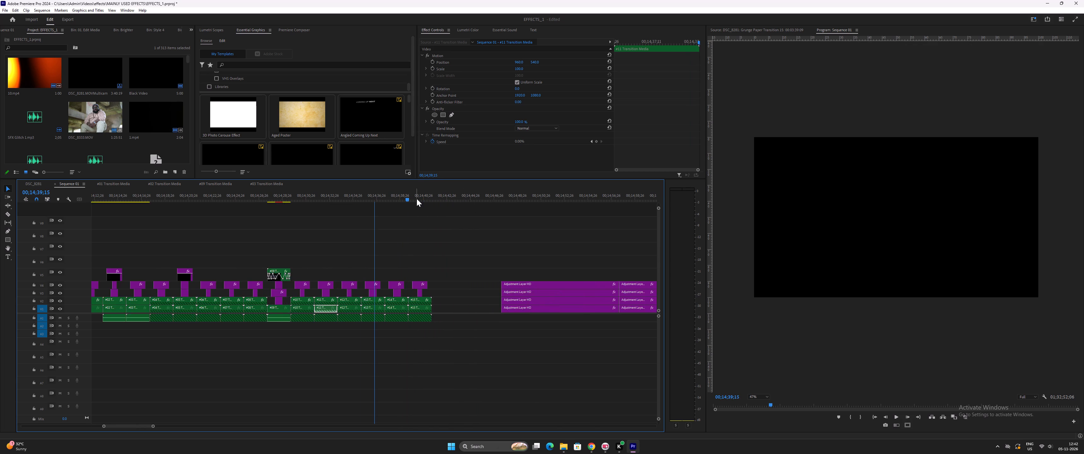
pyautogui.press('=')
pyautogui.click(445, 193)
pyautogui.press('space')
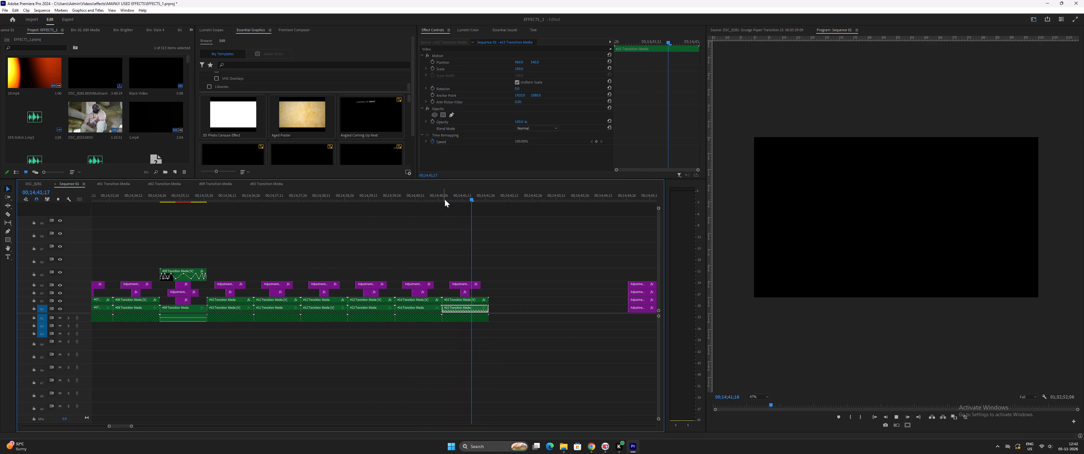
pyautogui.press('space')
pyautogui.press('-')
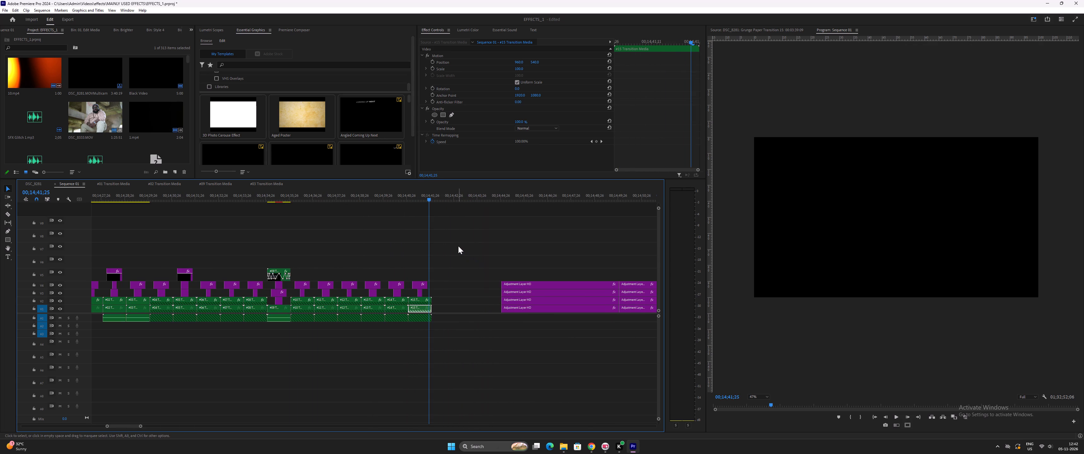
# Select the whole stacked block of Adjustment Layer HD clips after the transitions and move it up one video track, freeing V1.
pyautogui.press('-')
pyautogui.moveTo(439, 195); pyautogui.dragTo(441, 197)
pyautogui.press('space')
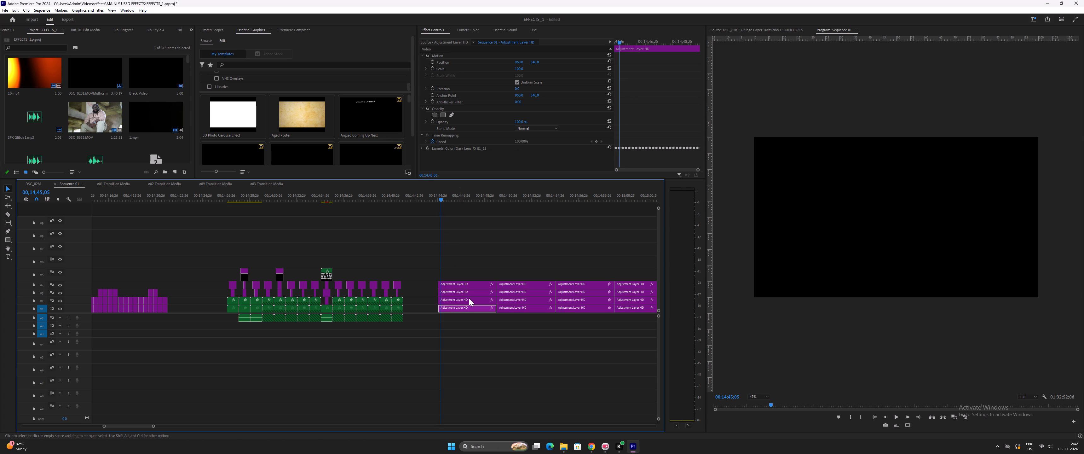
pyautogui.press('space')
pyautogui.moveTo(460, 267); pyautogui.dragTo(591, 313)
pyautogui.press('-')
pyautogui.press('-')
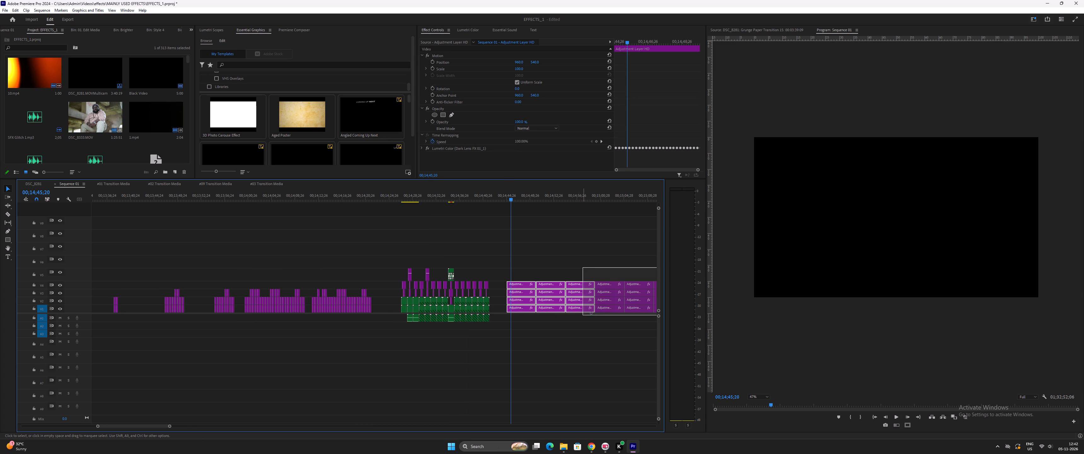
pyautogui.moveTo(591, 313); pyautogui.dragTo(654, 311)
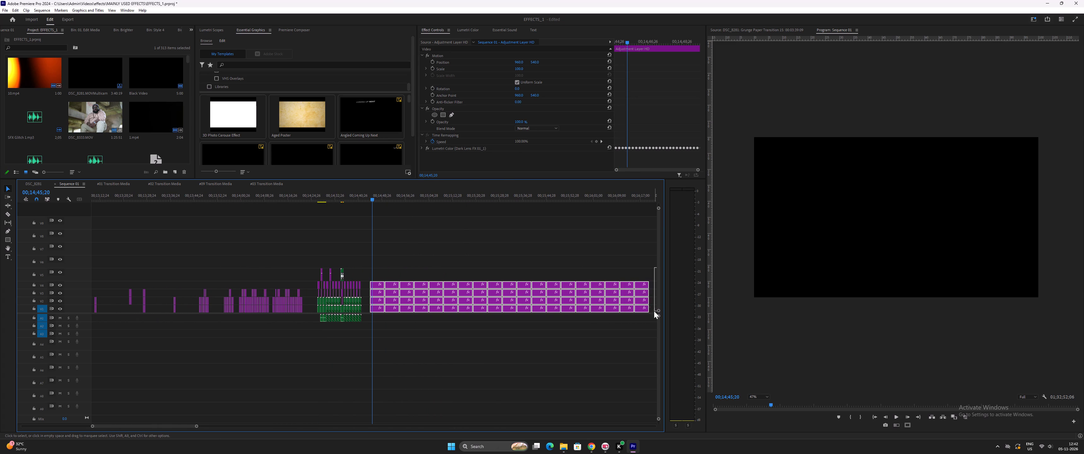
pyautogui.press('=')
pyautogui.press('=')
pyautogui.press('=')
pyautogui.moveTo(404, 308); pyautogui.dragTo(404, 295)
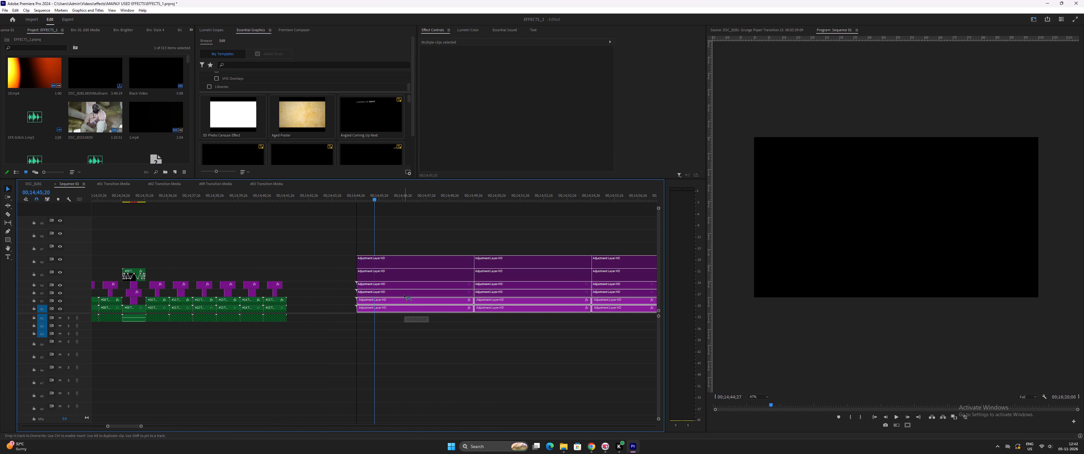
pyautogui.moveTo(404, 295); pyautogui.dragTo(406, 299)
# Copy the video clip from #03 Transition Media onto V1 in Sequence 01, beneath the start of the adjustment layer block.
pyautogui.press('-')
pyautogui.press('-')
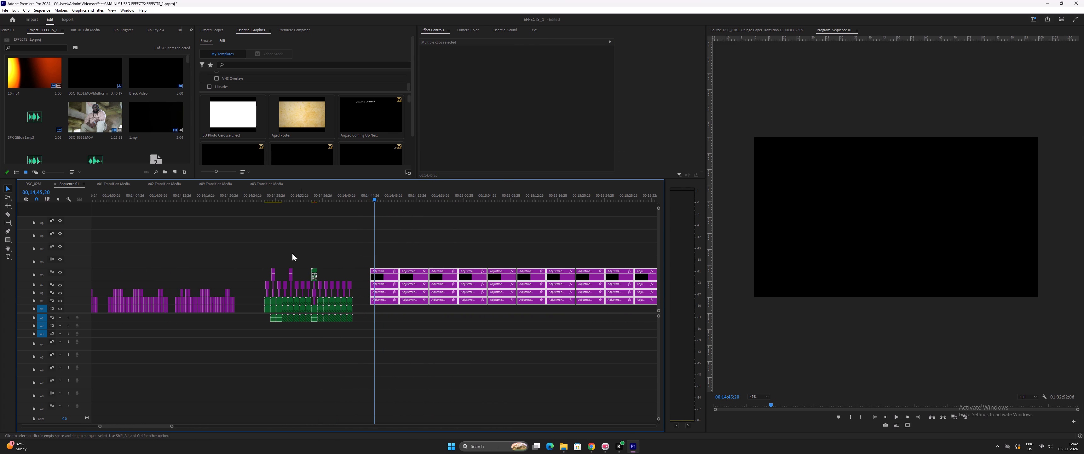
pyautogui.click(268, 182)
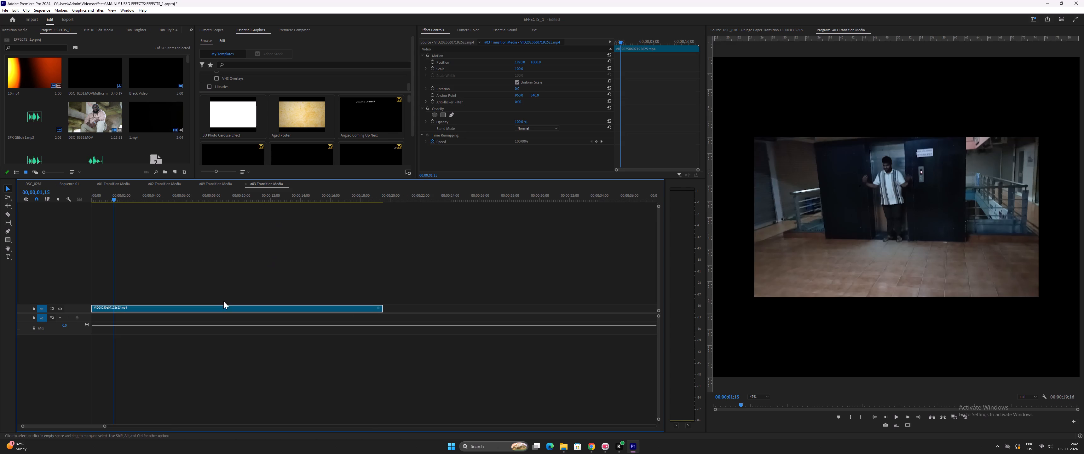
pyautogui.moveTo(220, 308); pyautogui.dragTo(65, 188)
pyautogui.moveTo(65, 188); pyautogui.dragTo(432, 317)
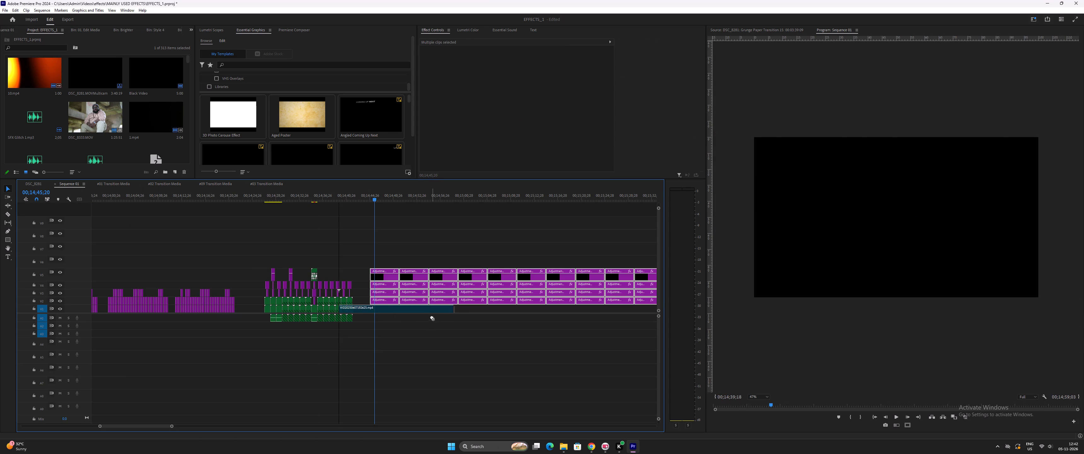
pyautogui.moveTo(432, 317); pyautogui.dragTo(418, 309)
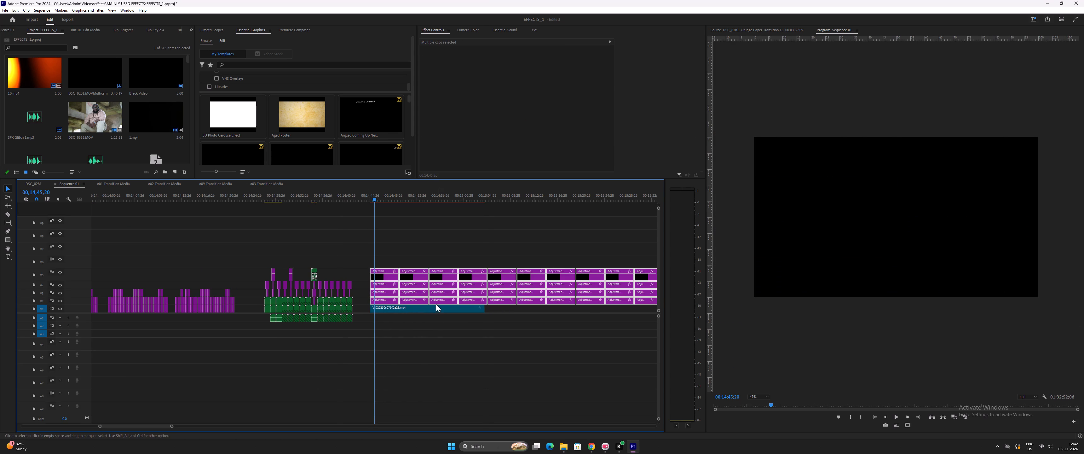
# Preview the first adjustment layer effect over the added video, and return the playhead to the clip's start.
pyautogui.press('space')
pyautogui.press('=')
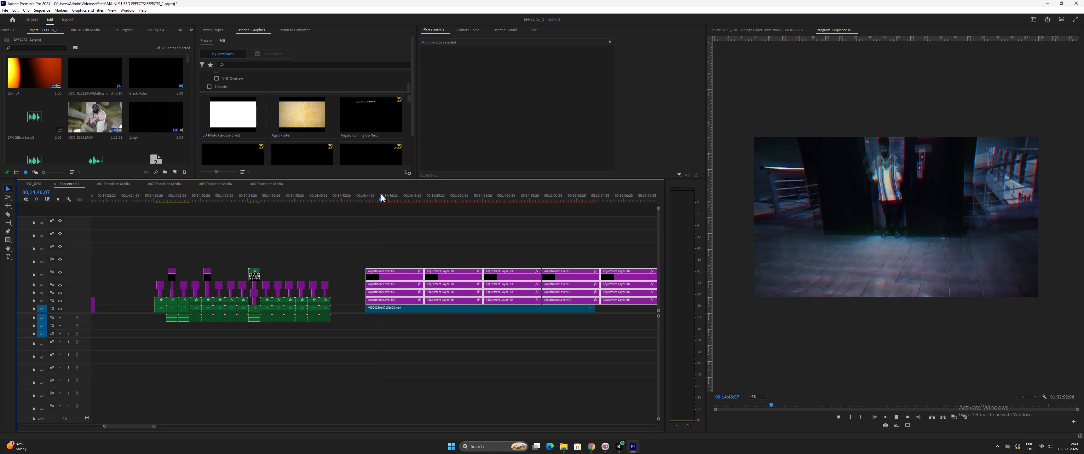
pyautogui.press('space')
pyautogui.click(367, 196)
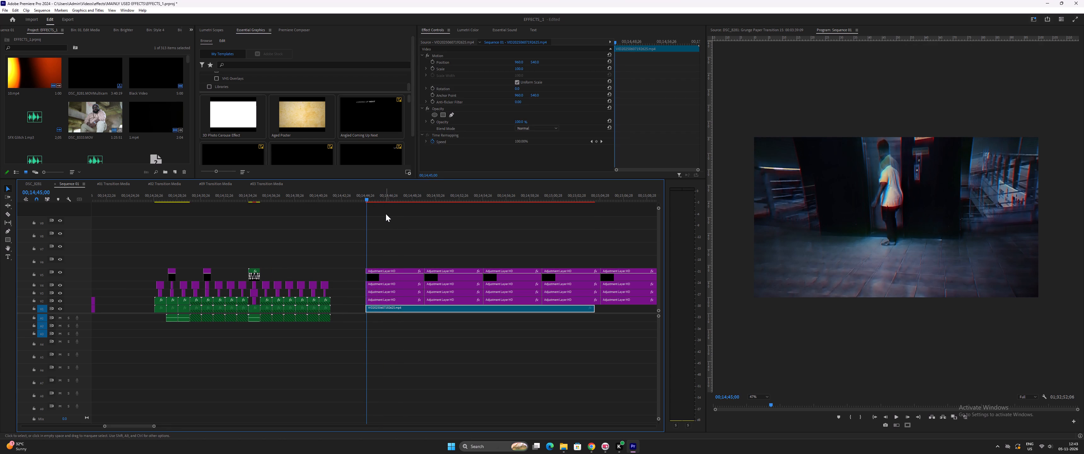
# Save the project.
pyautogui.hotkey('ctrl', 's')
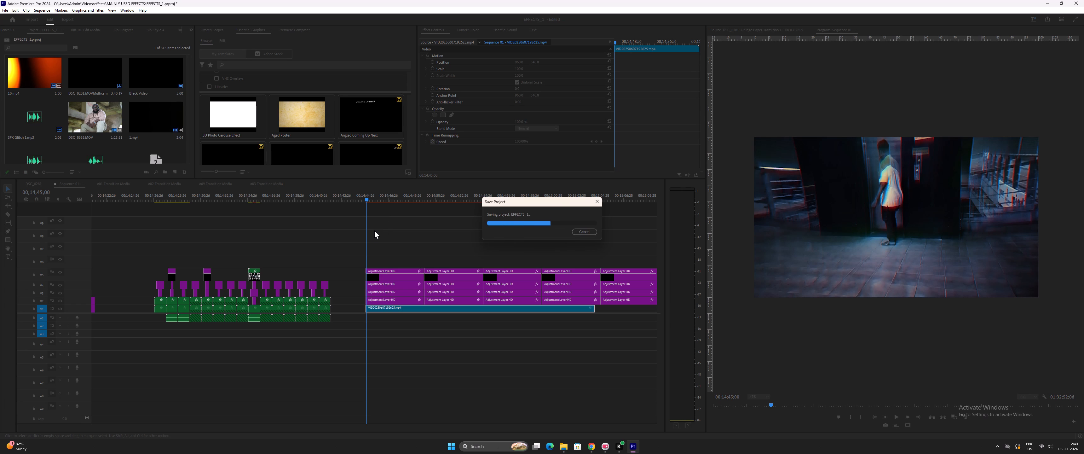
# Play the first adjustment layer effects over the added video on V1, starting near the beginning of the clip.
pyautogui.press('space')
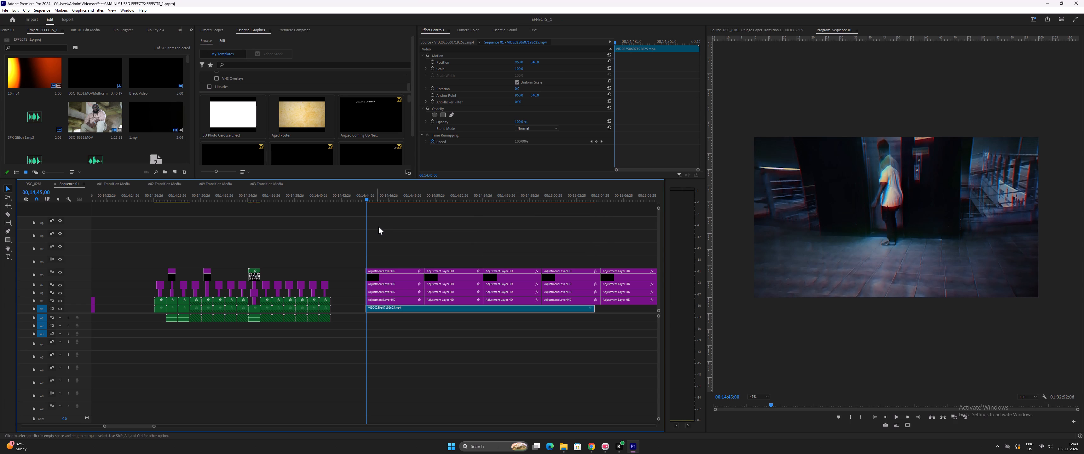
pyautogui.moveTo(370, 197); pyautogui.dragTo(376, 198)
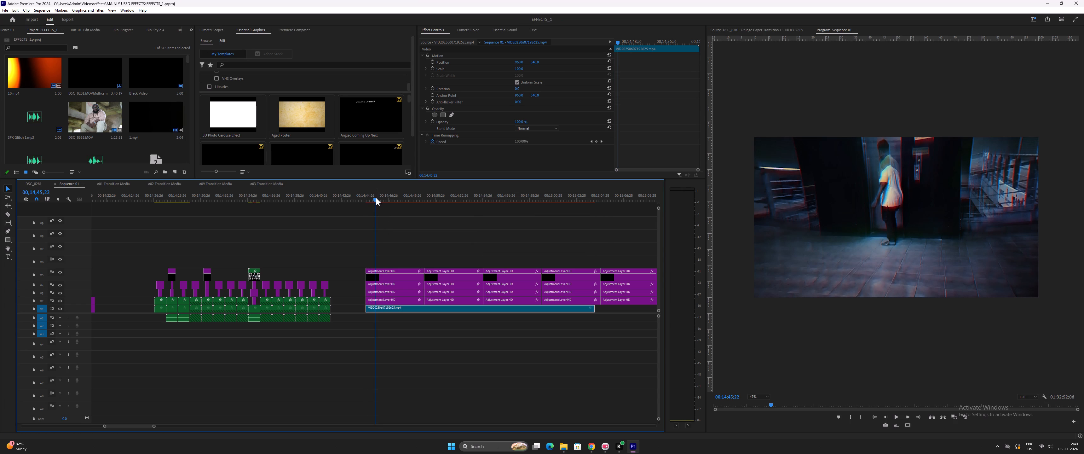
pyautogui.press('space')
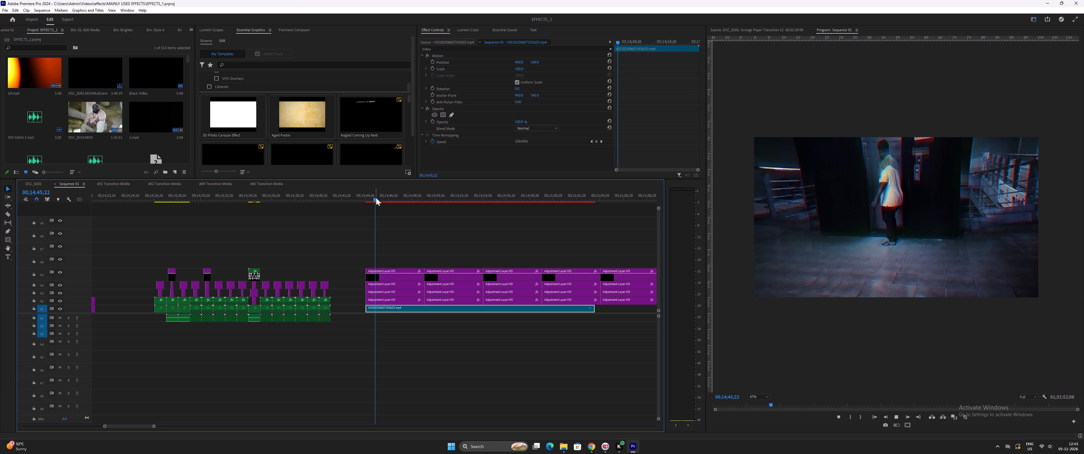
pyautogui.click(371, 197)
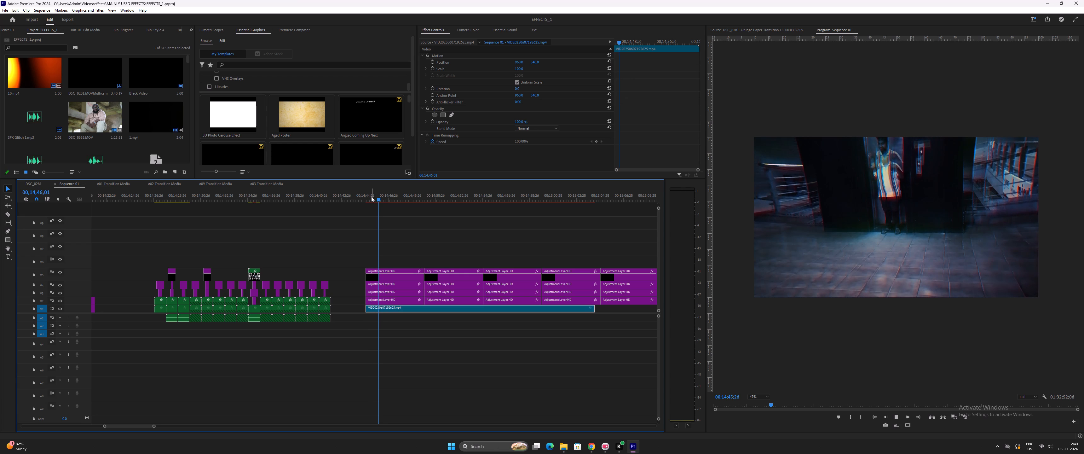
pyautogui.press('space')
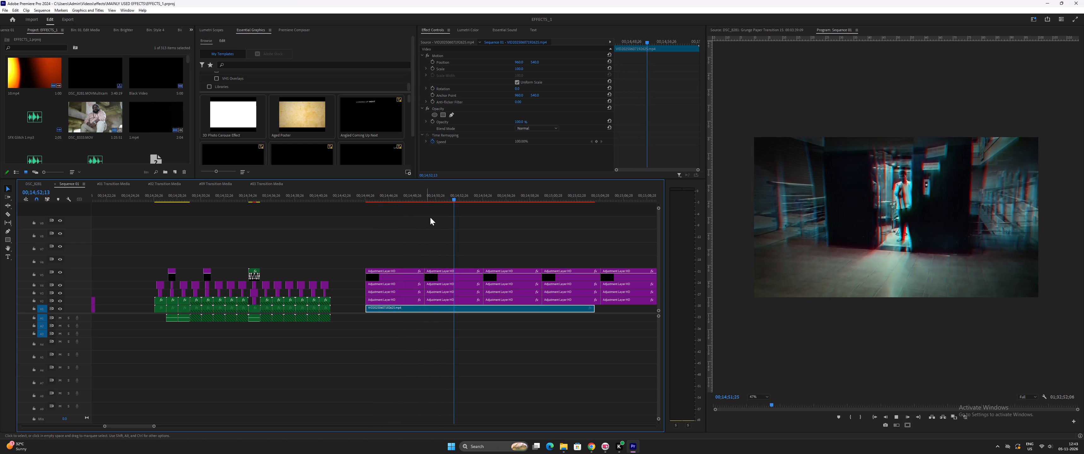
pyautogui.press('space')
# Check the transition media block that sits before the adjustment layer block in Sequence 01.
pyautogui.press('-')
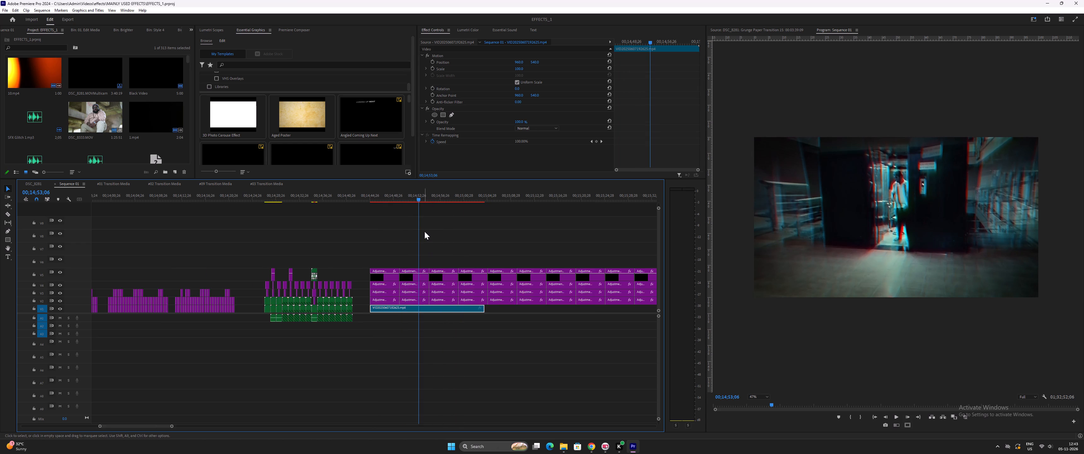
pyautogui.press('-')
pyautogui.press('-')
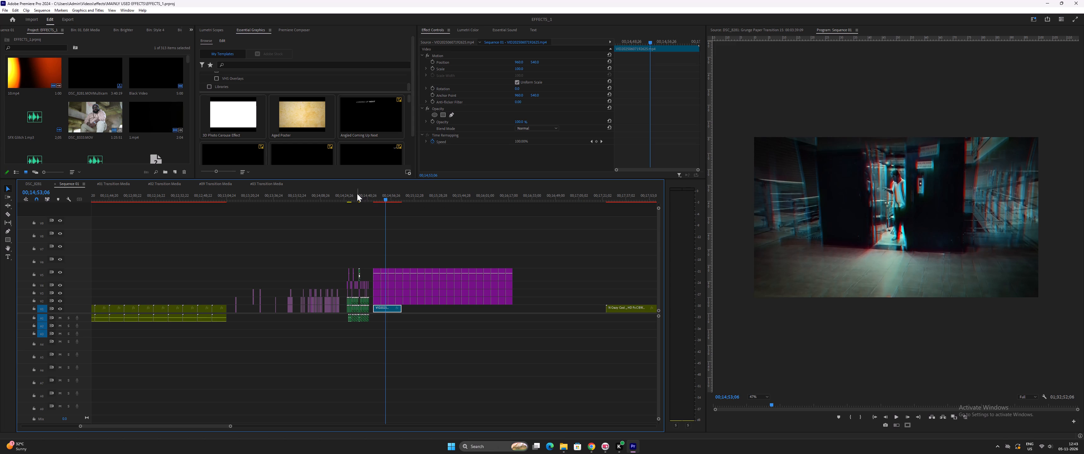
pyautogui.click(354, 196)
pyautogui.press('=')
pyautogui.press('=')
pyautogui.press('=')
pyautogui.press('=')
pyautogui.press('space')
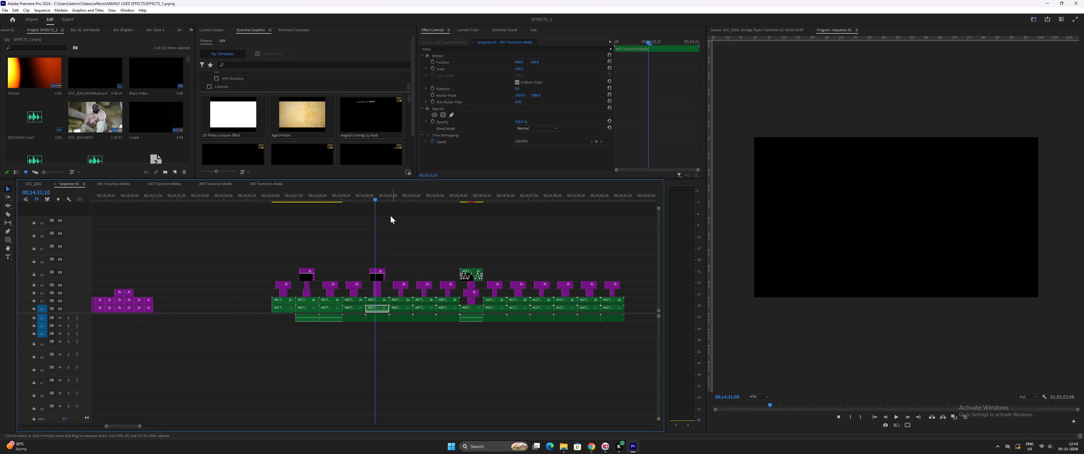
pyautogui.press('space')
pyautogui.press('-')
pyautogui.press('-')
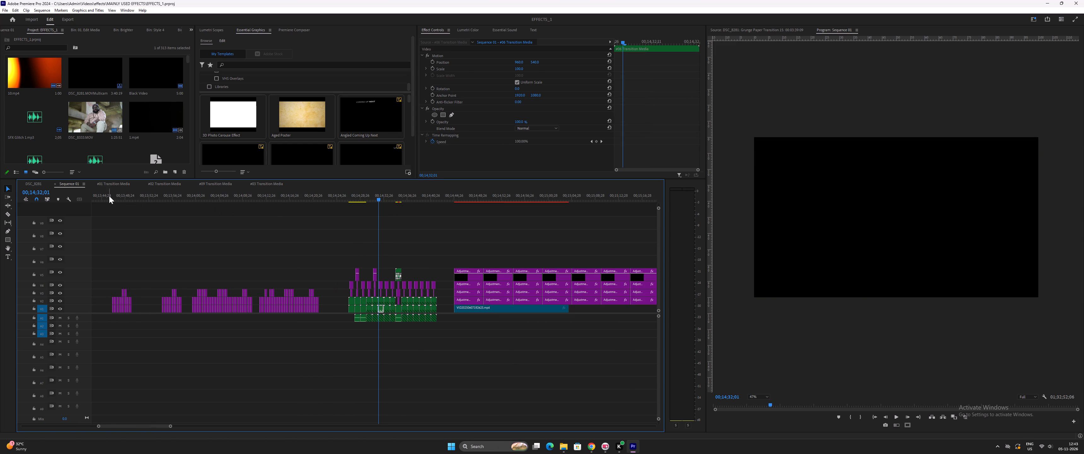
# Play through the small adjustment layer clips earlier in Sequence 01, before the transition block.
pyautogui.click(109, 196)
pyautogui.press('space')
pyautogui.press('=')
pyautogui.press('=')
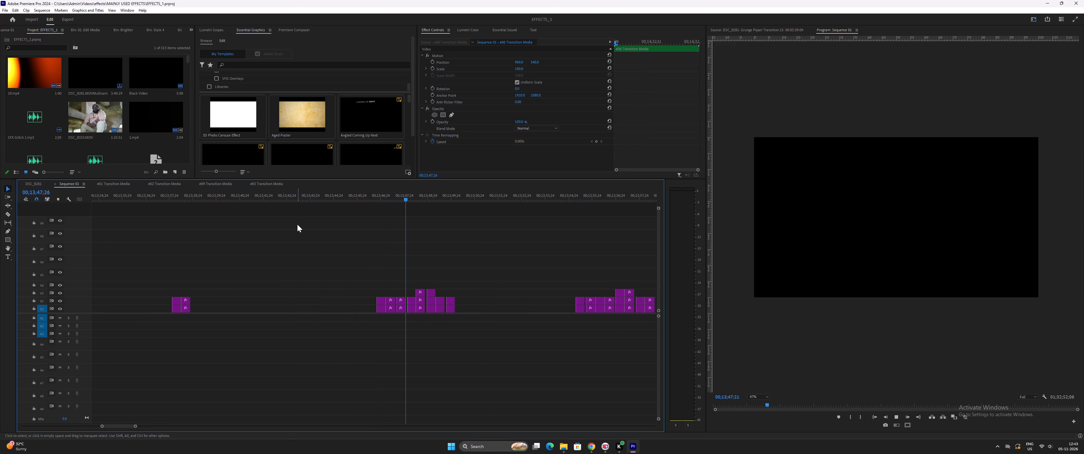
pyautogui.write('==')
pyautogui.press('space')
pyautogui.press('-')
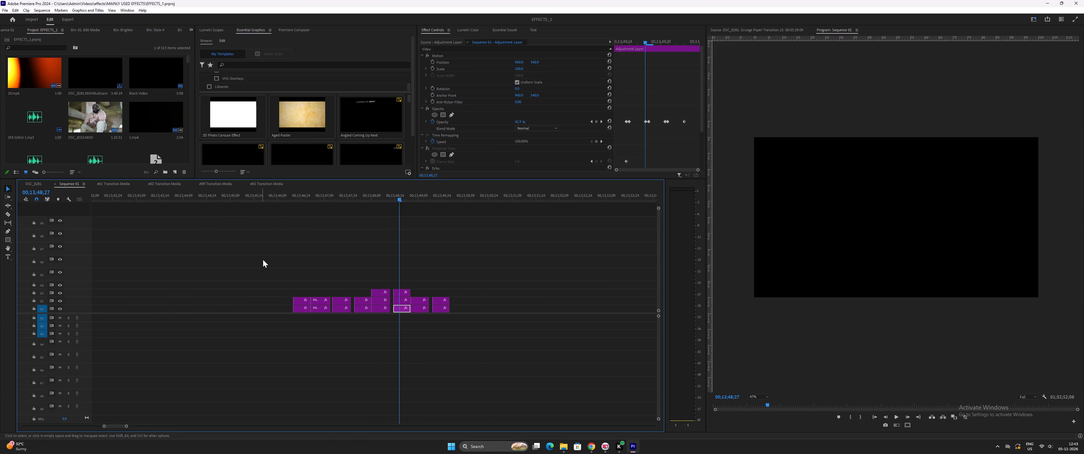
pyautogui.press('-')
pyautogui.press('-')
pyautogui.press('-')
pyautogui.moveTo(140, 197); pyautogui.dragTo(146, 199)
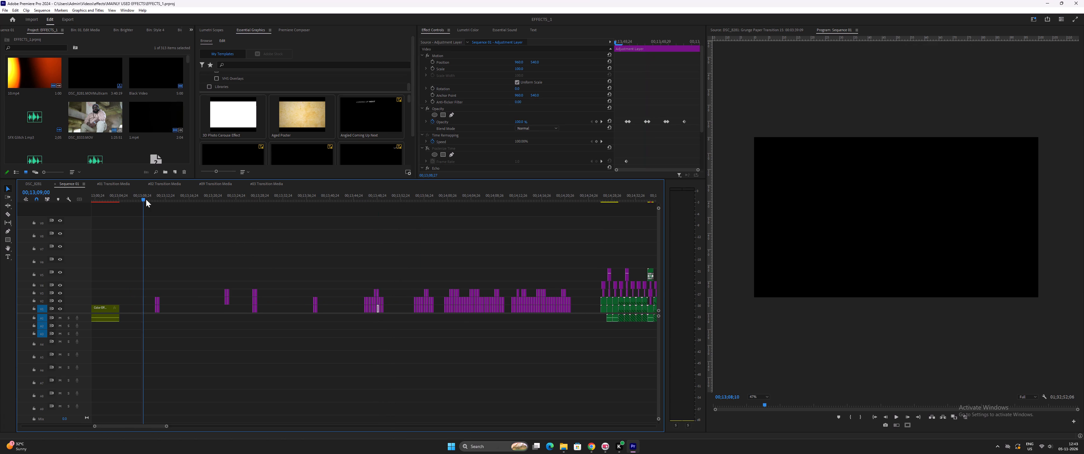
pyautogui.moveTo(146, 199); pyautogui.dragTo(147, 200)
pyautogui.press('space')
pyautogui.press('=')
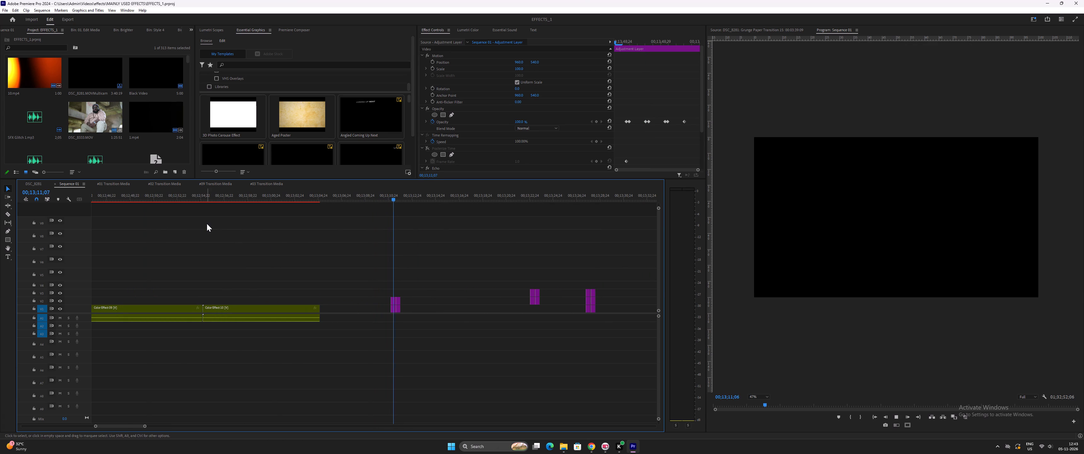
pyautogui.press('space')
pyautogui.press('-')
pyautogui.press('-')
pyautogui.press('-')
pyautogui.press('-')
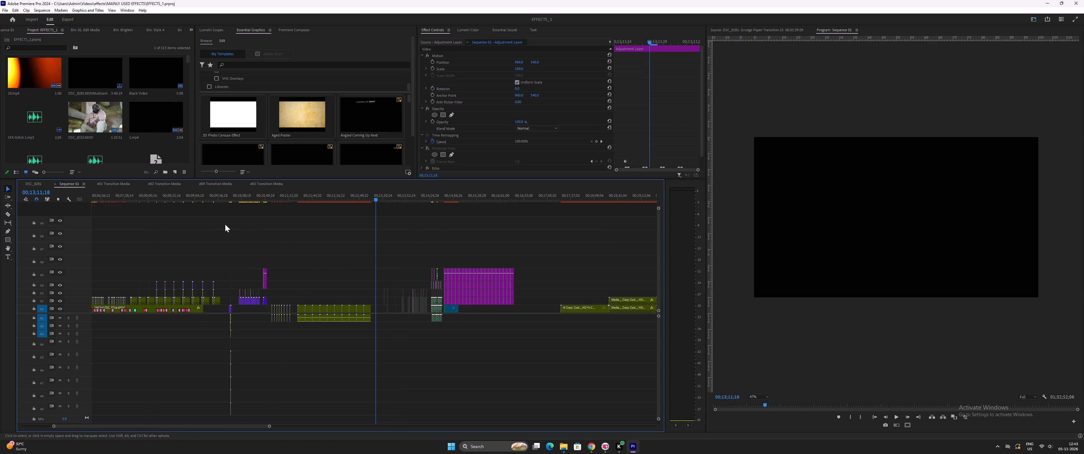
pyautogui.press('-')
pyautogui.press('-')
# Check the UHD adjustment layer groups and the Enhance Your Content clips near the start of Sequence 01.
pyautogui.moveTo(141, 199); pyautogui.dragTo(118, 202)
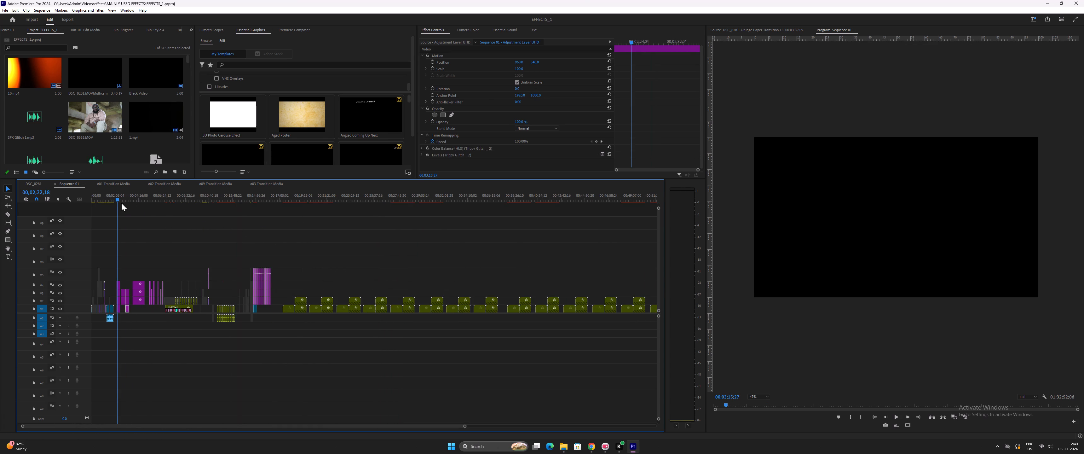
pyautogui.press('space')
pyautogui.press('=')
pyautogui.press('=')
pyautogui.press('=')
pyautogui.press('=')
pyautogui.press('space')
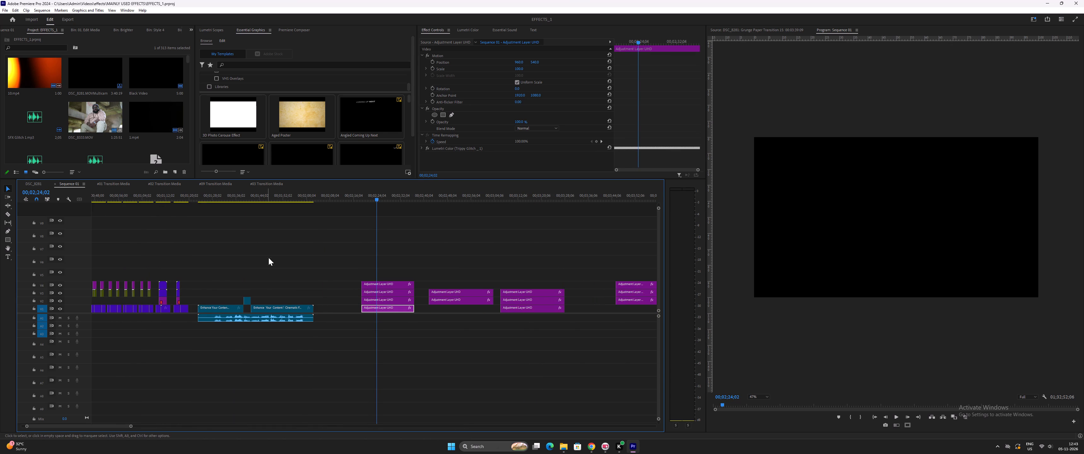
pyautogui.press('-')
pyautogui.moveTo(220, 196); pyautogui.dragTo(228, 199)
pyautogui.press('space')
pyautogui.press('=')
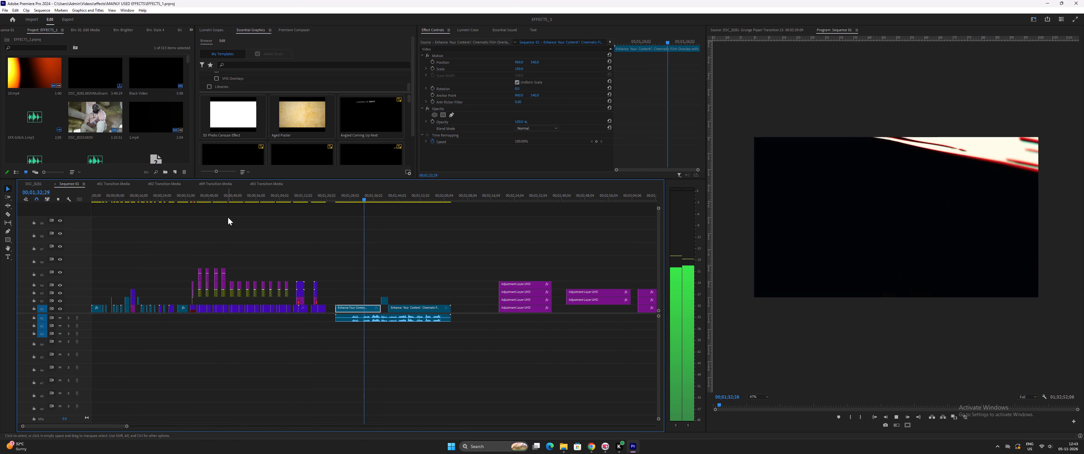
pyautogui.press('-')
pyautogui.press('space')
# Select the four Adjustment Layer UHD groups after the Enhance Your Content clips and move them up one video track.
pyautogui.press('-')
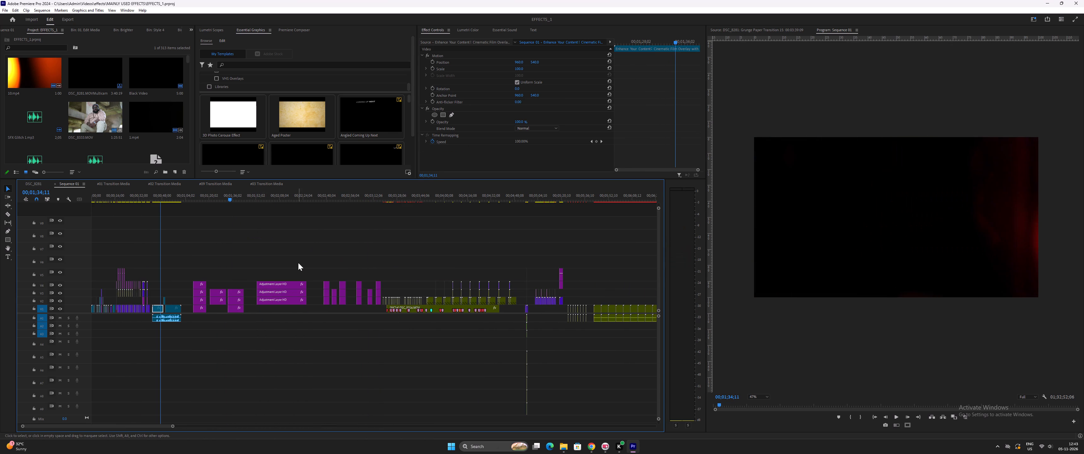
pyautogui.press('=')
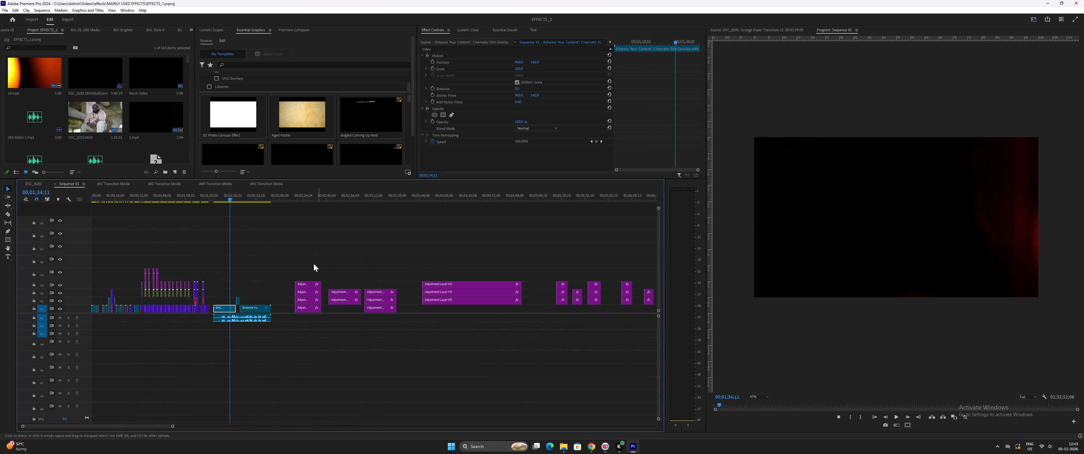
pyautogui.moveTo(297, 264); pyautogui.dragTo(473, 315)
pyautogui.moveTo(456, 303); pyautogui.dragTo(455, 300)
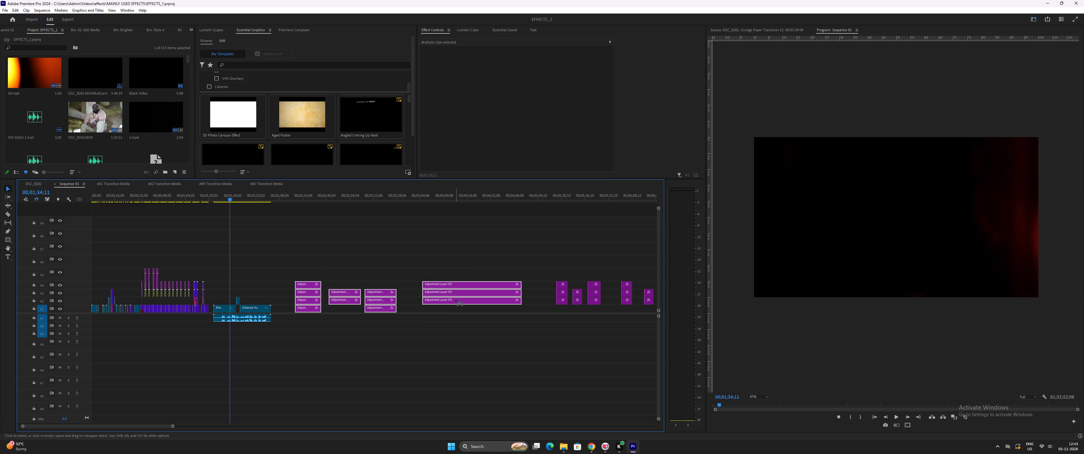
pyautogui.moveTo(455, 300); pyautogui.dragTo(456, 294)
# Copy the sample video clip onto V1 beneath the first UHD adjustment layer group and preview the effect.
pyautogui.press('-')
pyautogui.press('-')
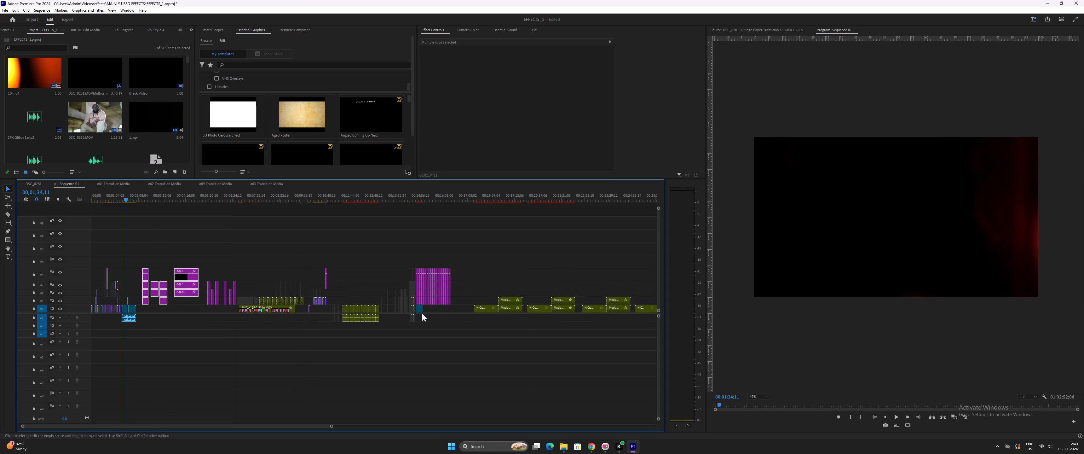
pyautogui.keyDown('alt'); pyautogui.moveTo(419, 311); pyautogui.dragTo(220, 301); pyautogui.keyUp('alt')
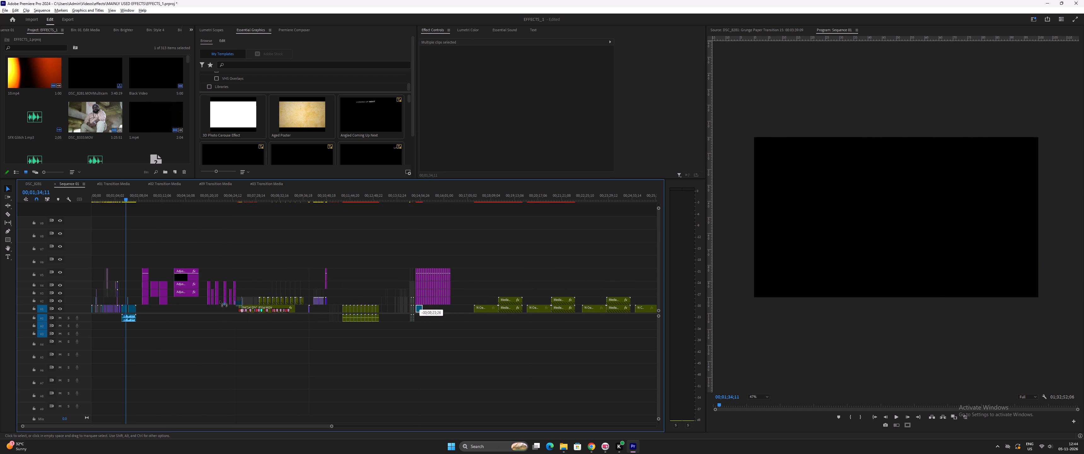
pyautogui.keyDown('alt'); pyautogui.moveTo(220, 301); pyautogui.dragTo(144, 310); pyautogui.keyUp('alt')
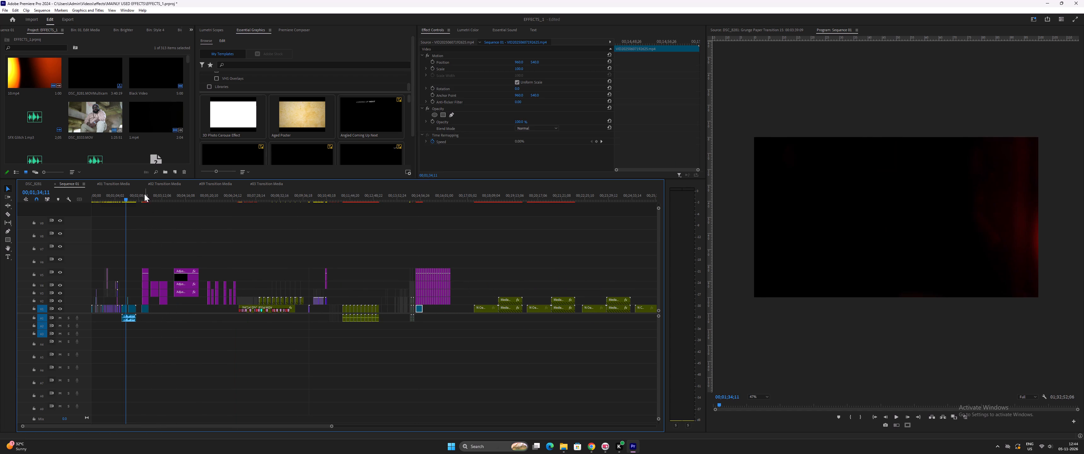
pyautogui.click(142, 195)
pyautogui.press('space')
pyautogui.write('==')
pyautogui.press('=')
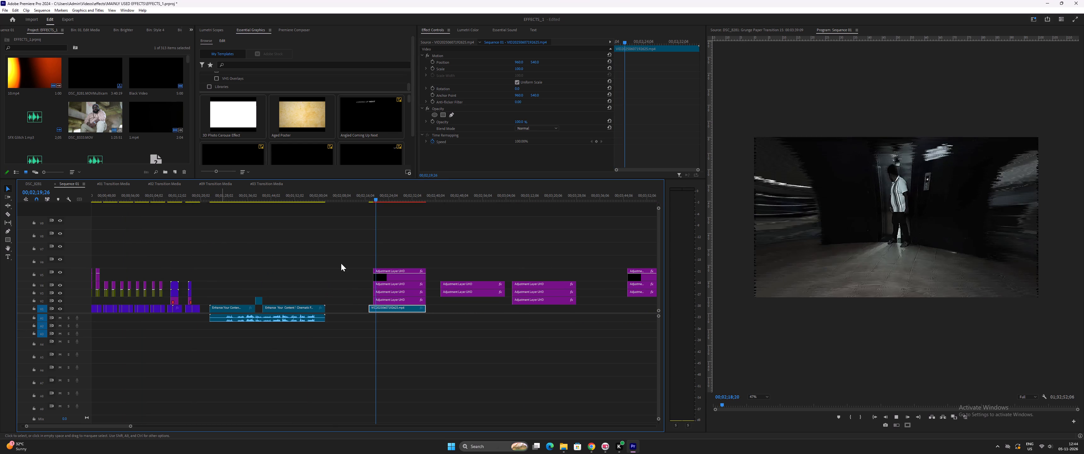
pyautogui.press('=')
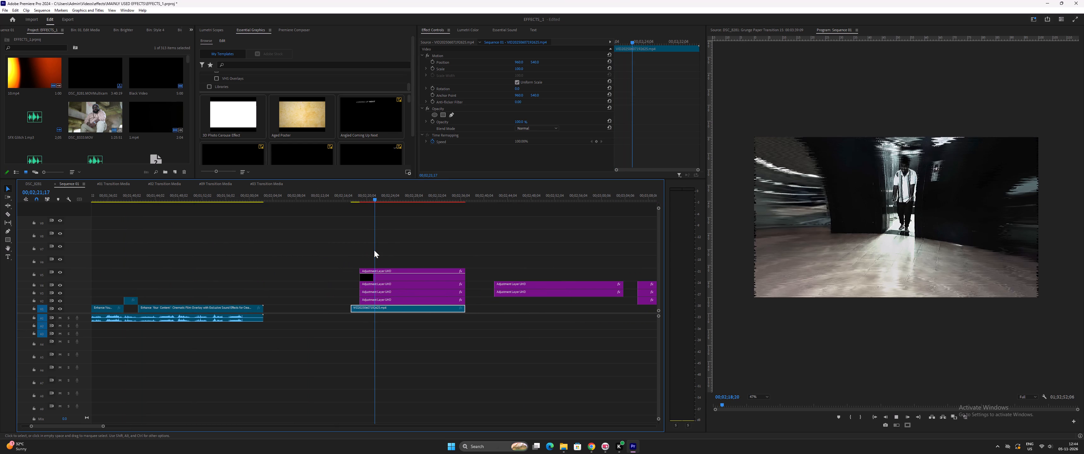
pyautogui.press('space')
# Copy the sample video clip onto V1 beneath the second UHD adjustment layer group and preview the effect.
pyautogui.click(510, 201)
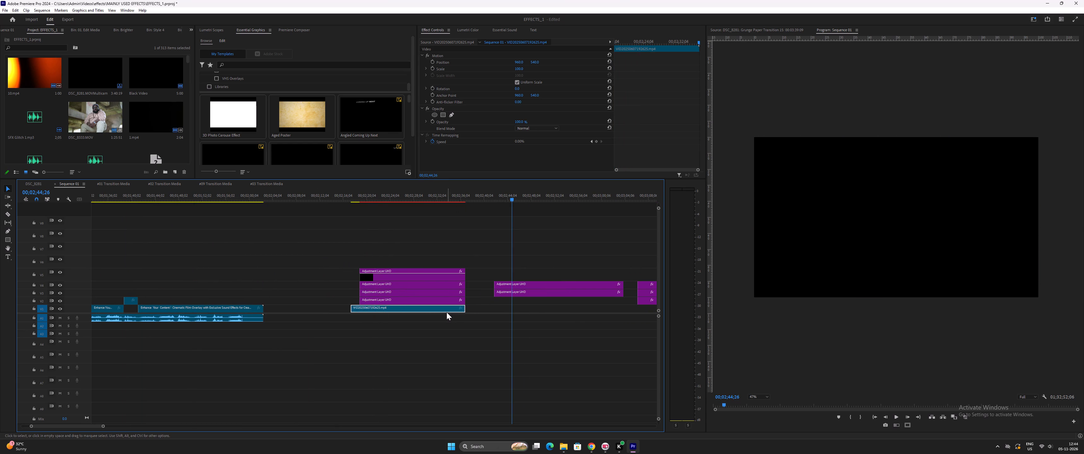
pyautogui.keyDown('alt'); pyautogui.moveTo(443, 310); pyautogui.dragTo(581, 306); pyautogui.keyUp('alt')
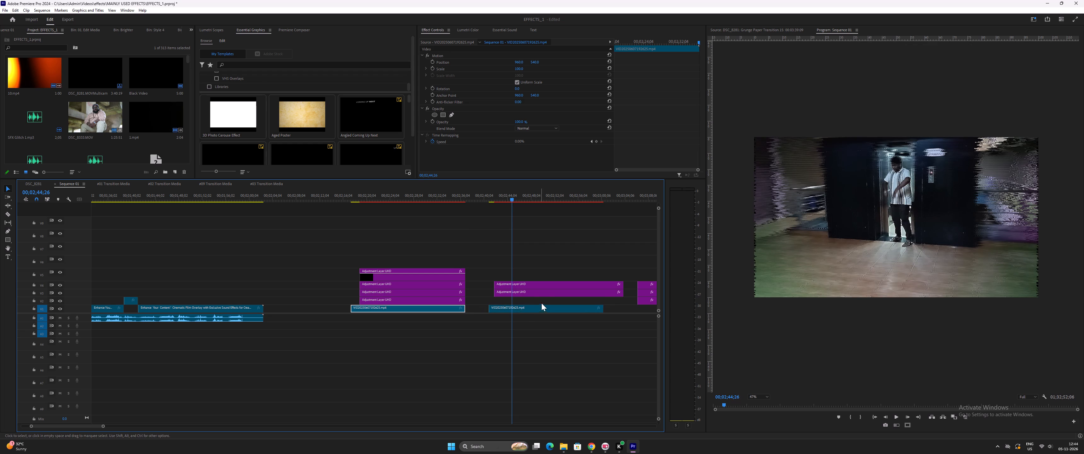
pyautogui.press('space')
pyautogui.scroll(-7, 603, 233)
pyautogui.scroll(-13, 568, 246)
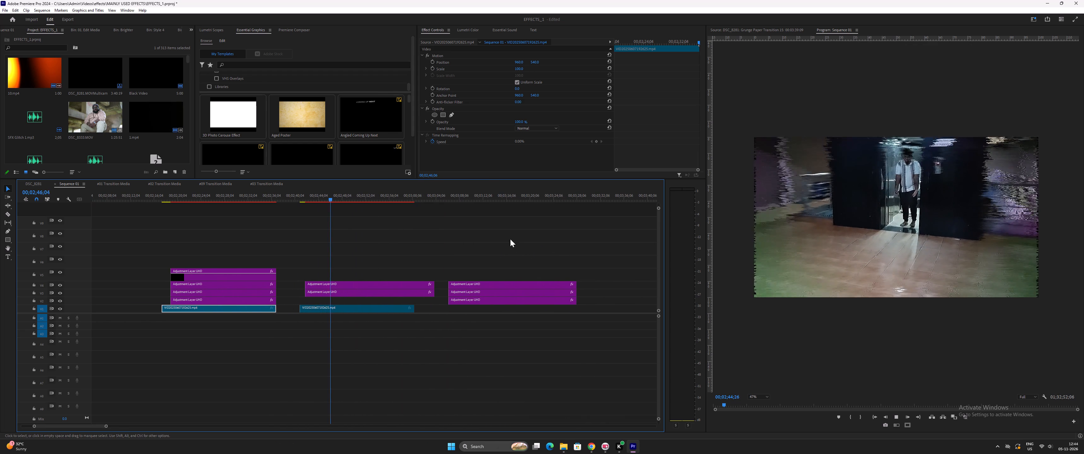
pyautogui.moveTo(459, 197); pyautogui.dragTo(469, 201)
pyautogui.click(473, 195)
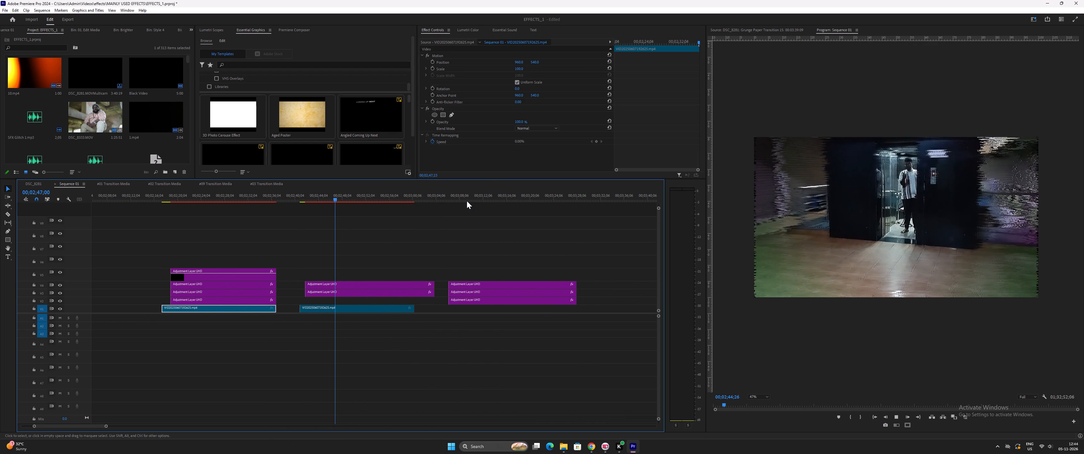
pyautogui.click(467, 201)
pyautogui.press('space')
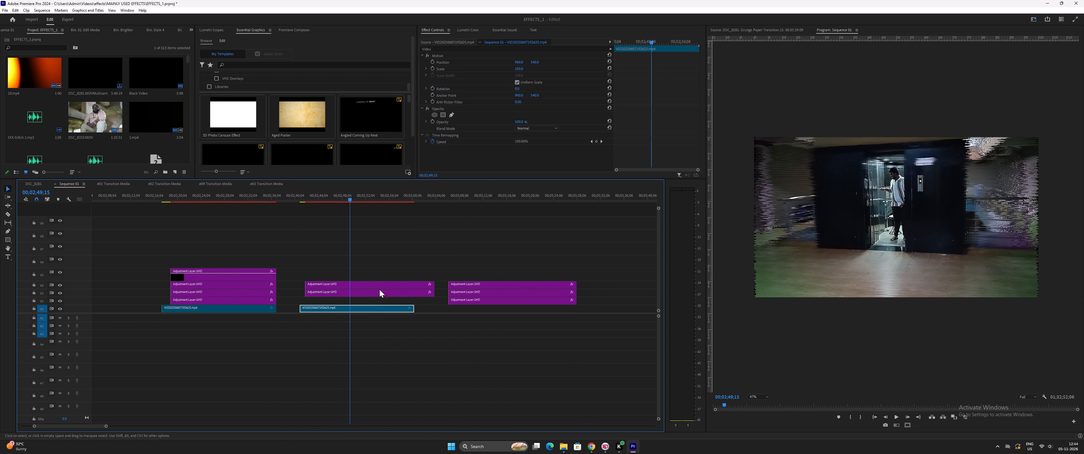
# Copy the sample video clip onto V1 beneath the third UHD adjustment layer group and preview the effect.
pyautogui.keyDown('alt'); pyautogui.moveTo(374, 310); pyautogui.dragTo(520, 309); pyautogui.keyUp('alt')
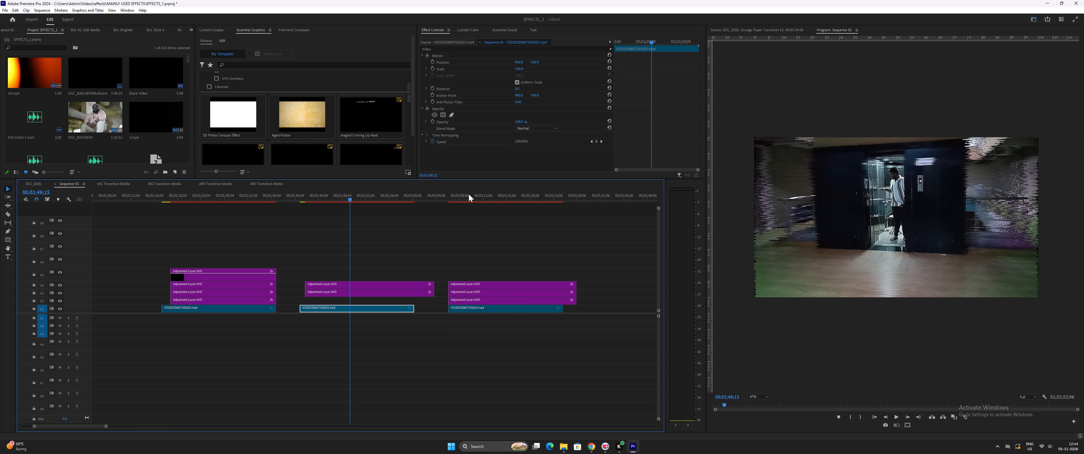
pyautogui.click(468, 193)
pyautogui.press('space')
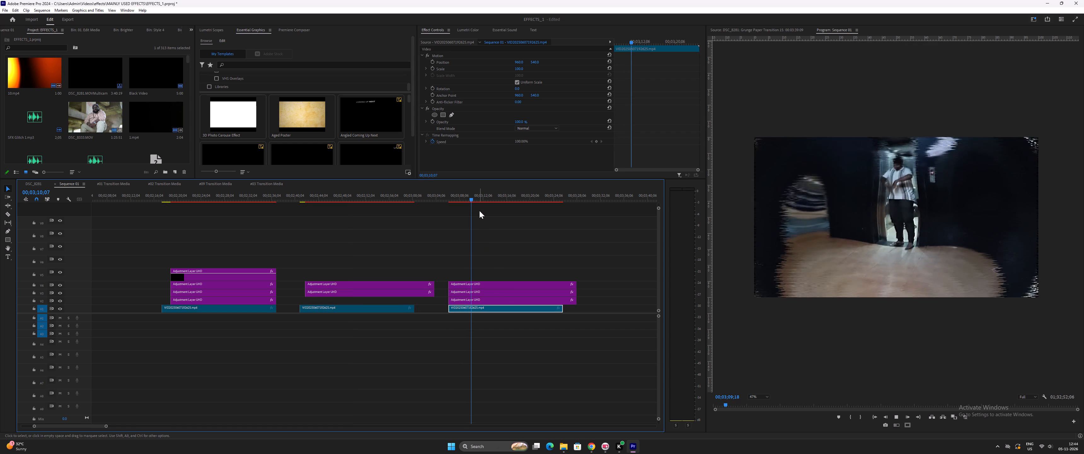
pyautogui.scroll(-7, 559, 230)
pyautogui.scroll(-6, 531, 216)
pyautogui.press('space')
# Copy the sample video clip onto V1 beneath the long first Adjustment Layer HD group and preview the effect.
pyautogui.click(579, 194)
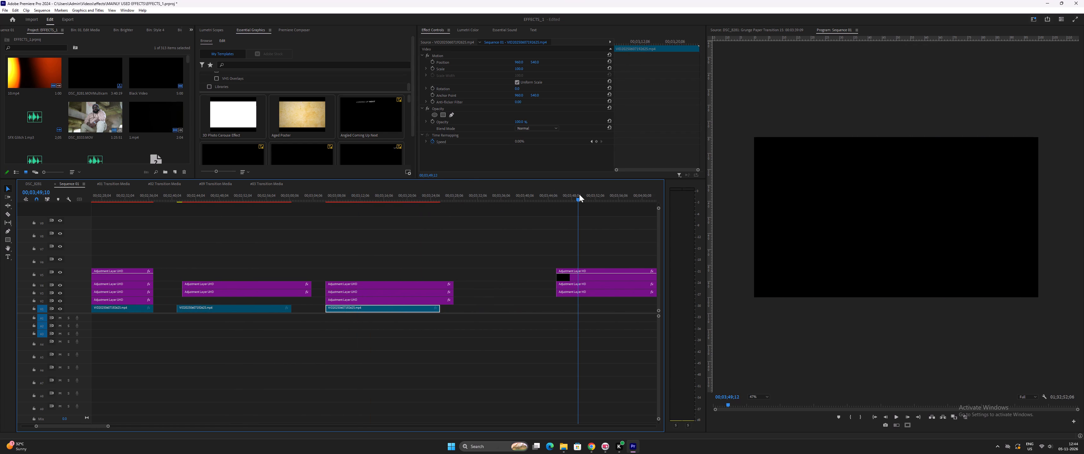
pyautogui.scroll(-12, 535, 250)
pyautogui.keyDown('alt'); pyautogui.moveTo(263, 310); pyautogui.dragTo(265, 310); pyautogui.keyUp('alt')
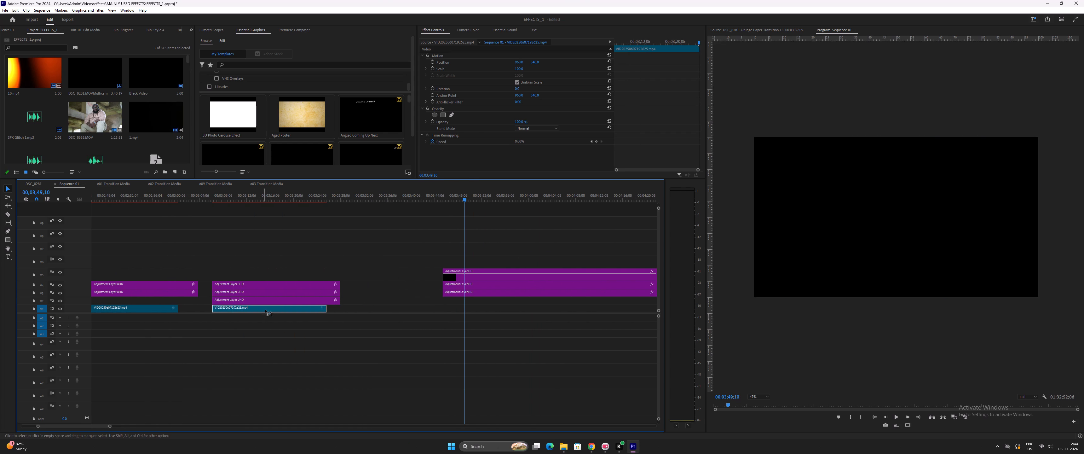
pyautogui.keyDown('alt'); pyautogui.moveTo(265, 310); pyautogui.dragTo(493, 309); pyautogui.keyUp('alt')
pyautogui.press('space')
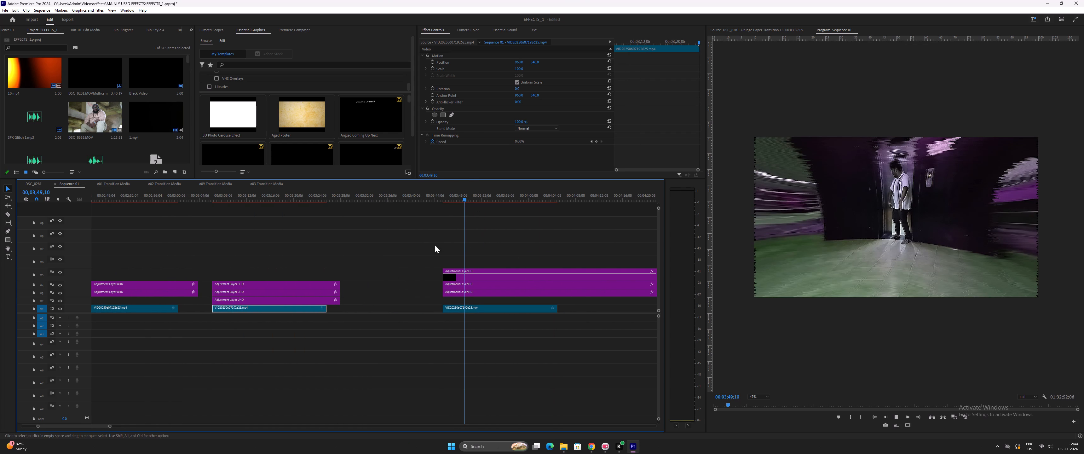
pyautogui.scroll(-13, 422, 241)
pyautogui.press('-')
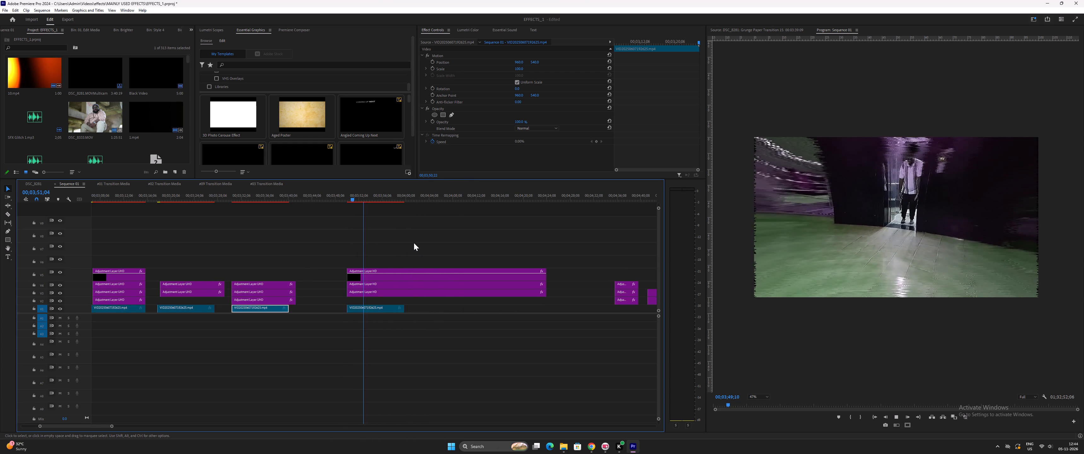
pyautogui.press('-')
pyautogui.press('-')
pyautogui.click(328, 199)
pyautogui.press('=')
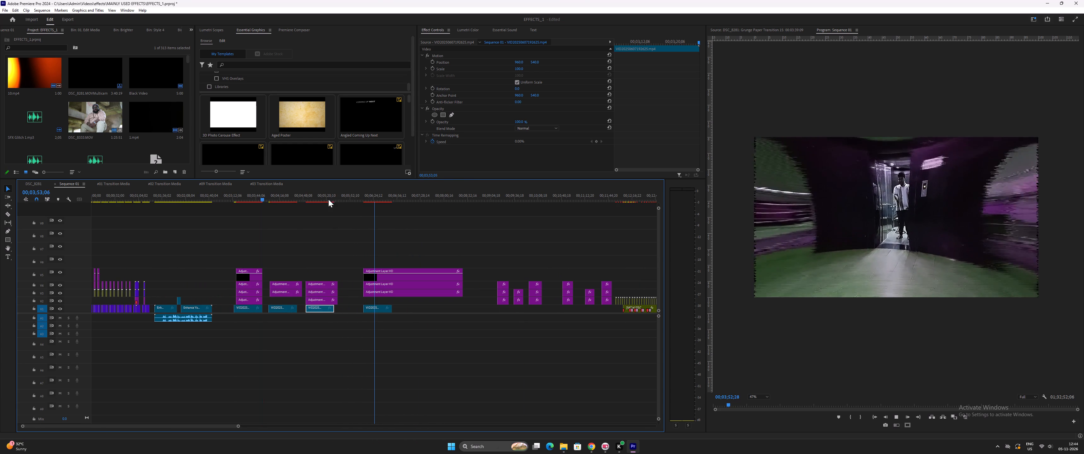
pyautogui.press('space')
# Copy the sample video clip onto V1 beneath the second and third Adjustment Layer HD groups and preview both effects.
pyautogui.click(495, 199)
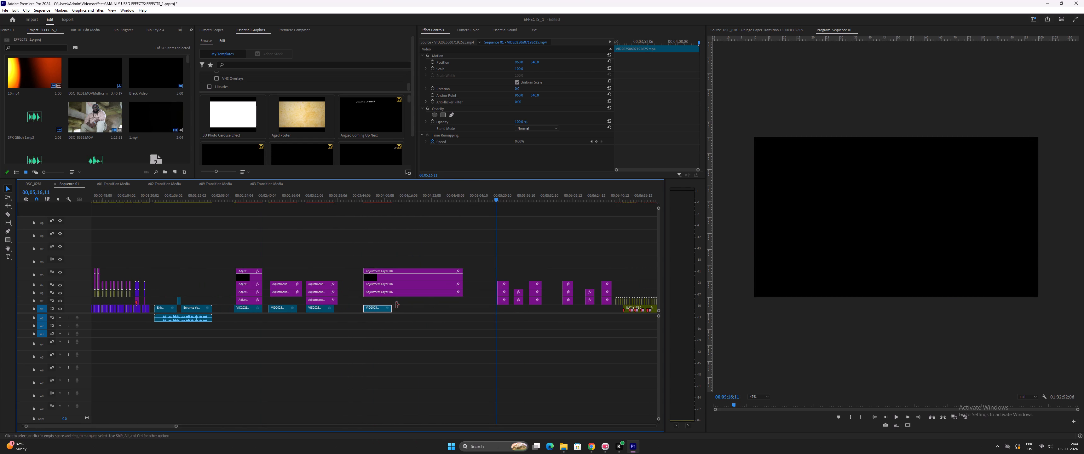
pyautogui.keyDown('alt'); pyautogui.moveTo(378, 310); pyautogui.dragTo(513, 311); pyautogui.keyUp('alt')
pyautogui.press('space')
pyautogui.press('=')
pyautogui.press('=')
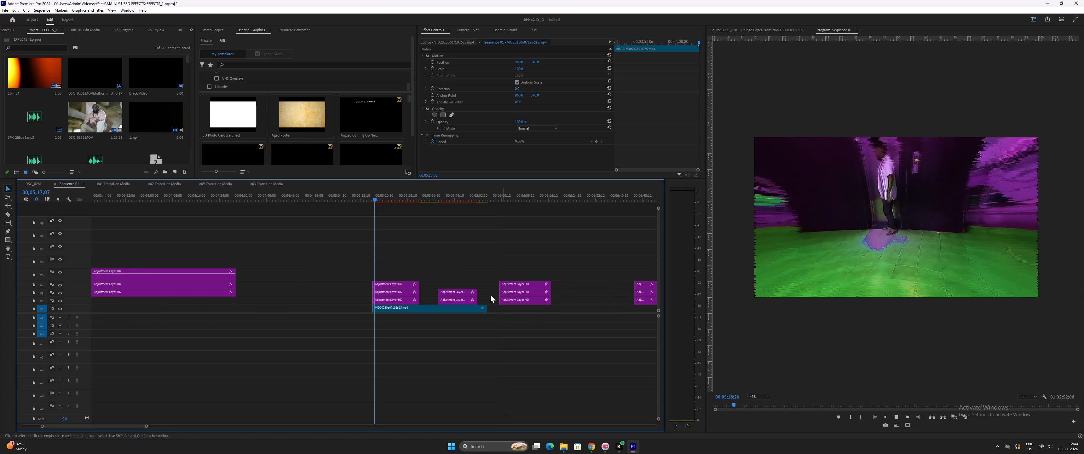
pyautogui.press('=')
pyautogui.press('-')
pyautogui.press('-')
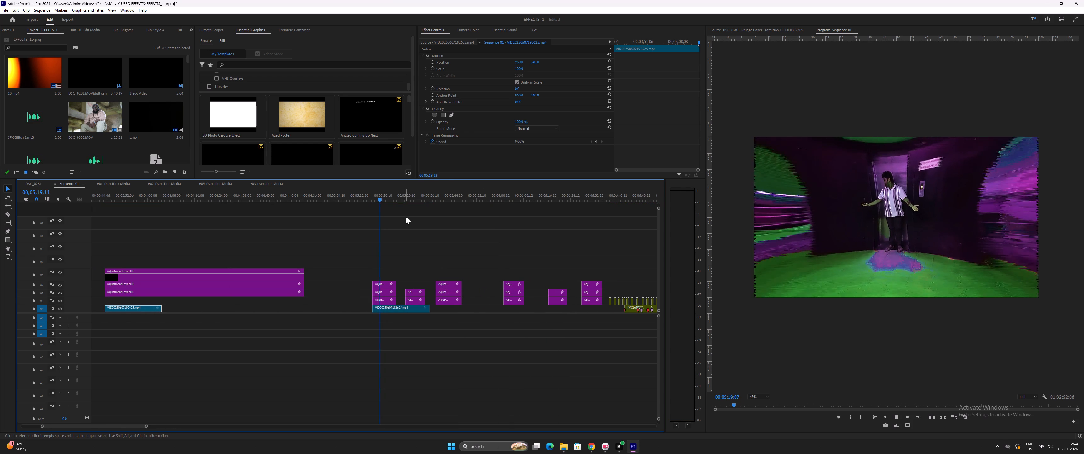
pyautogui.click(411, 195)
pyautogui.press('space')
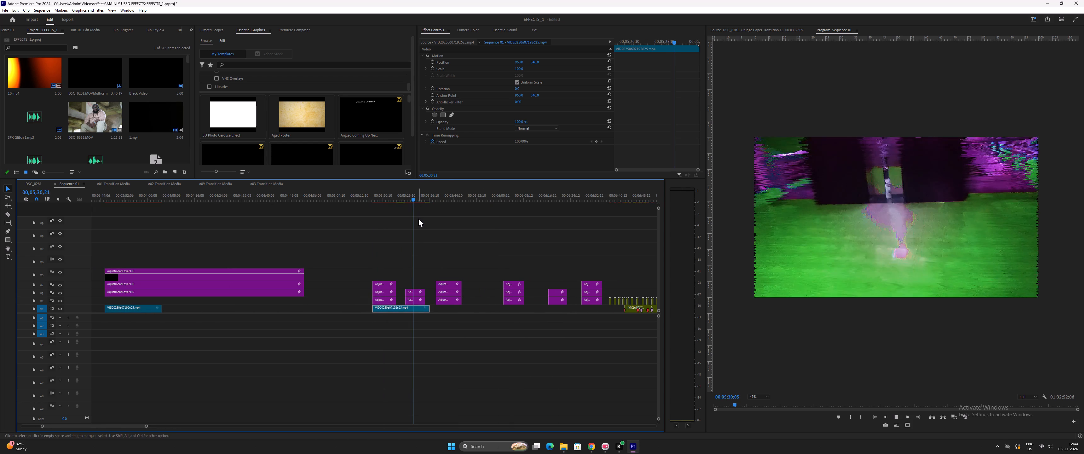
pyautogui.press('space')
# Copy the sample video clip onto V1 beneath the fourth Adjustment Layer HD group and preview the effect.
pyautogui.keyDown('alt'); pyautogui.moveTo(401, 309); pyautogui.dragTo(422, 308); pyautogui.keyUp('alt')
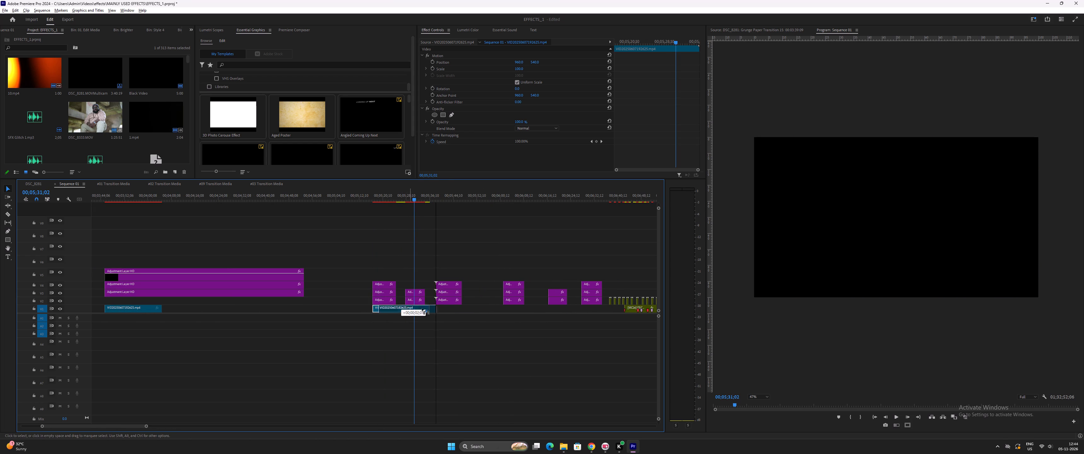
pyautogui.keyDown('alt'); pyautogui.moveTo(422, 308); pyautogui.dragTo(467, 310); pyautogui.keyUp('alt')
pyautogui.click(444, 197)
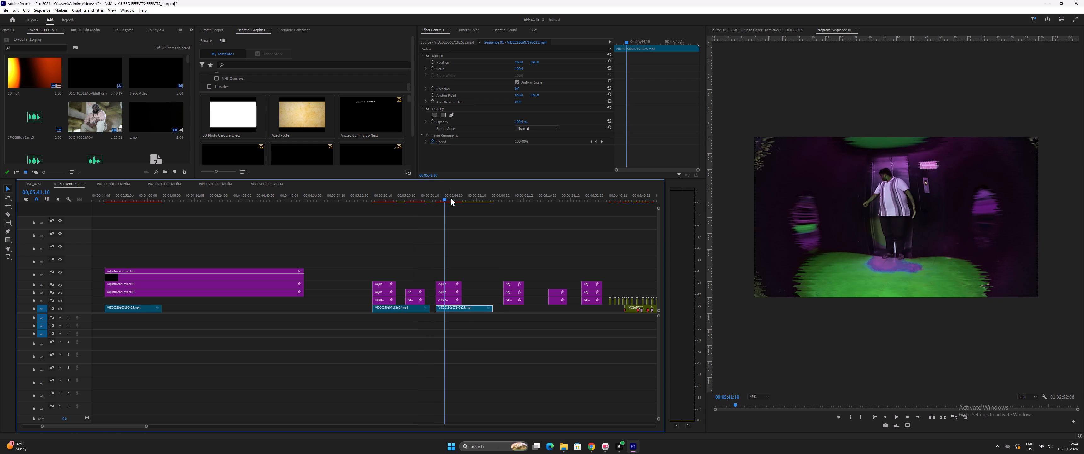
pyautogui.press('space')
pyautogui.press('space')
# Copy the sample video clip onto V1 from the start of the fifth Adjustment Layer HD group and preview the fifth and sixth effects.
pyautogui.keyDown('alt'); pyautogui.moveTo(456, 311); pyautogui.dragTo(463, 311); pyautogui.keyUp('alt')
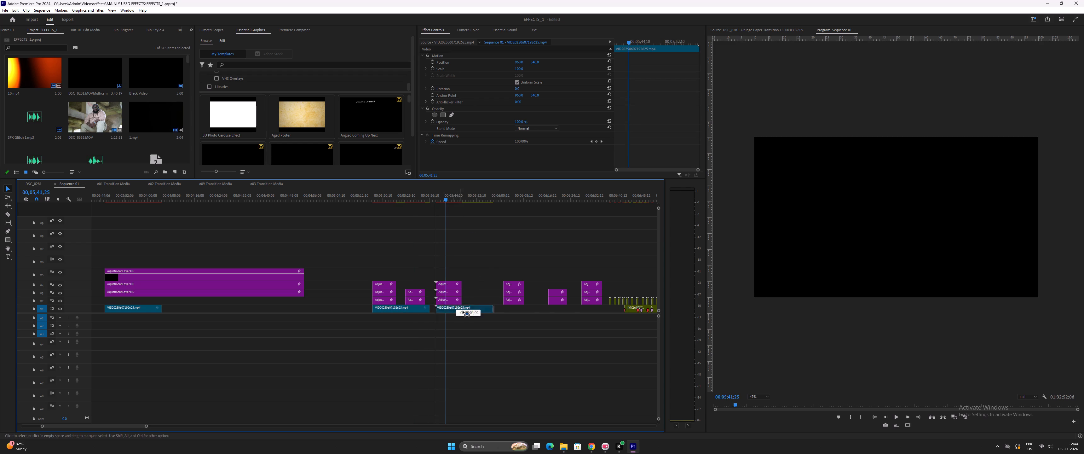
pyautogui.keyDown('alt'); pyautogui.moveTo(463, 311); pyautogui.dragTo(525, 311); pyautogui.keyUp('alt')
pyautogui.moveTo(506, 196); pyautogui.dragTo(511, 198)
pyautogui.press('space')
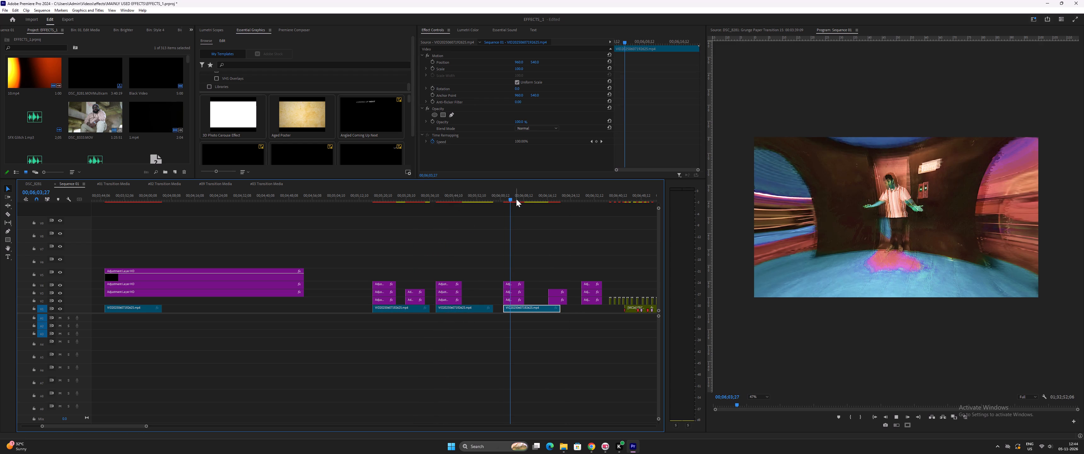
pyautogui.press('space')
pyautogui.click(549, 195)
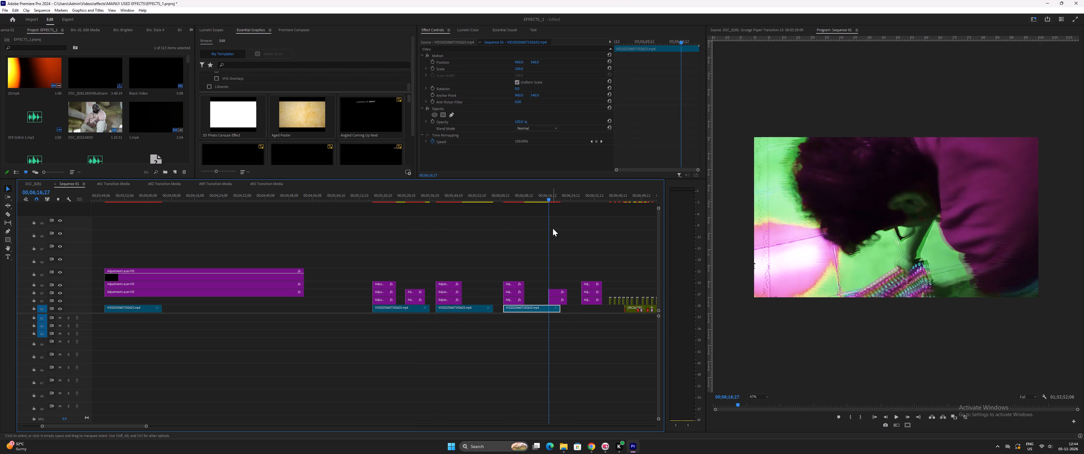
pyautogui.press('space')
pyautogui.press('space')
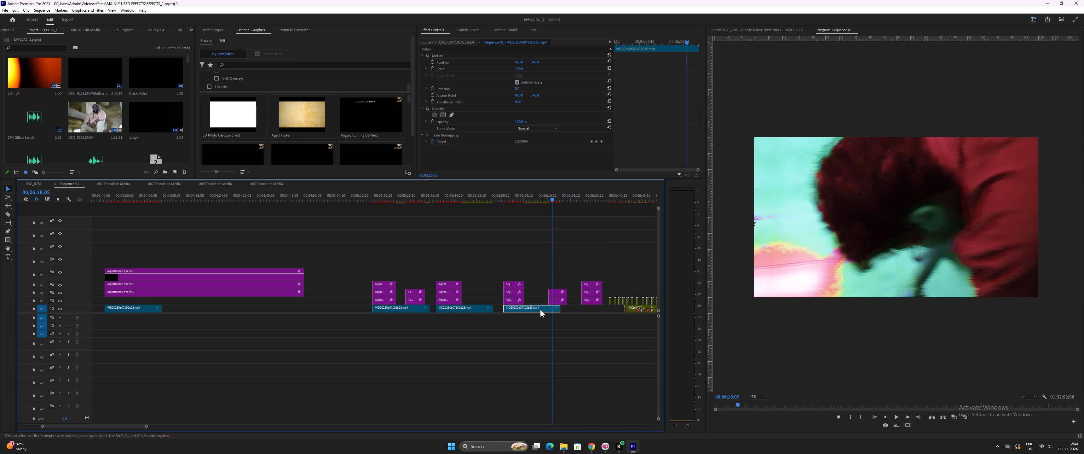
# Copy the sample video clip onto V1 beneath the last two Adjustment Layer HD groups and preview the final group's effect.
pyautogui.keyDown('alt'); pyautogui.moveTo(530, 310); pyautogui.dragTo(587, 310); pyautogui.keyUp('alt')
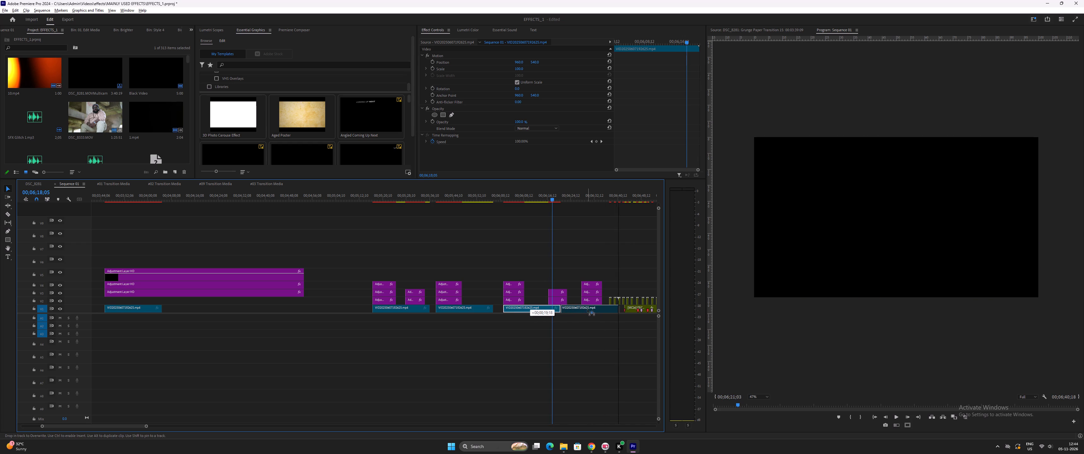
pyautogui.keyDown('alt'); pyautogui.moveTo(587, 310); pyautogui.dragTo(575, 310); pyautogui.keyUp('alt')
pyautogui.click(589, 193)
pyautogui.press('space')
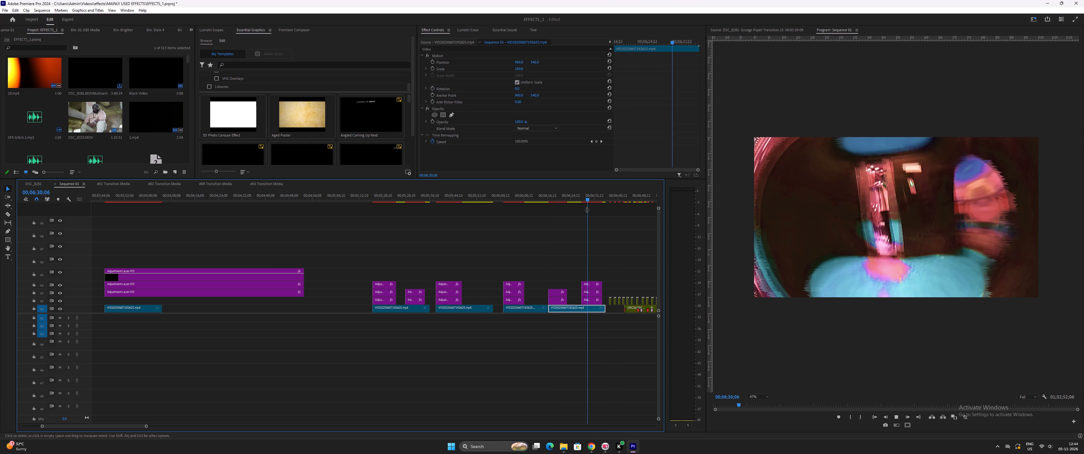
pyautogui.scroll(-20, 591, 234)
pyautogui.scroll(-3, 589, 236)
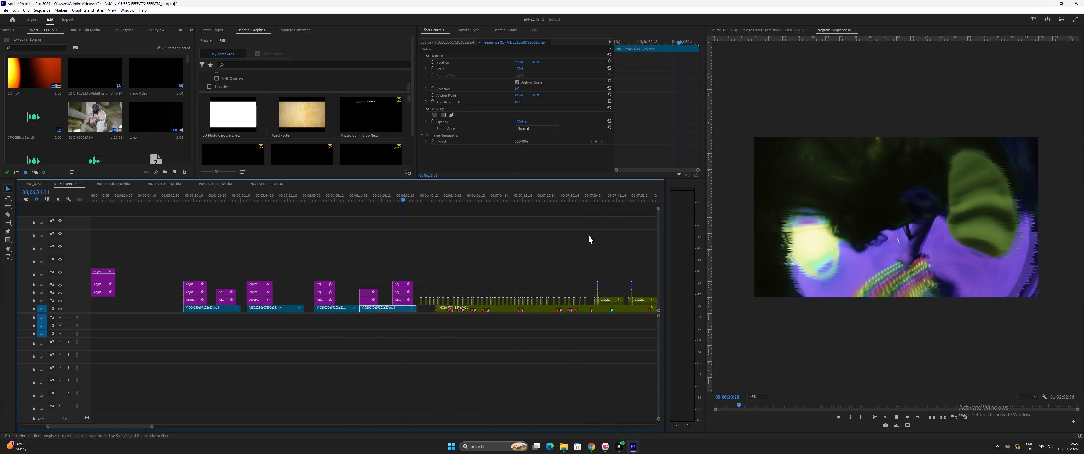
pyautogui.scroll(-3, 589, 236)
pyautogui.press('space')
pyautogui.click(339, 196)
pyautogui.press('space')
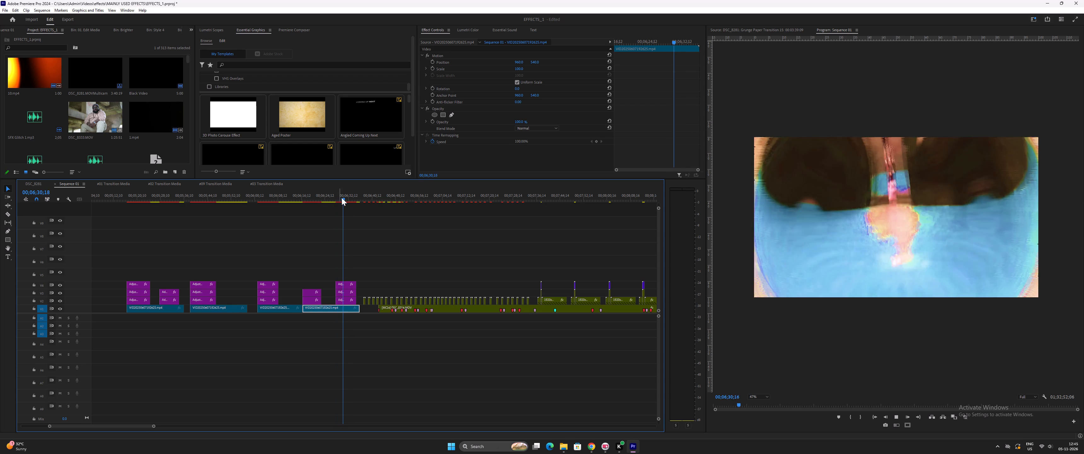
pyautogui.press('space')
# Preview the start of the V1 footage after the adjustment layer groups and the first Trap Music transition clip.
pyautogui.click(380, 197)
pyautogui.press('space')
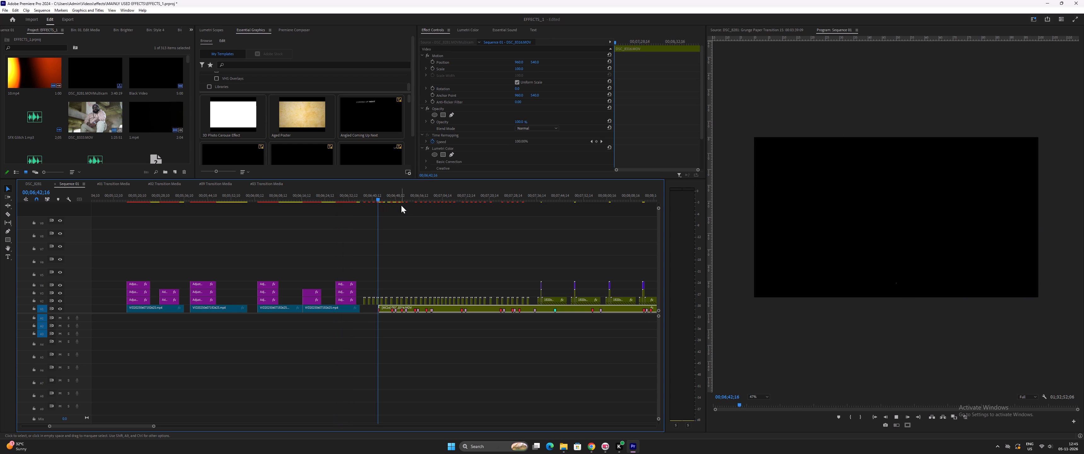
pyautogui.press('=')
pyautogui.press('=')
pyautogui.press('=')
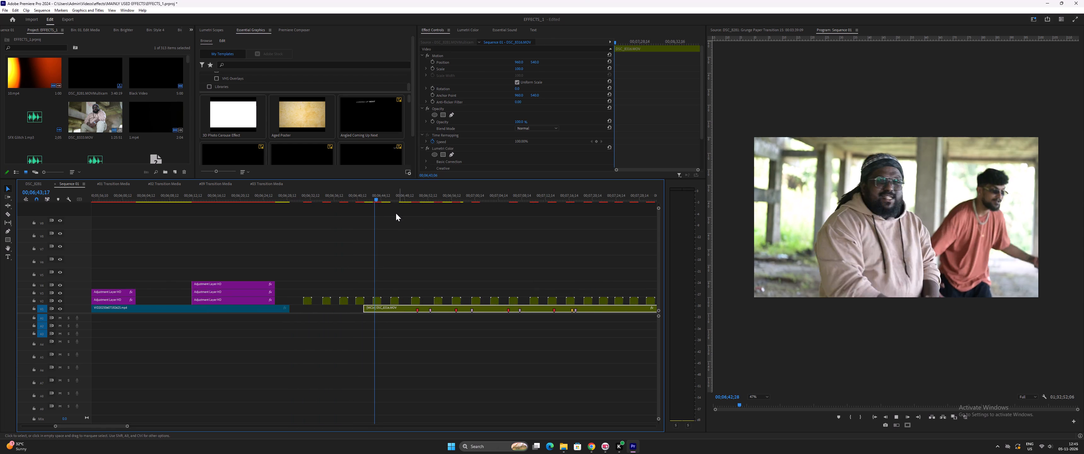
pyautogui.press('space')
pyautogui.press('-')
pyautogui.press('-')
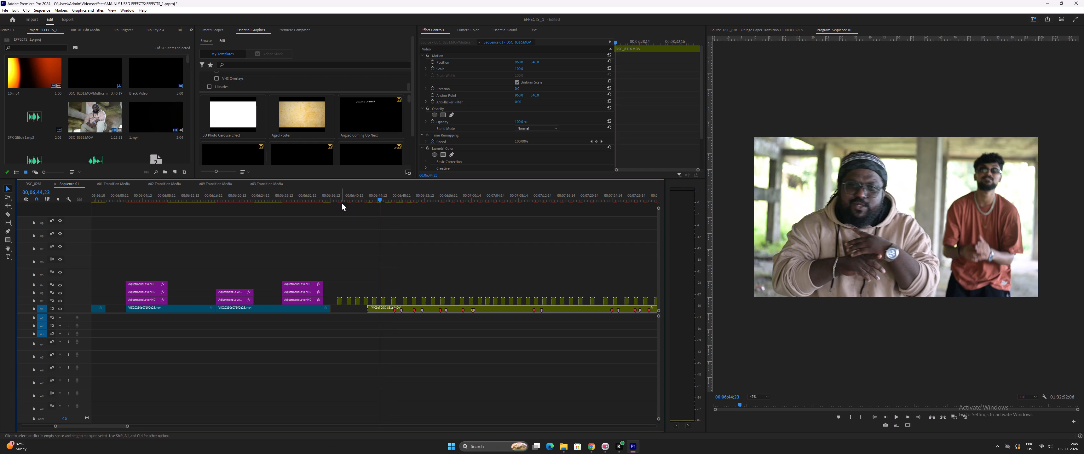
pyautogui.click(338, 195)
pyautogui.press('-')
pyautogui.press('=')
pyautogui.press('=')
pyautogui.press('=')
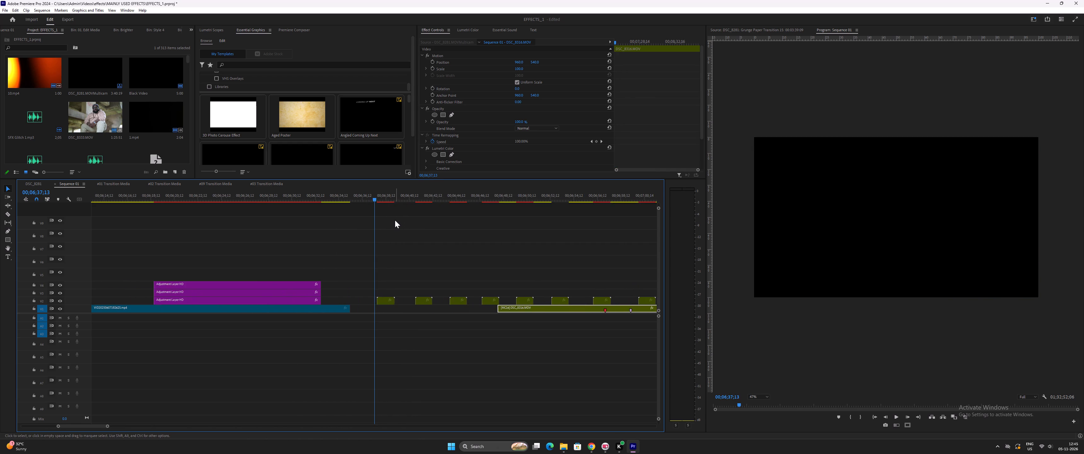
pyautogui.press('=')
pyautogui.click(390, 200)
pyautogui.press('space')
pyautogui.press('space')
pyautogui.press('space')
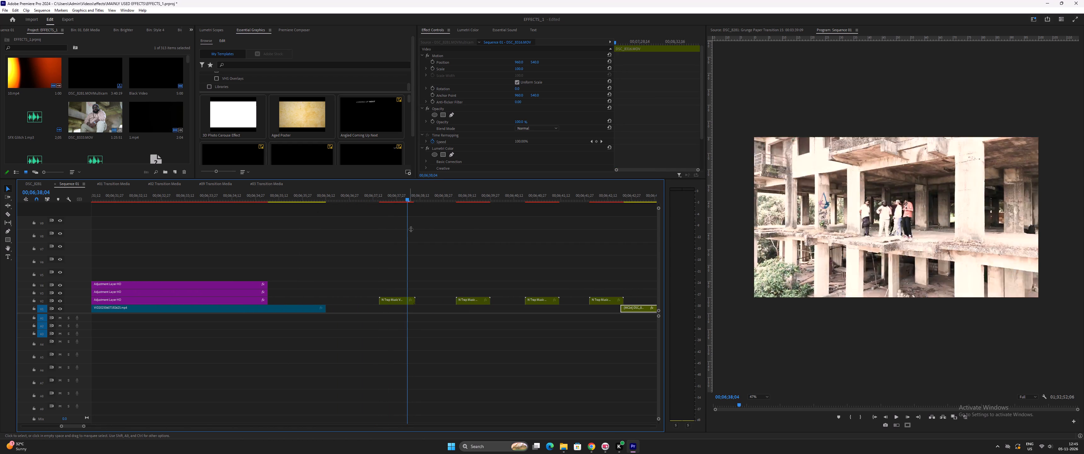
# Examine the row of Trap Music transition clips around 00;07;05 in Sequence 01 during playback.
pyautogui.press('-')
pyautogui.press('-')
pyautogui.press('-')
pyautogui.press('-')
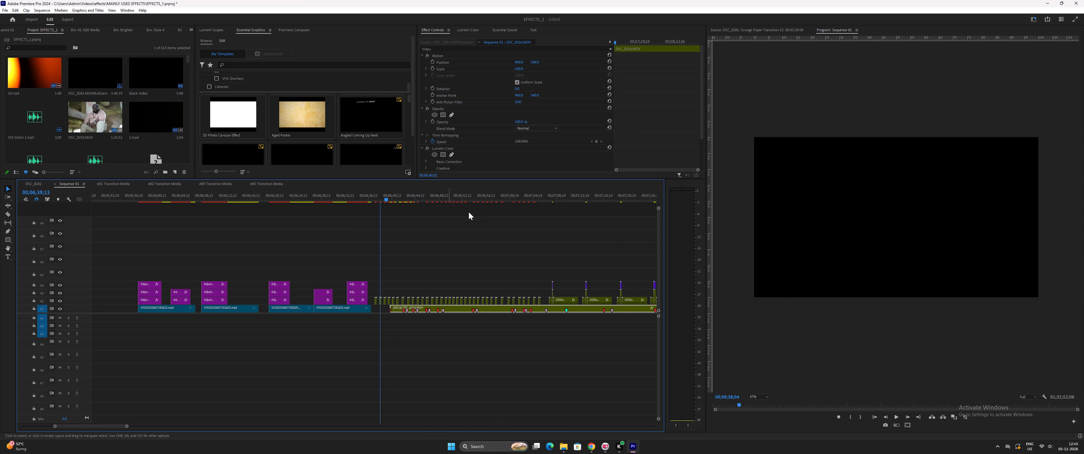
pyautogui.moveTo(418, 197); pyautogui.dragTo(455, 207)
pyautogui.press('space')
pyautogui.press('=')
pyautogui.press('=')
pyautogui.press('=')
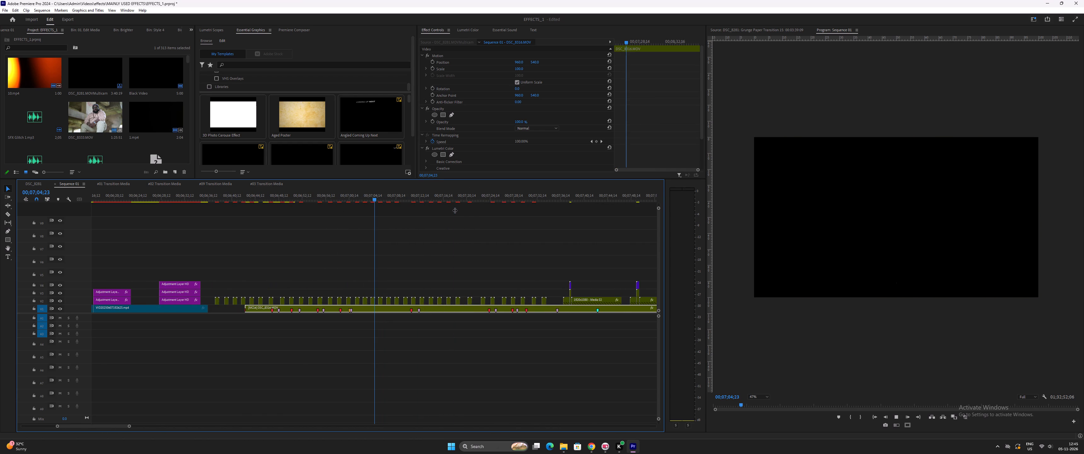
pyautogui.press('=')
pyautogui.press('-')
pyautogui.press('-')
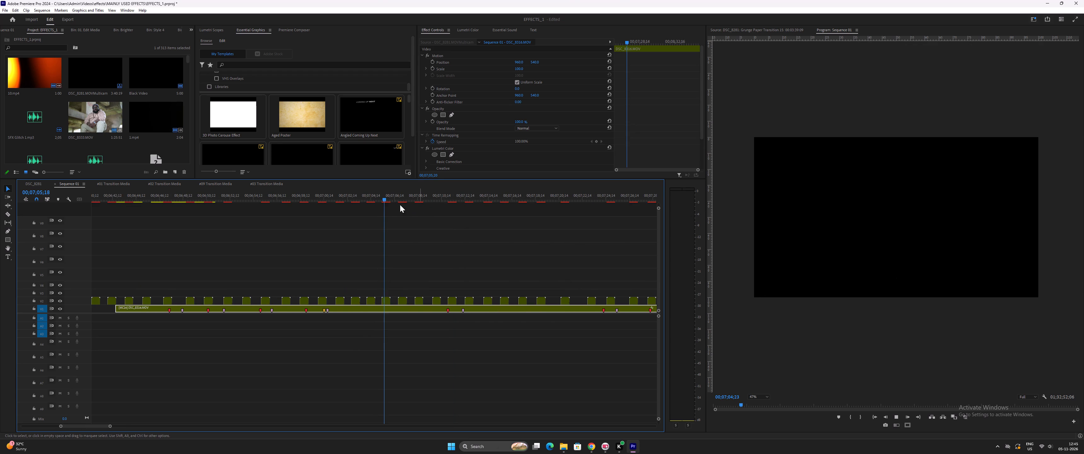
pyautogui.press('=')
pyautogui.press('space')
# Open the nested Trap Music Video FX transition near 00;07;05 and the first Media placeholder sequence inside it.
pyautogui.click(366, 197)
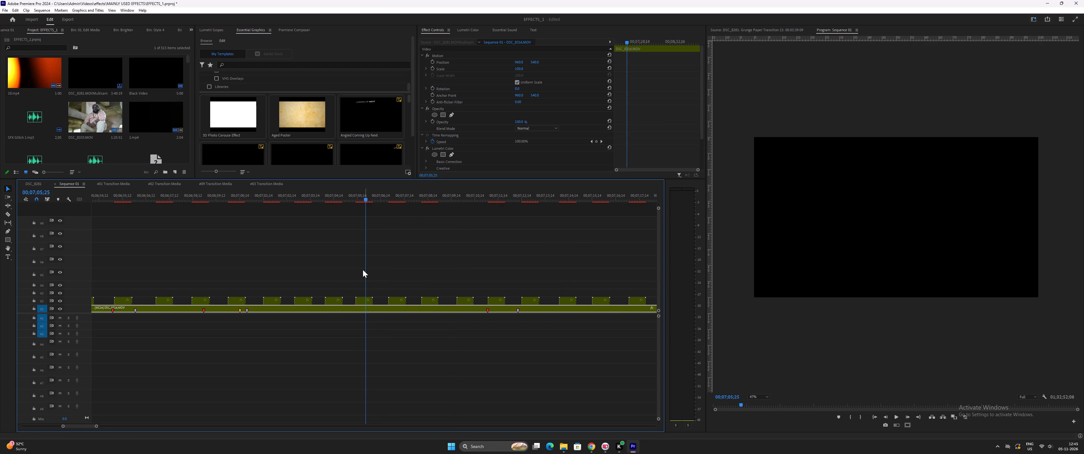
pyautogui.doubleClick(363, 300)
pyautogui.click(363, 300)
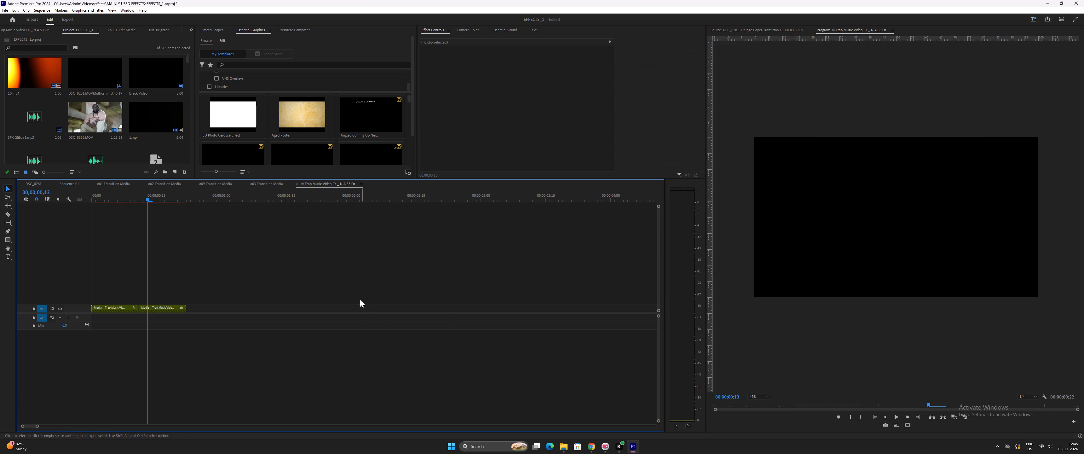
pyautogui.click(118, 199)
pyautogui.press('=')
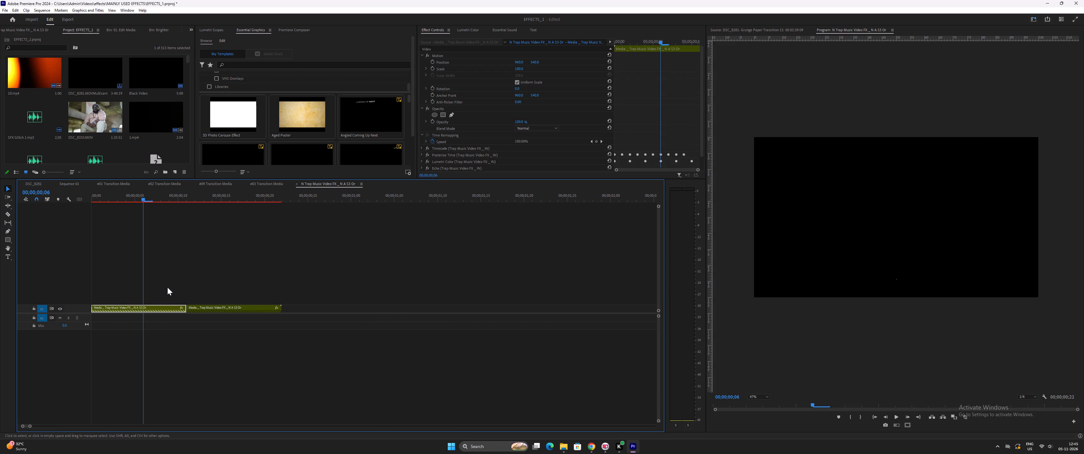
pyautogui.doubleClick(145, 308)
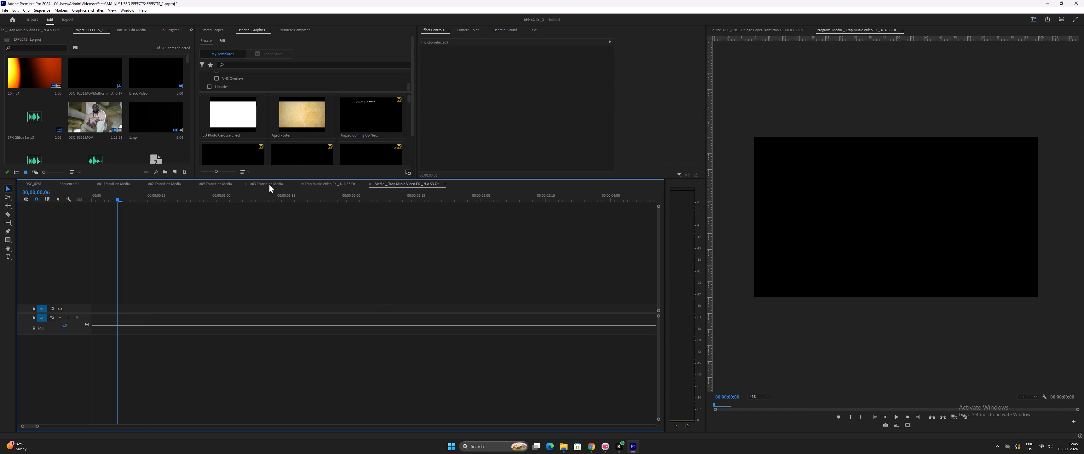
# Copy the sample video clip from the Transition Media sequence into the empty Trap Music Media sequence and return to the parent transition sequence.
pyautogui.click(269, 182)
pyautogui.moveTo(260, 309); pyautogui.dragTo(398, 183)
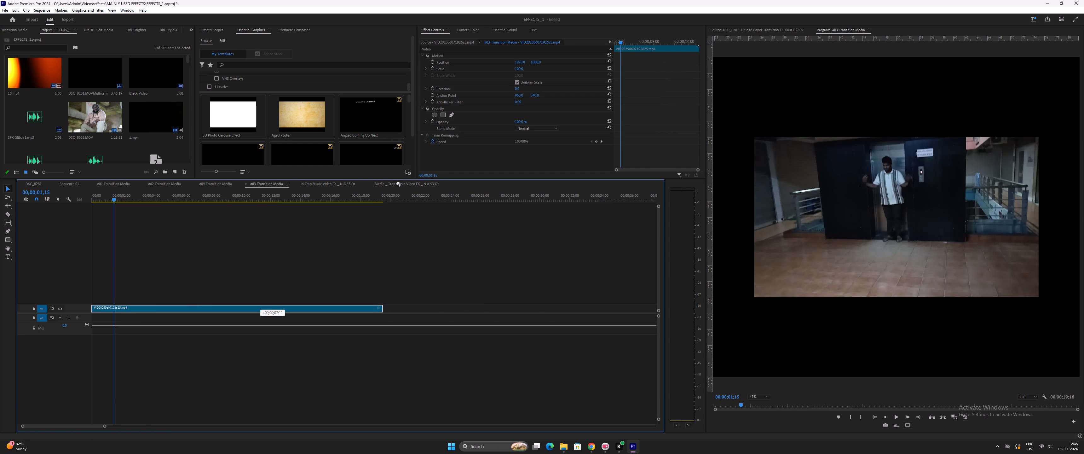
pyautogui.moveTo(398, 183); pyautogui.dragTo(152, 306)
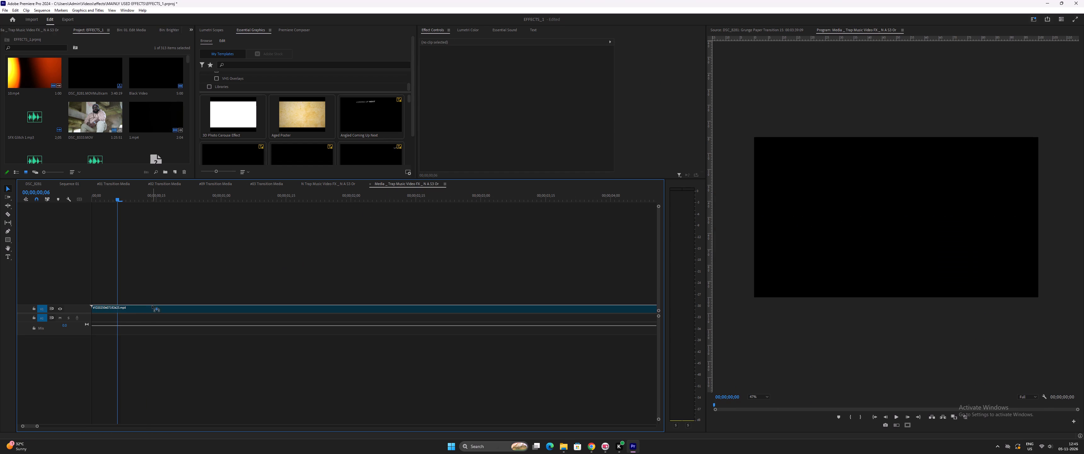
pyautogui.moveTo(152, 306); pyautogui.dragTo(142, 315)
pyautogui.press('-')
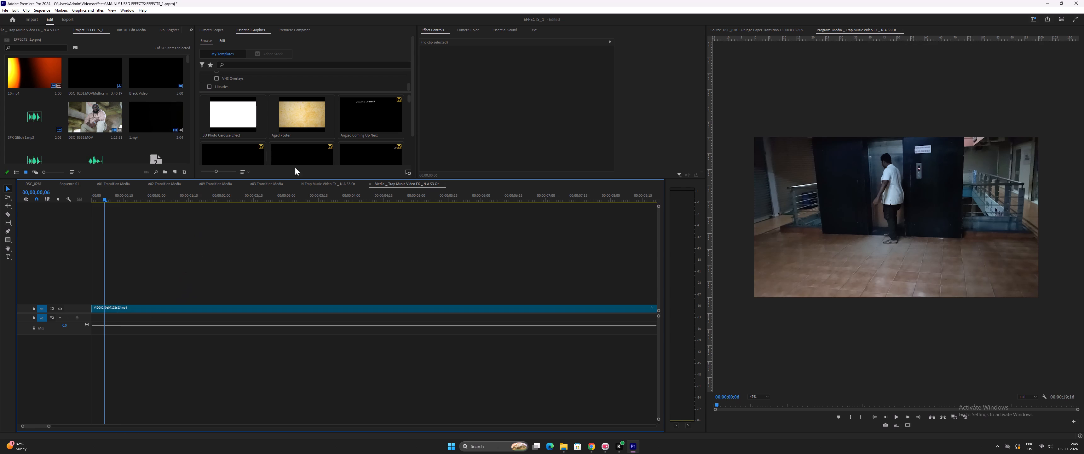
pyautogui.press('-')
pyautogui.press('-')
pyautogui.click(328, 183)
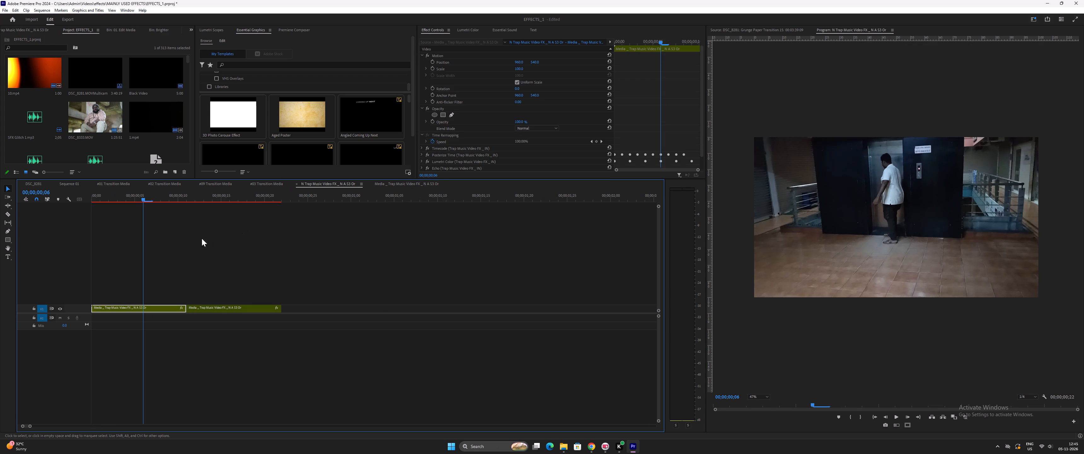
# Play the Trap Music transition sequence repeatedly from its start and around the cut between its two Media clips.
pyautogui.click(216, 195)
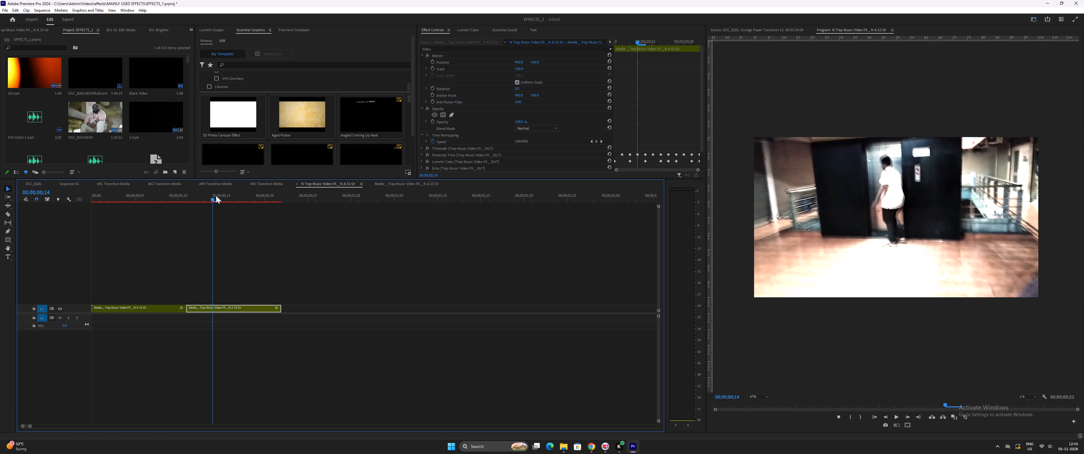
pyautogui.moveTo(216, 195); pyautogui.dragTo(63, 219)
pyautogui.press('space')
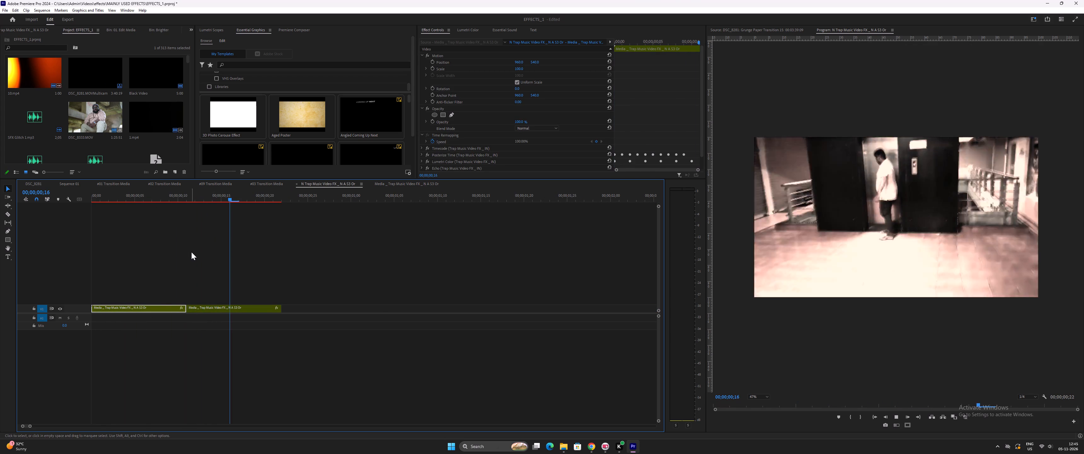
pyautogui.press('space')
pyautogui.press('space')
pyautogui.moveTo(185, 201); pyautogui.dragTo(193, 204)
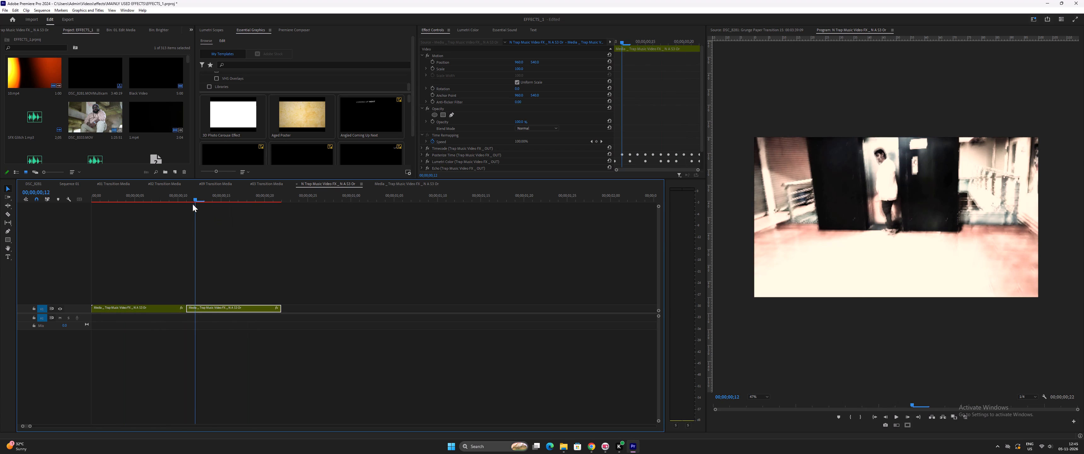
pyautogui.moveTo(193, 204); pyautogui.dragTo(63, 232)
pyautogui.press('space')
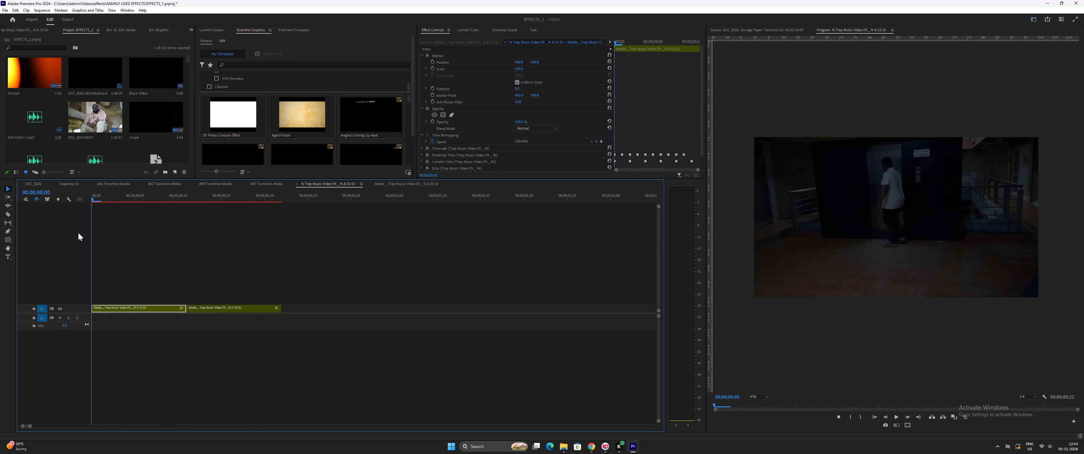
pyautogui.press('space')
pyautogui.press('space')
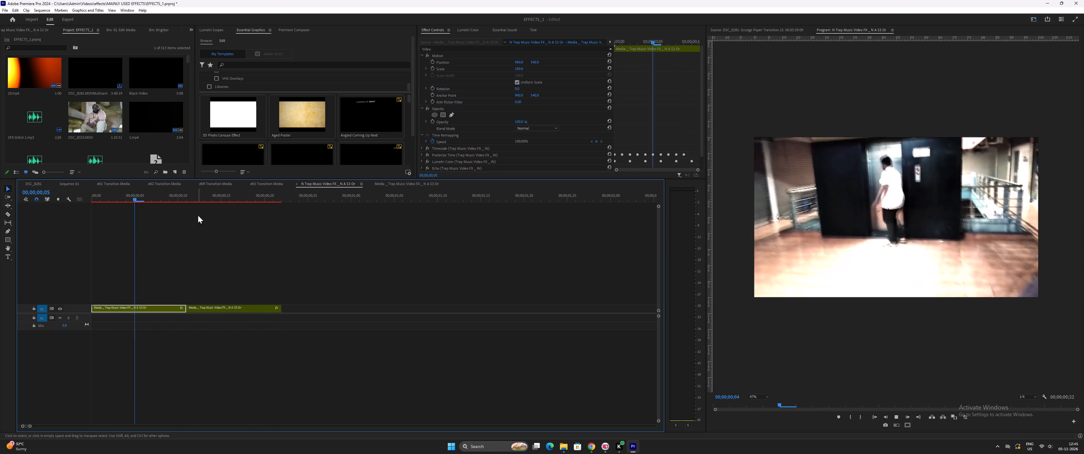
pyautogui.click(201, 197)
pyautogui.press('space')
pyautogui.press('space')
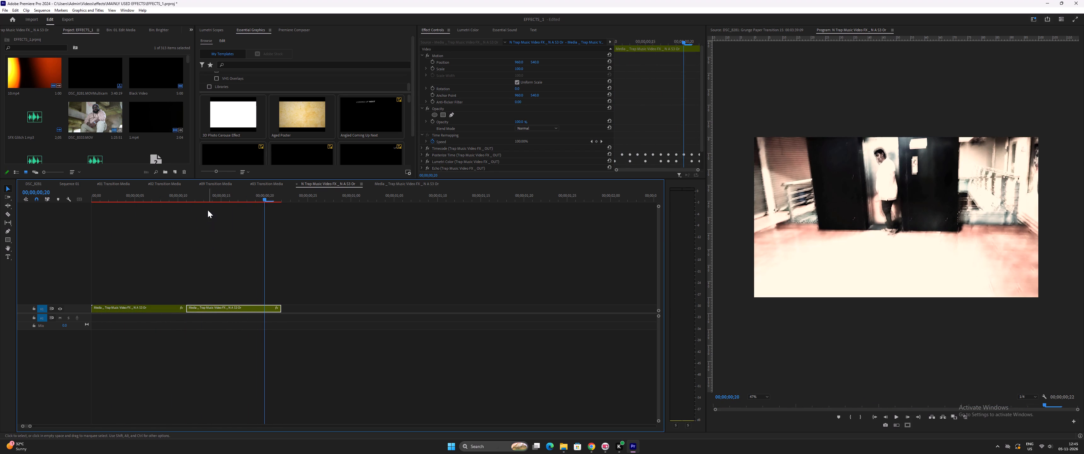
pyautogui.click(203, 199)
# Open the second Media clip's nested sequence, play the sample footage inside it, and return to the parent transition sequence.
pyautogui.doubleClick(210, 307)
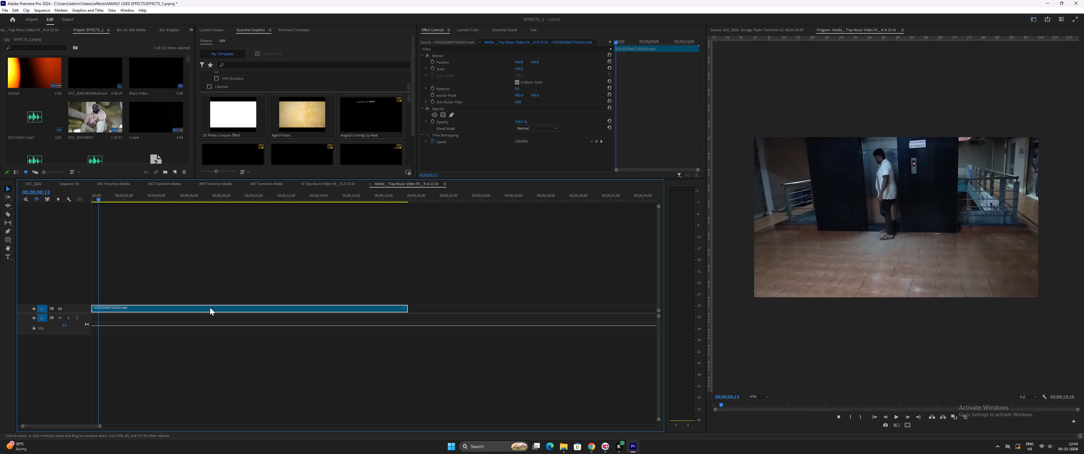
pyautogui.press('space')
pyautogui.write('--')
pyautogui.press('space')
pyautogui.click(323, 183)
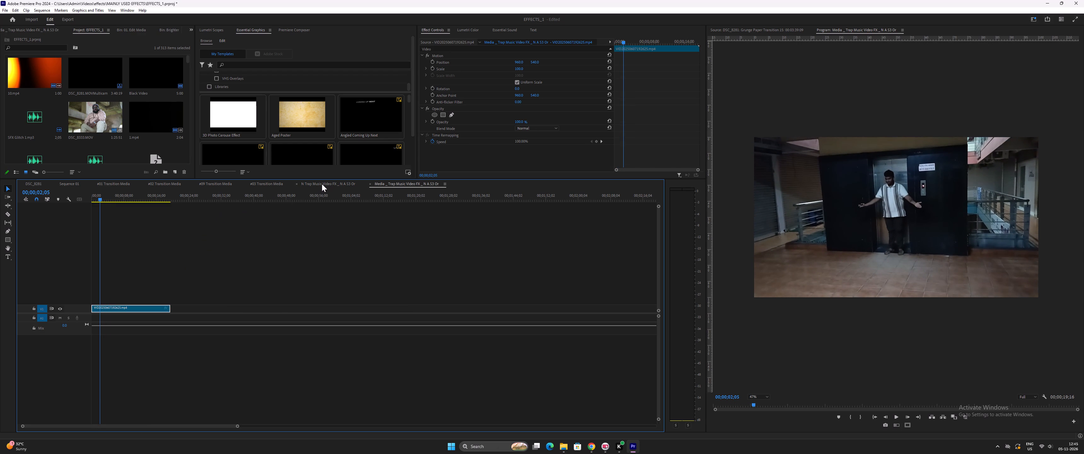
# Replay the Trap Music transition from its start and again from just after the cut at about 00;00;00;13.
pyautogui.moveTo(185, 198); pyautogui.dragTo(166, 201)
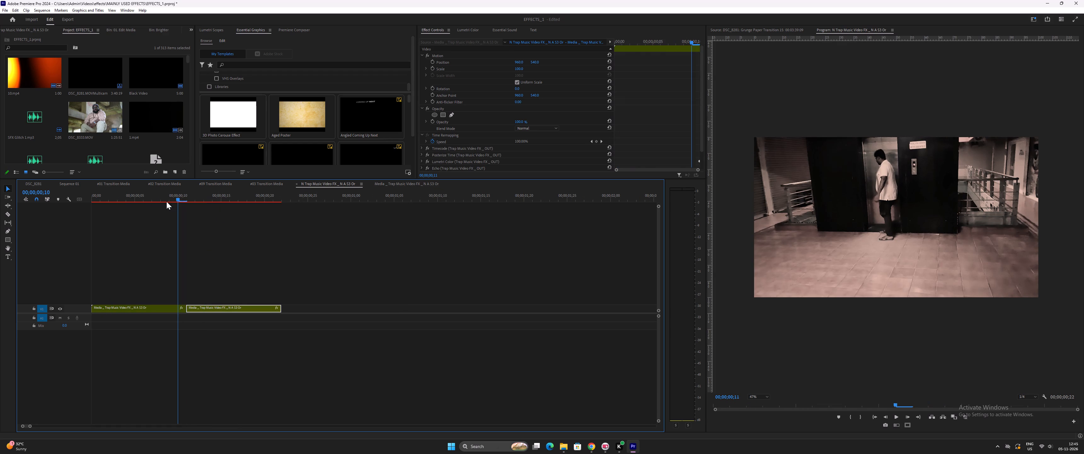
pyautogui.moveTo(166, 201); pyautogui.dragTo(69, 218)
pyautogui.press('space')
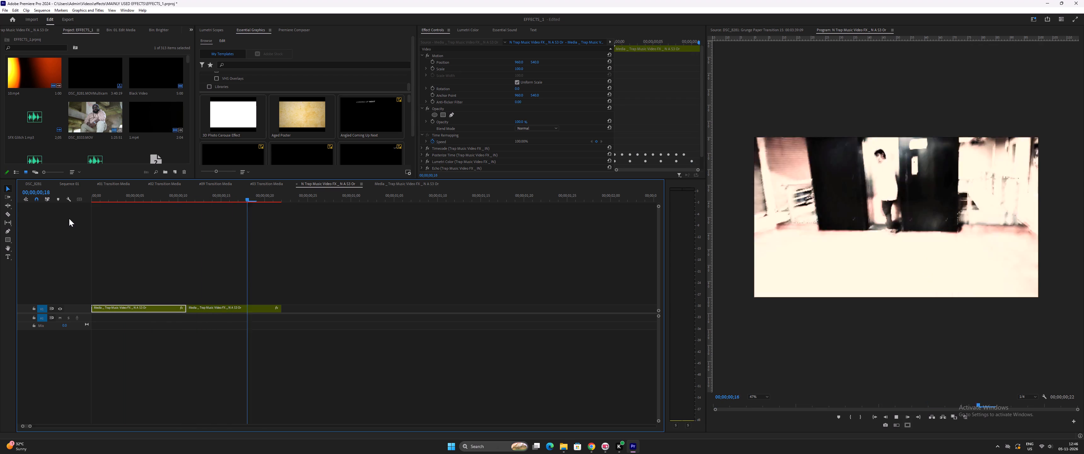
pyautogui.press('space')
pyautogui.press('space')
pyautogui.click(205, 196)
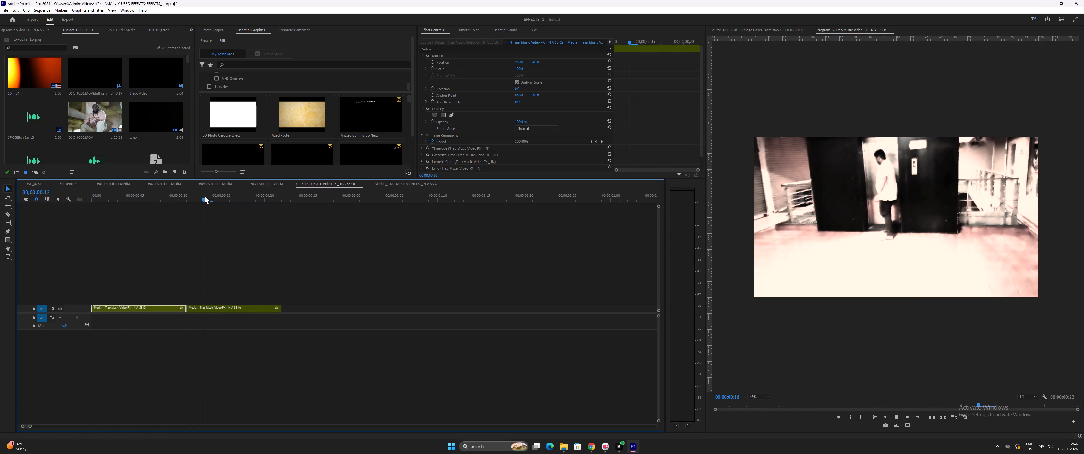
pyautogui.press('space')
pyautogui.press('space')
# Delete the sample video clip from the nested Trap Music Media sequence.
pyautogui.doubleClick(230, 308)
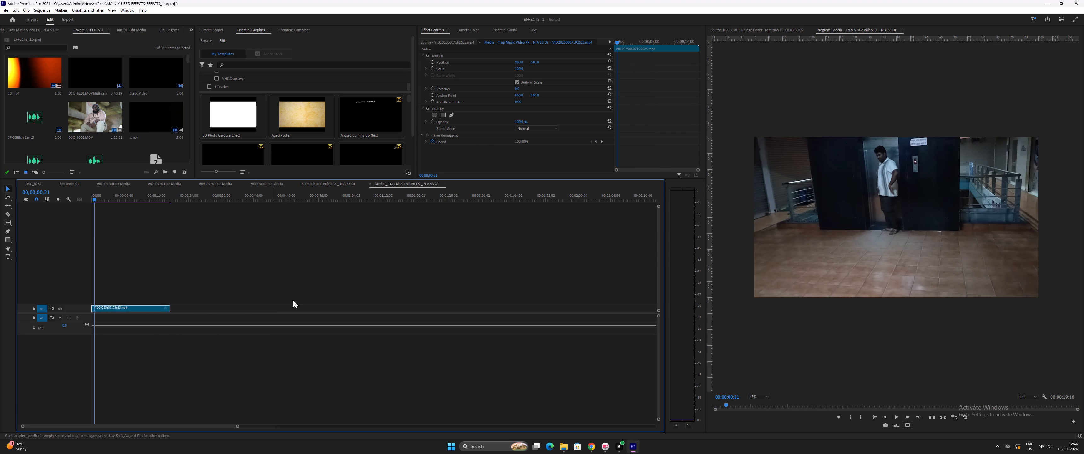
pyautogui.click(127, 310)
pyautogui.press('Delete')
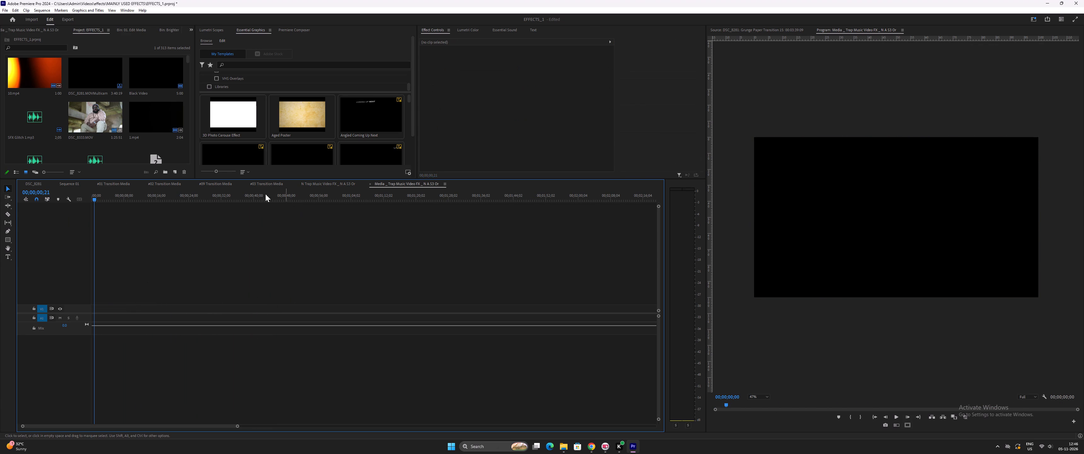
# Copy the long V1 footage clip beneath the transitions in Sequence 01 into the emptied Media sequence, aligned to the sequence start.
pyautogui.click(170, 183)
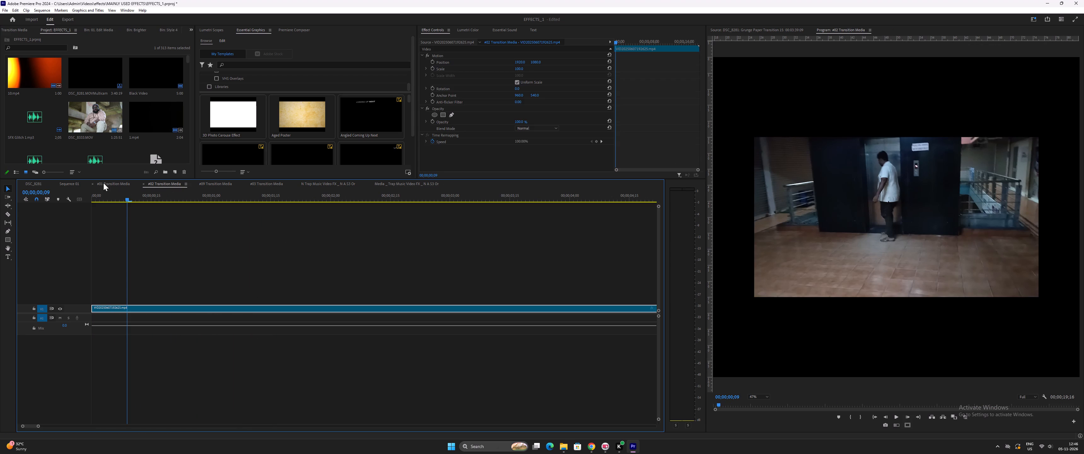
pyautogui.click(70, 184)
pyautogui.press('-')
pyautogui.press('-')
pyautogui.press('-')
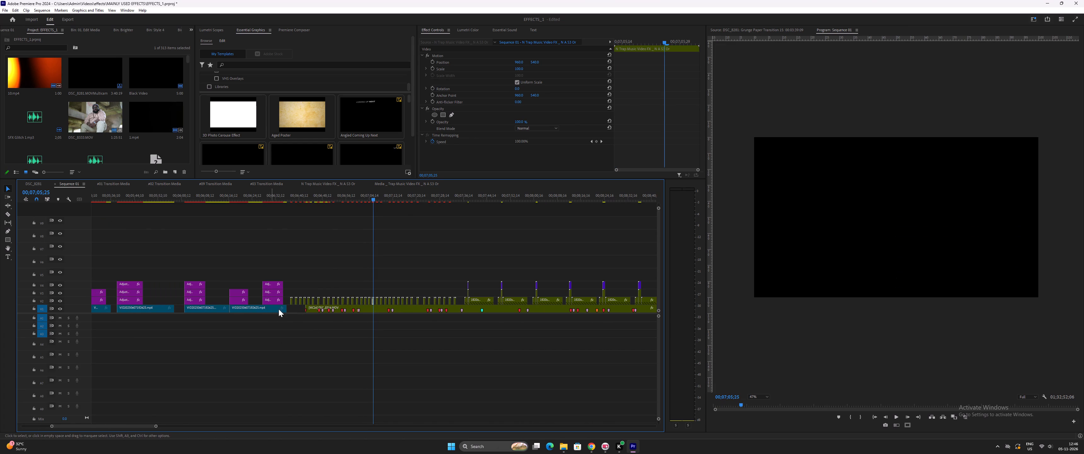
pyautogui.moveTo(337, 309); pyautogui.dragTo(399, 183)
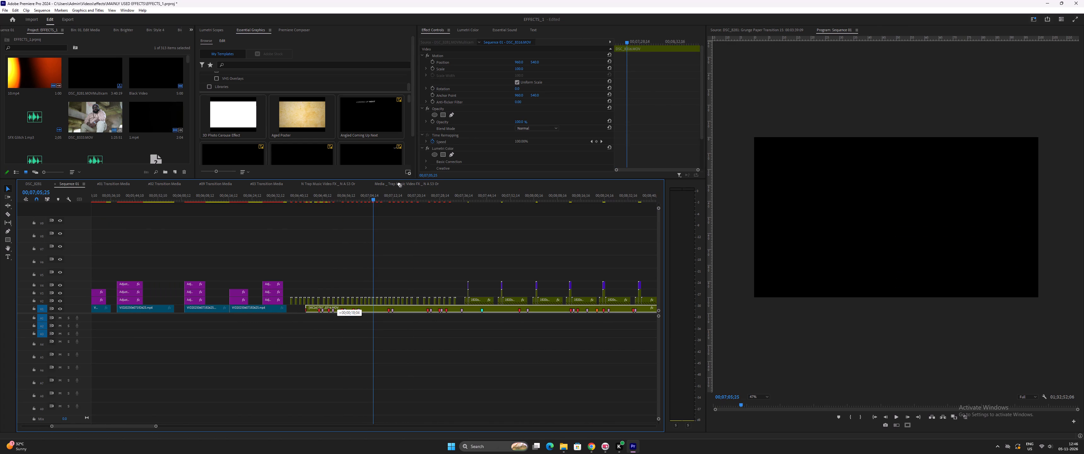
pyautogui.moveTo(399, 183); pyautogui.dragTo(104, 313)
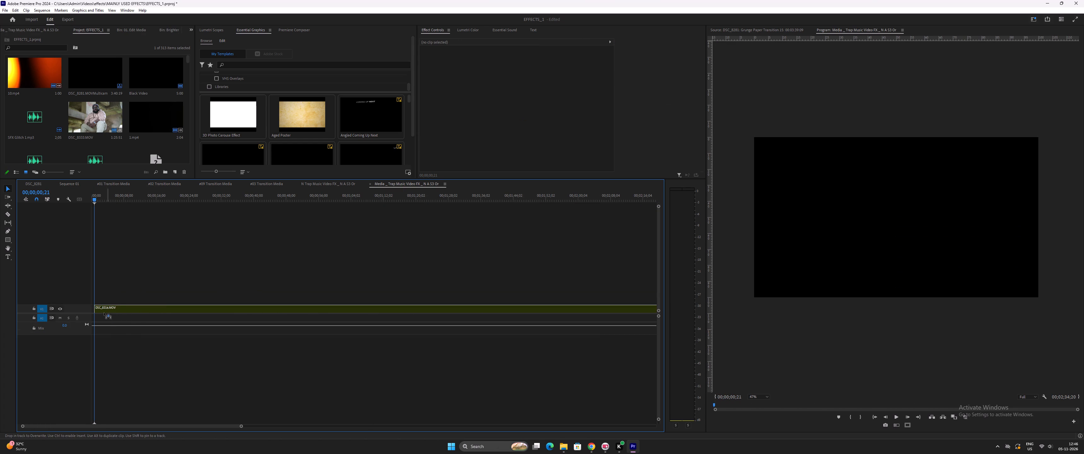
pyautogui.moveTo(104, 313); pyautogui.dragTo(88, 310)
pyautogui.moveTo(88, 310); pyautogui.dragTo(90, 310)
pyautogui.press('=')
pyautogui.press('=')
pyautogui.moveTo(132, 309); pyautogui.dragTo(99, 310)
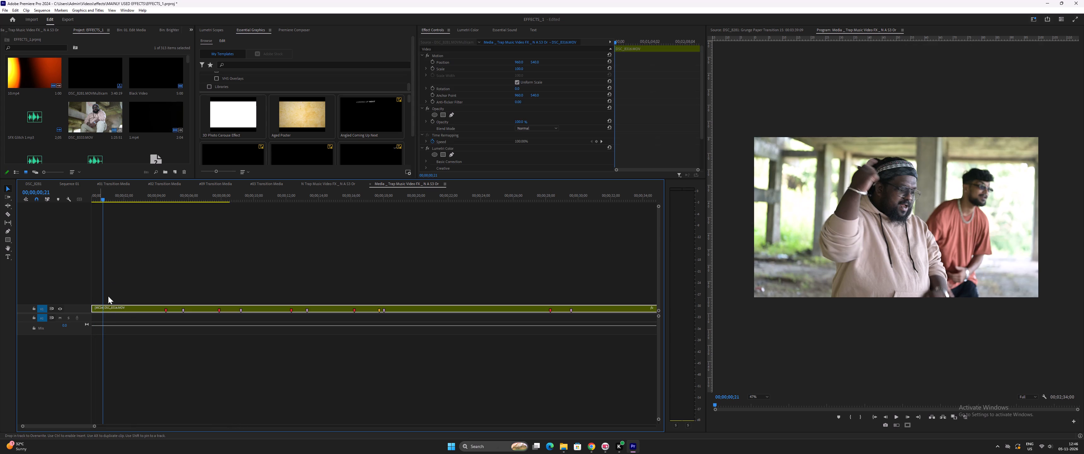
pyautogui.press('-')
# Return to the parent Trap Music transition sequence and play it from the start to preview the replaced footage.
pyautogui.click(316, 182)
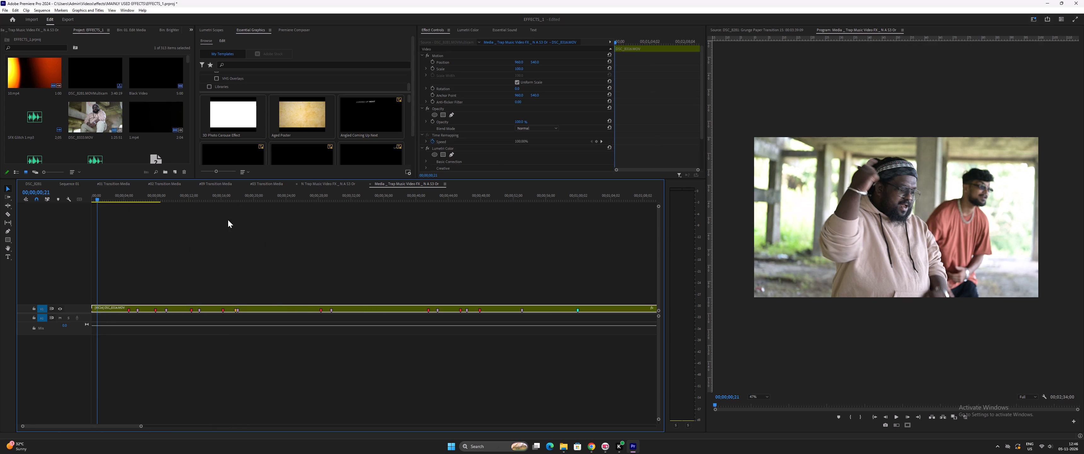
pyautogui.moveTo(203, 199); pyautogui.dragTo(46, 236)
pyautogui.press('space')
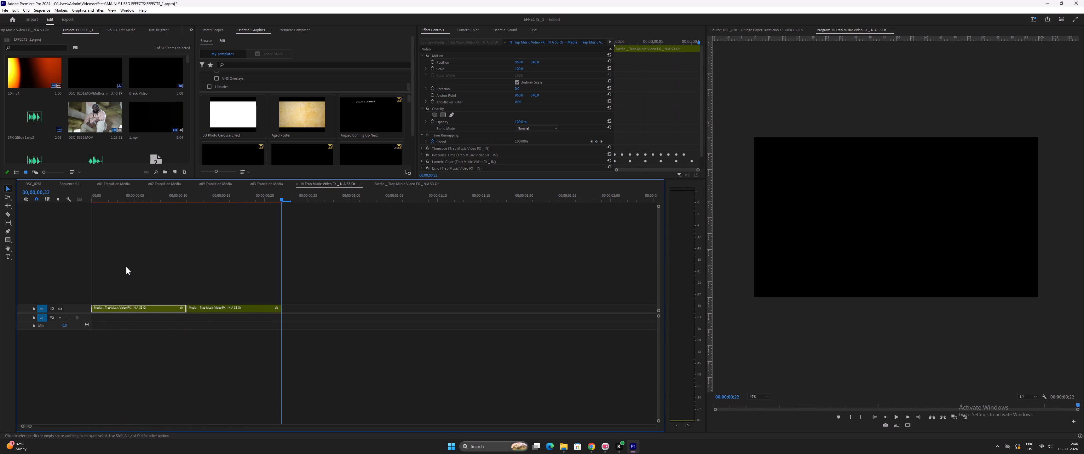
pyautogui.press('space')
pyautogui.press('-')
pyautogui.press('space')
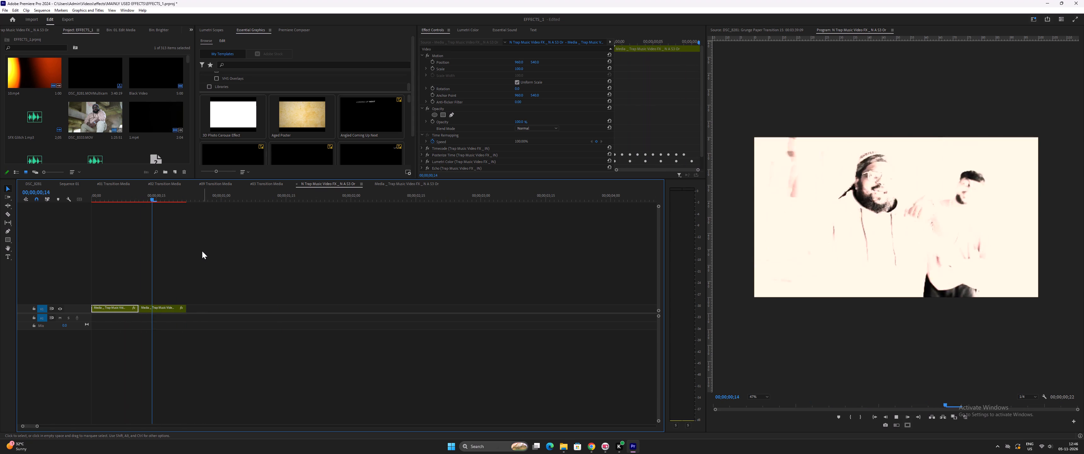
pyautogui.press('-')
pyautogui.press('-')
pyautogui.press('space')
pyautogui.press('space')
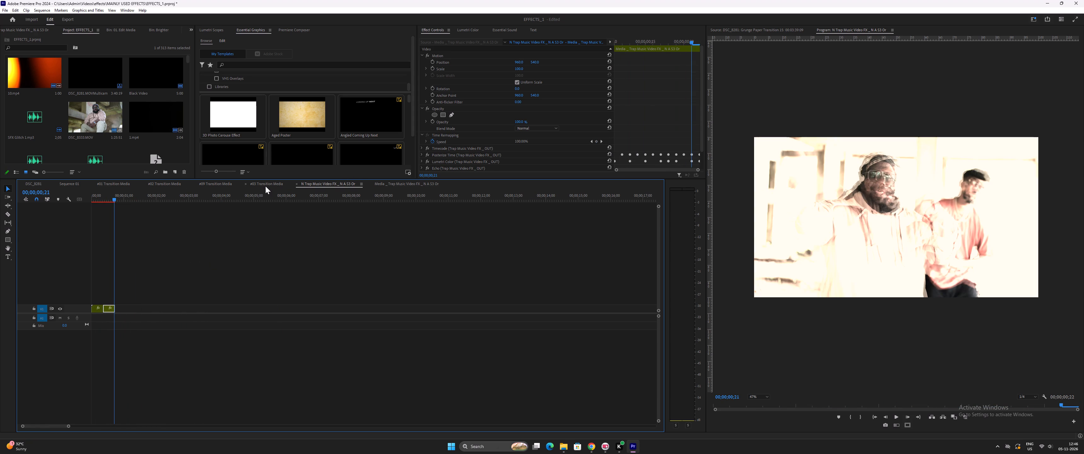
# Open the RGB Trap Music transition near 00;07;23;06 in Sequence 01 and the nested Media placeholder sequence on its bottom track.
pyautogui.click(69, 183)
pyautogui.press('space')
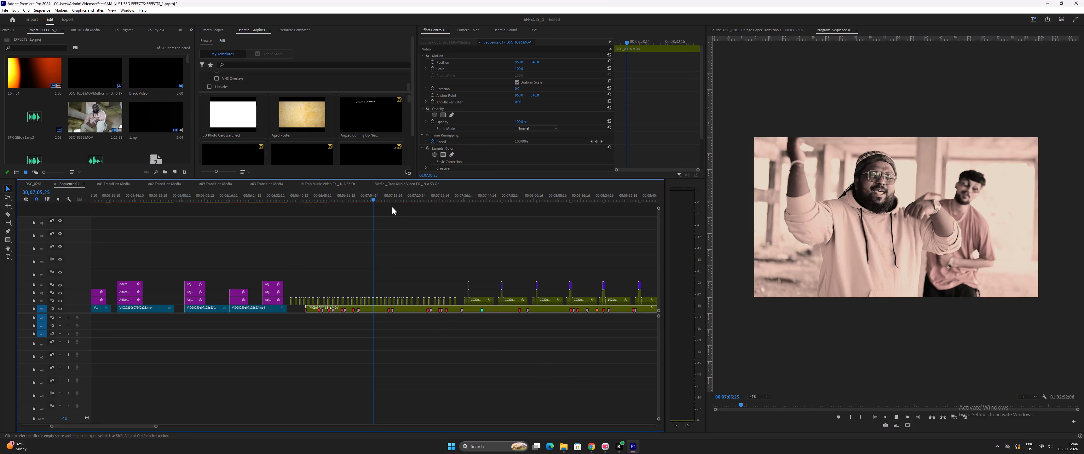
pyautogui.moveTo(378, 198); pyautogui.dragTo(426, 207)
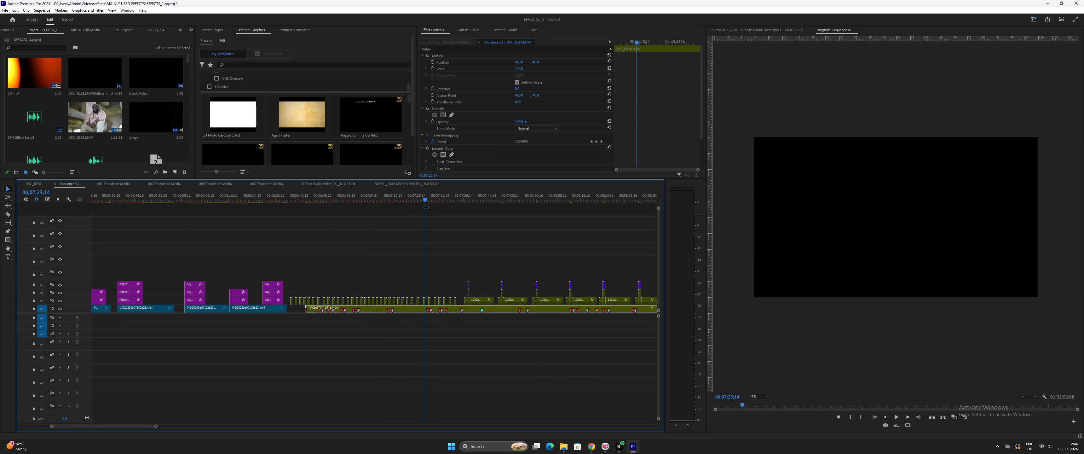
pyautogui.press('=')
pyautogui.press('=')
pyautogui.press('=')
pyautogui.press('=')
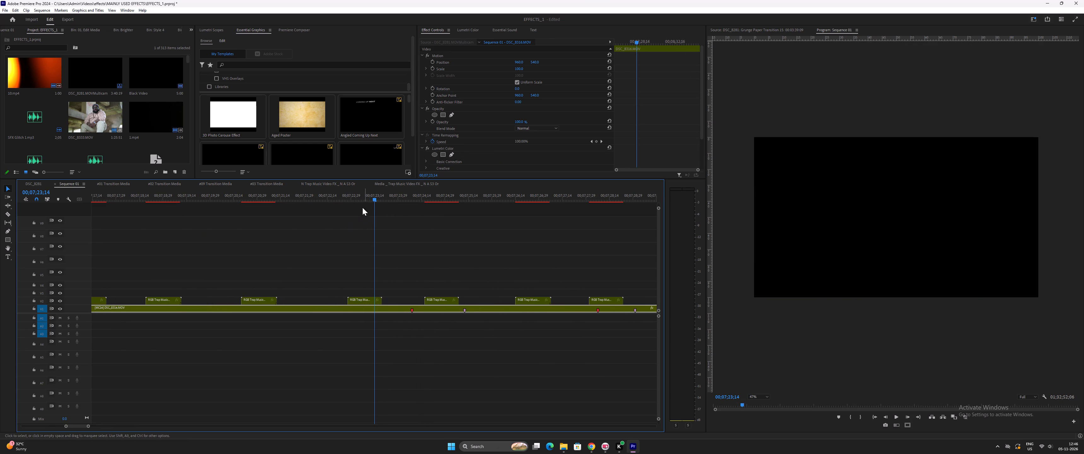
pyautogui.click(363, 197)
pyautogui.doubleClick(365, 302)
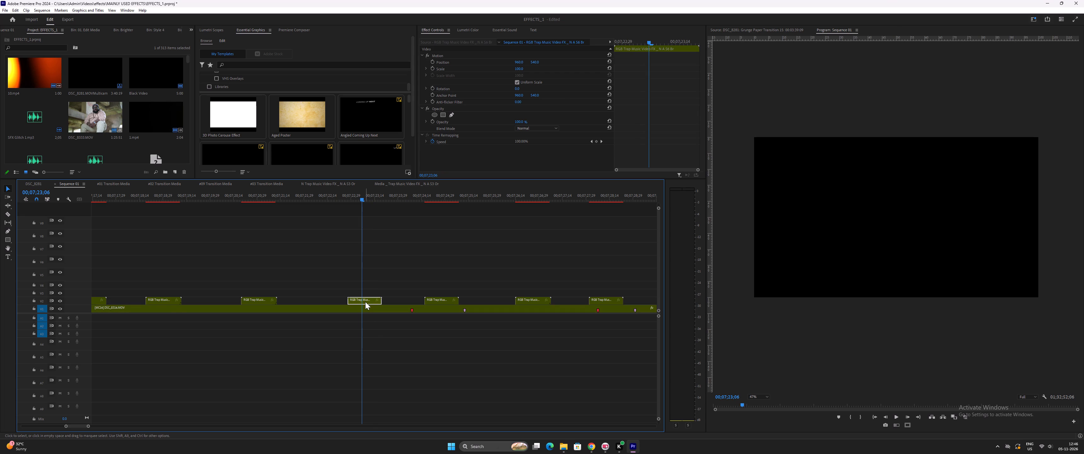
pyautogui.press('=')
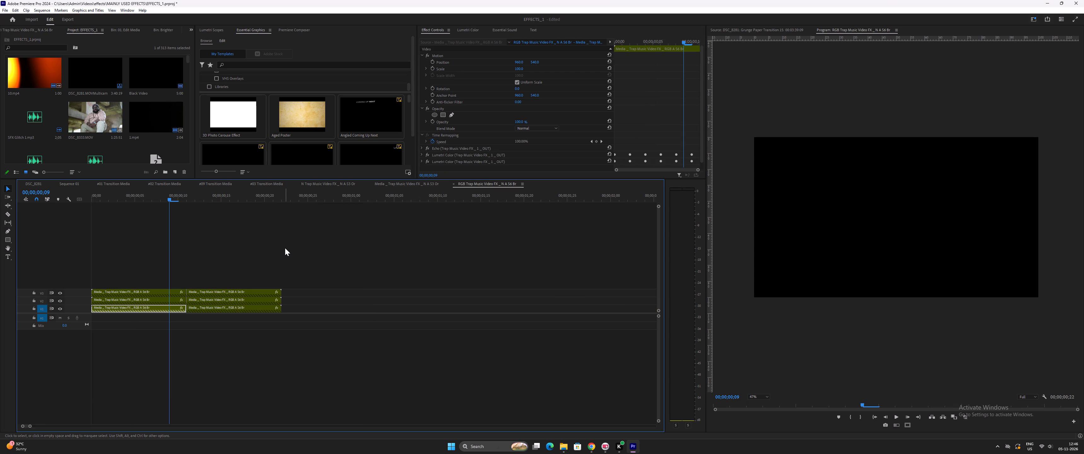
pyautogui.doubleClick(146, 308)
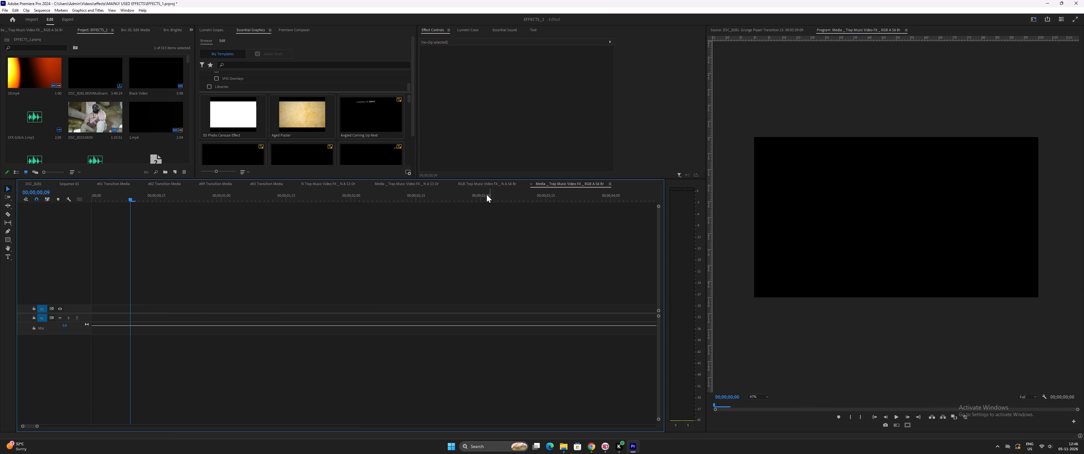
# Copy the long footage clip from the Trap Music Media sequence into the empty RGB Trap Music Media sequence, aligned to the sequence start.
pyautogui.click(473, 183)
pyautogui.click(400, 186)
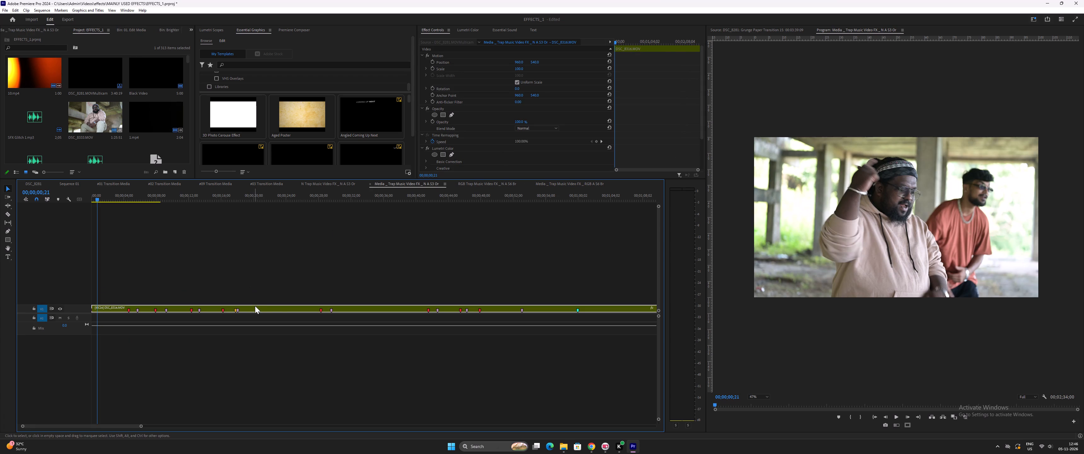
pyautogui.moveTo(257, 308); pyautogui.dragTo(556, 183)
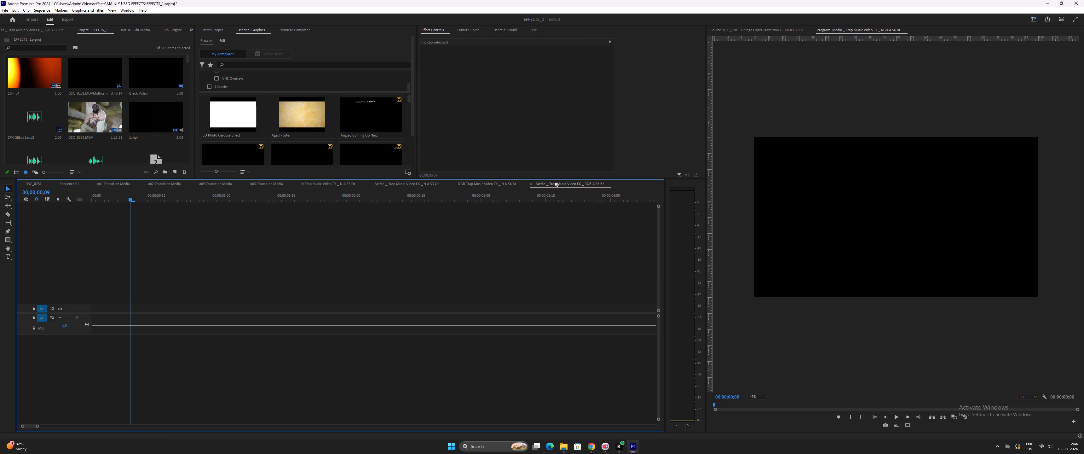
pyautogui.moveTo(556, 183); pyautogui.dragTo(168, 321)
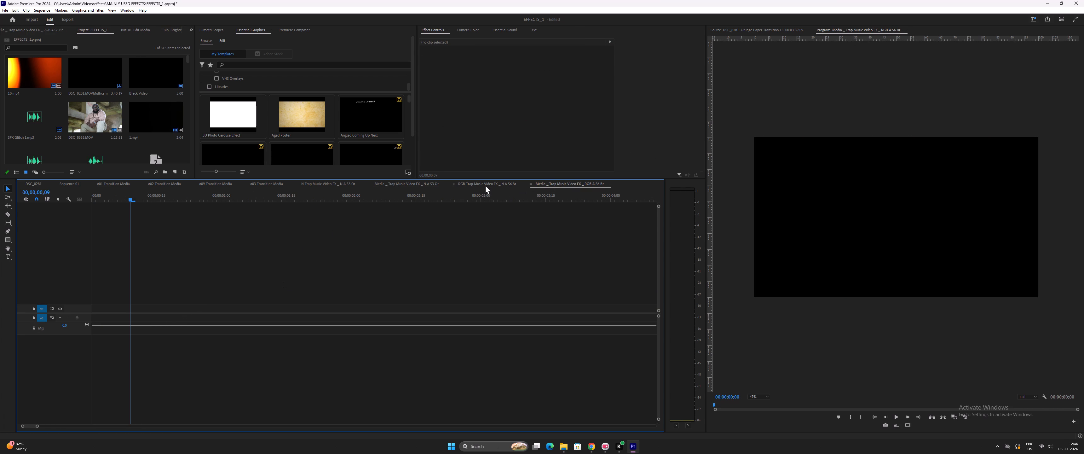
pyautogui.click(485, 184)
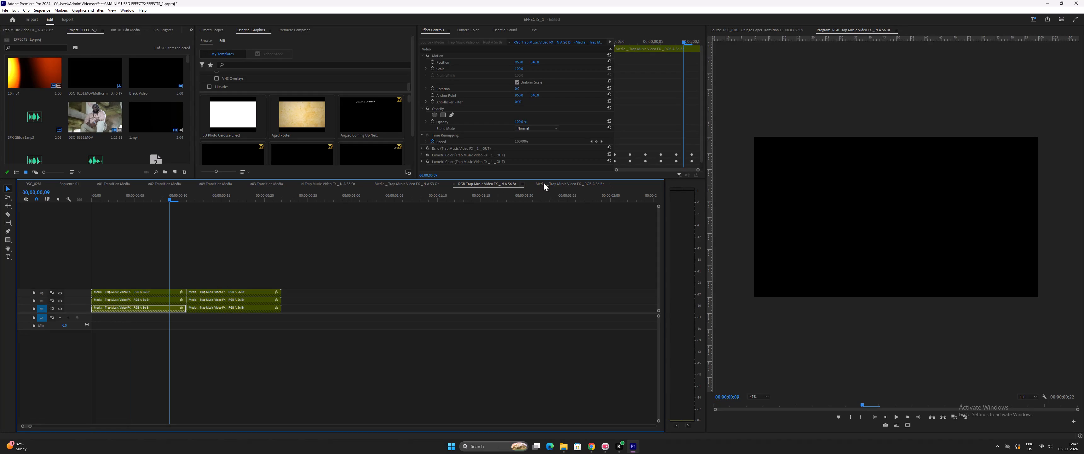
pyautogui.click(552, 181)
pyautogui.click(401, 184)
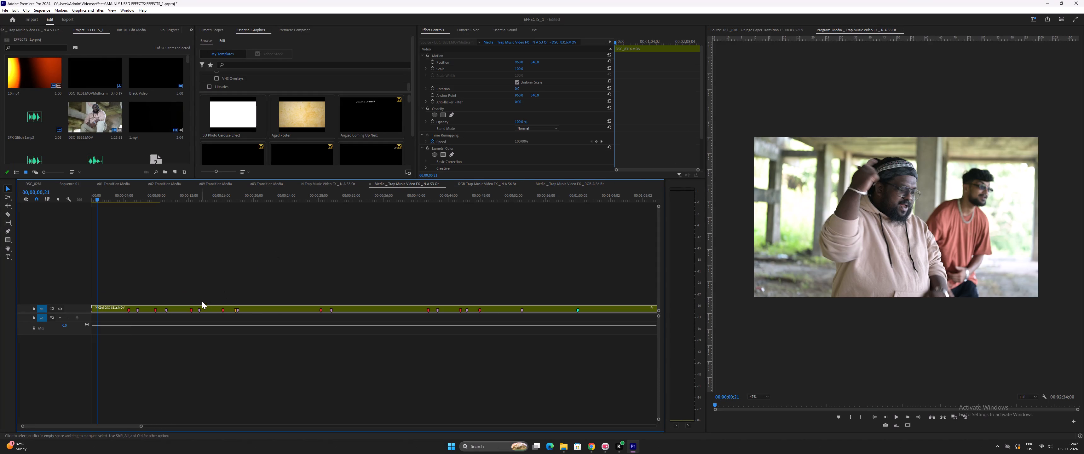
pyautogui.moveTo(205, 308); pyautogui.dragTo(559, 183)
pyautogui.moveTo(559, 183); pyautogui.dragTo(136, 314)
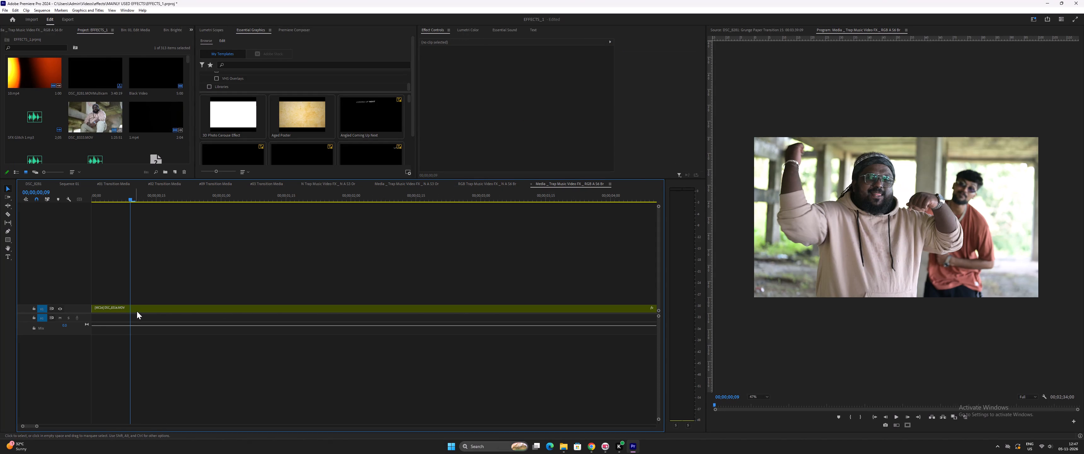
# Return to the parent RGB Trap Music transition sequence and play it from the start to preview the placed footage.
pyautogui.click(482, 183)
pyautogui.moveTo(170, 198); pyautogui.dragTo(165, 201)
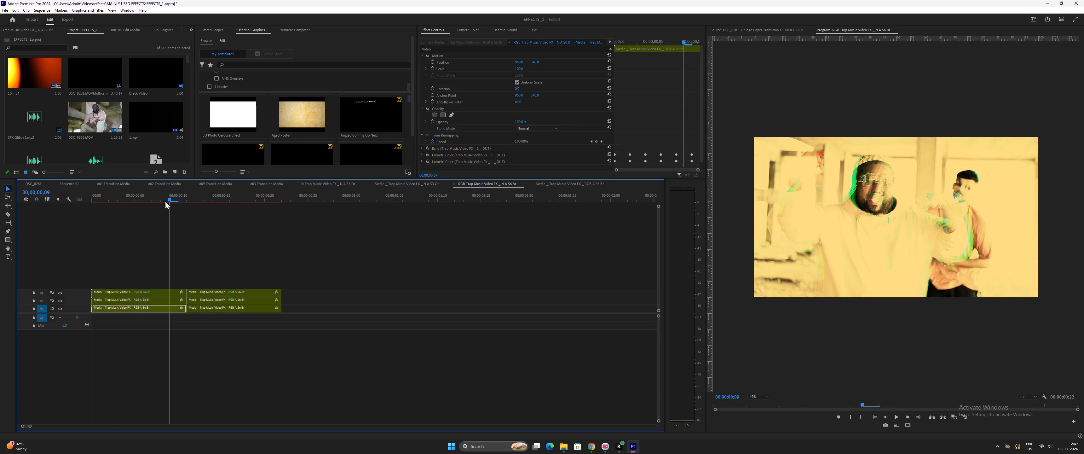
pyautogui.moveTo(165, 201); pyautogui.dragTo(29, 229)
pyautogui.press('space')
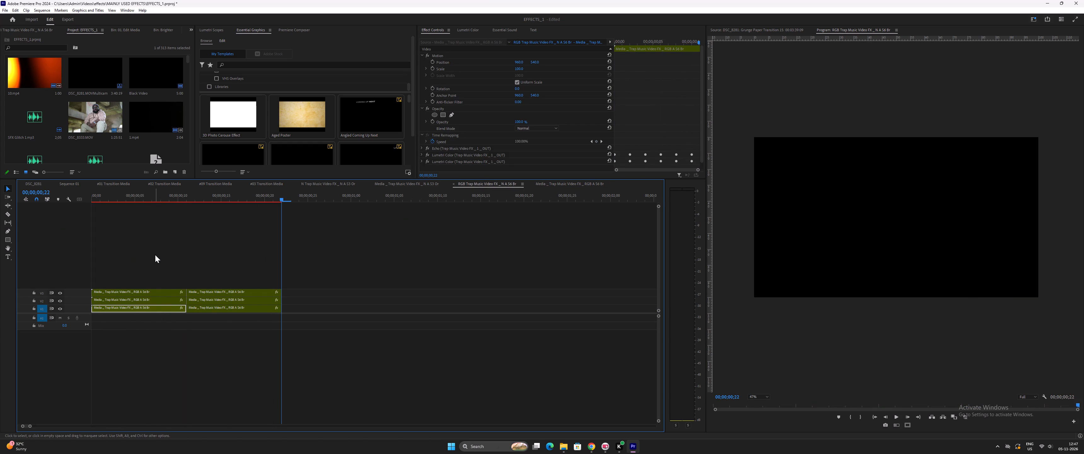
pyautogui.press('space')
pyautogui.press('-')
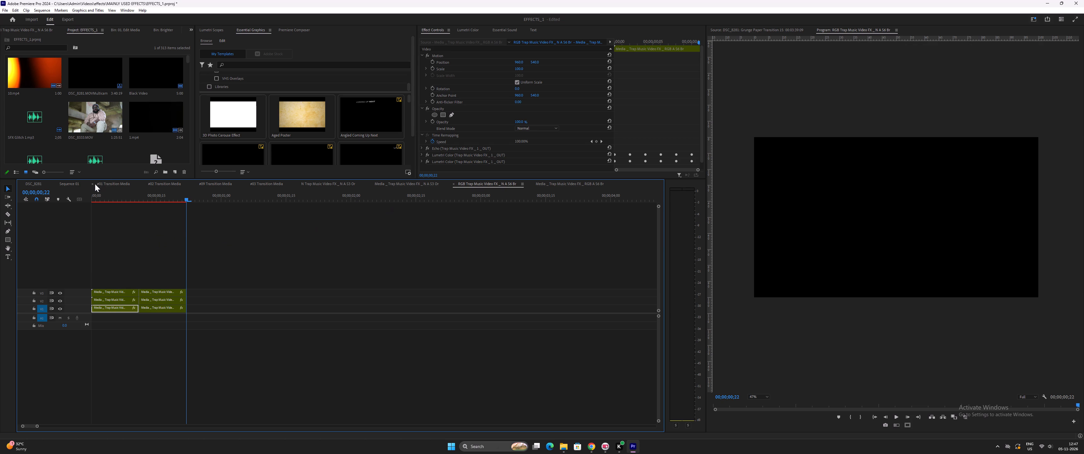
# Play the RGB Trap Music transitions in Sequence 01 from the selected one near 00;07;23;06 to review the effect over the footage.
pyautogui.click(64, 182)
pyautogui.press('space')
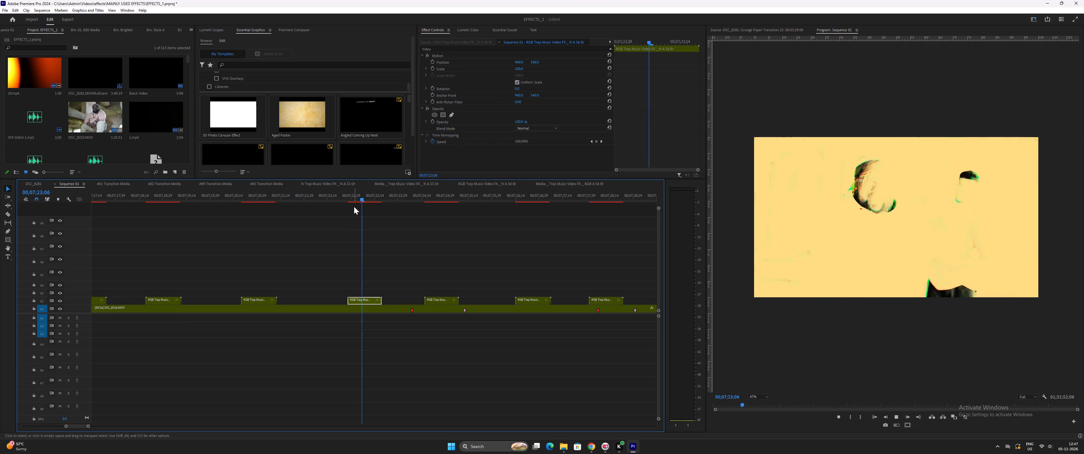
pyautogui.press('-')
pyautogui.press('-')
pyautogui.press('-')
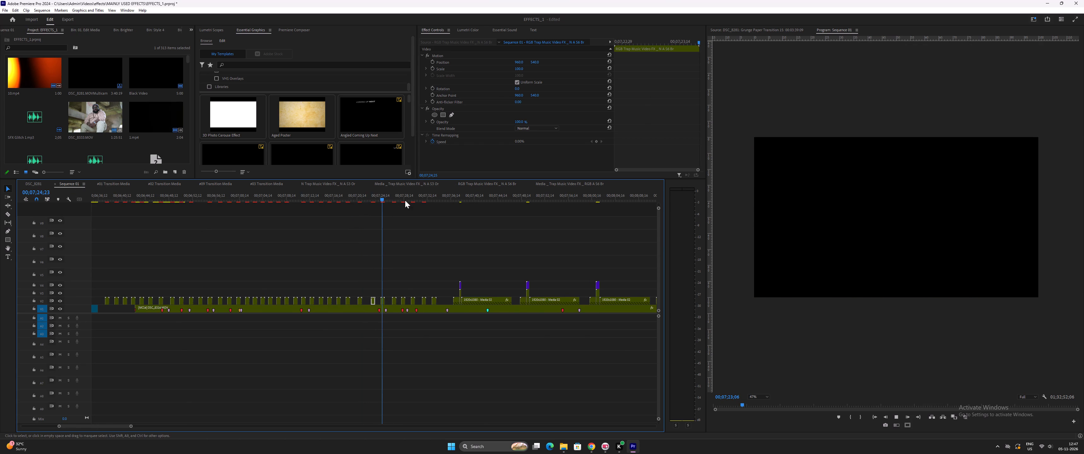
pyautogui.moveTo(407, 198); pyautogui.dragTo(428, 203)
pyautogui.press('space')
# Locate the first Media 01 placeholder after the RGB transitions, near 00;07;37 in Sequence 01, and open its nested sequence.
pyautogui.click(454, 196)
pyautogui.press('space')
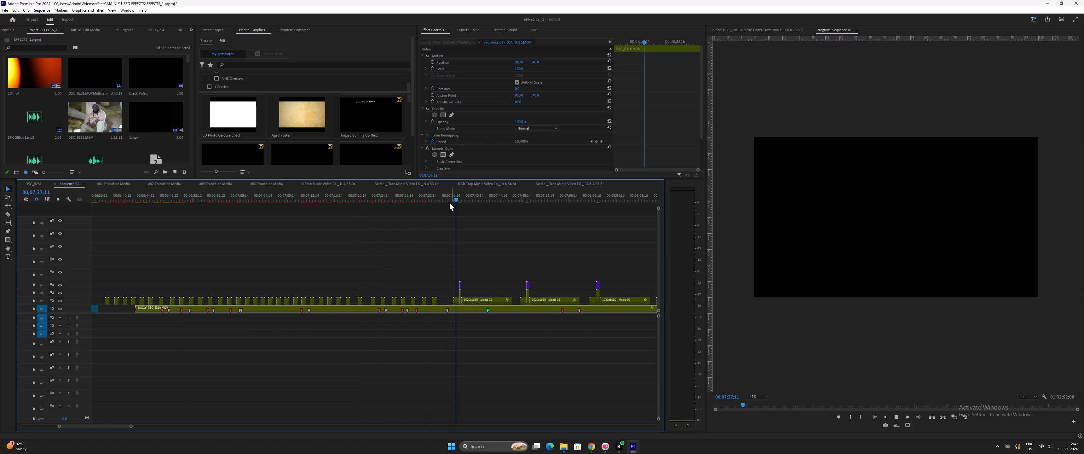
pyautogui.press('=')
pyautogui.press('=')
pyautogui.press('=')
pyautogui.press('space')
pyautogui.moveTo(330, 198); pyautogui.dragTo(322, 199)
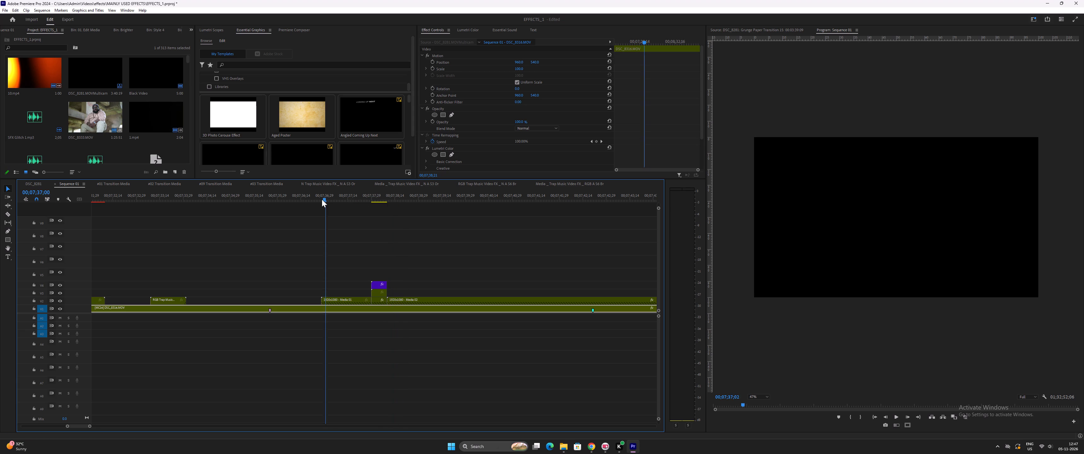
pyautogui.moveTo(322, 199); pyautogui.dragTo(321, 199)
pyautogui.press('=')
pyautogui.press('-')
pyautogui.press('-')
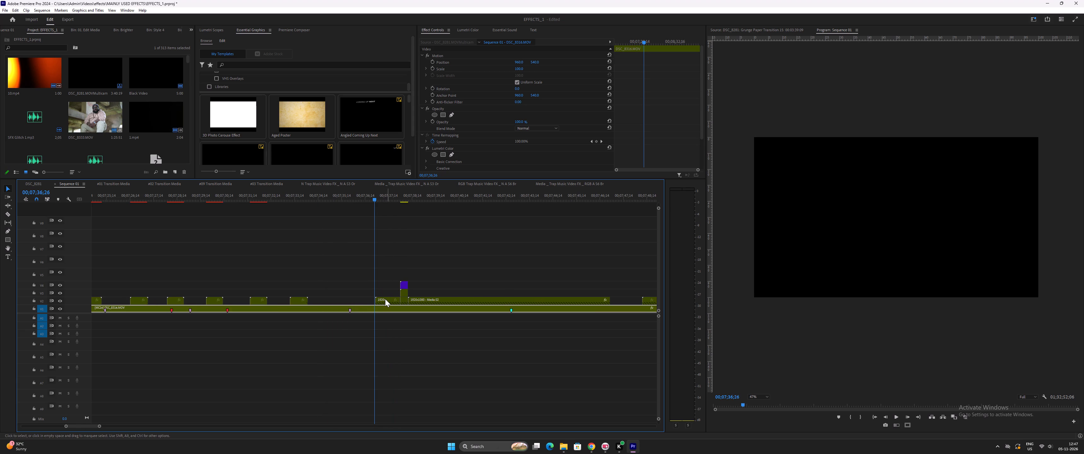
pyautogui.doubleClick(383, 299)
# Copy the footage clip from the RGB Trap Music Media sequence onto V1 of the empty Media 01 sequence, aligned to the sequence start.
pyautogui.press('=')
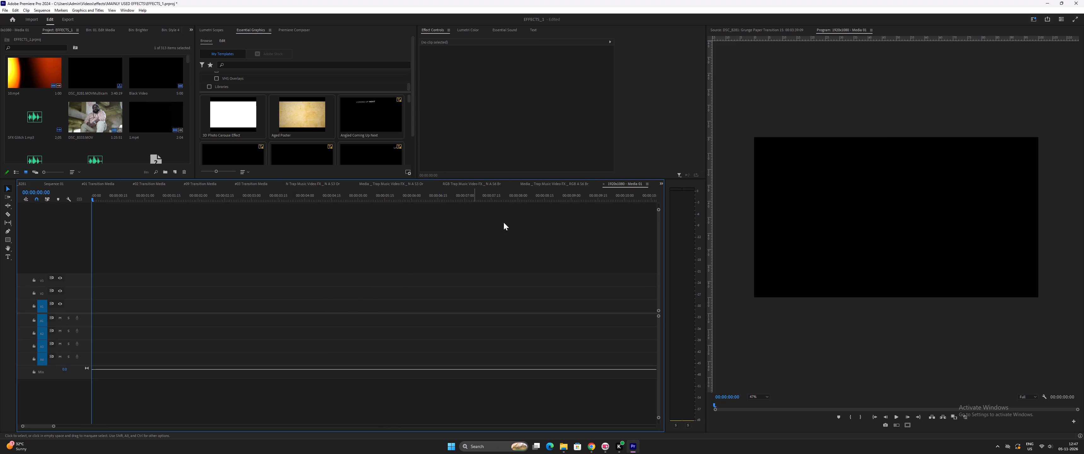
pyautogui.click(547, 182)
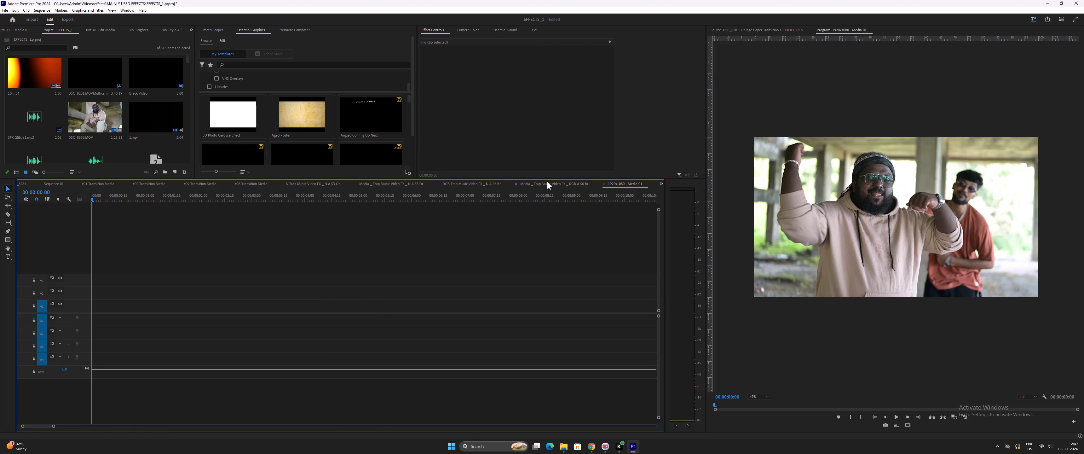
pyautogui.moveTo(388, 307); pyautogui.dragTo(621, 184)
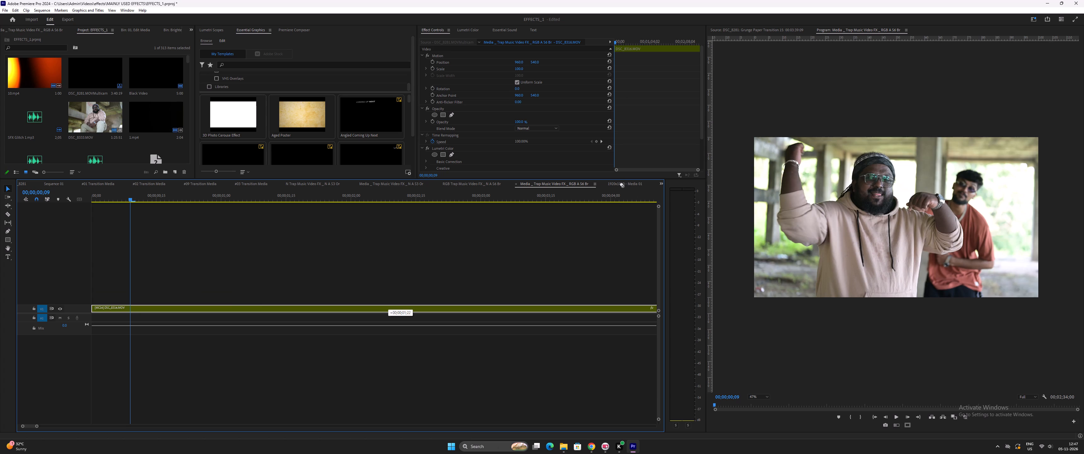
pyautogui.moveTo(621, 184); pyautogui.dragTo(179, 315)
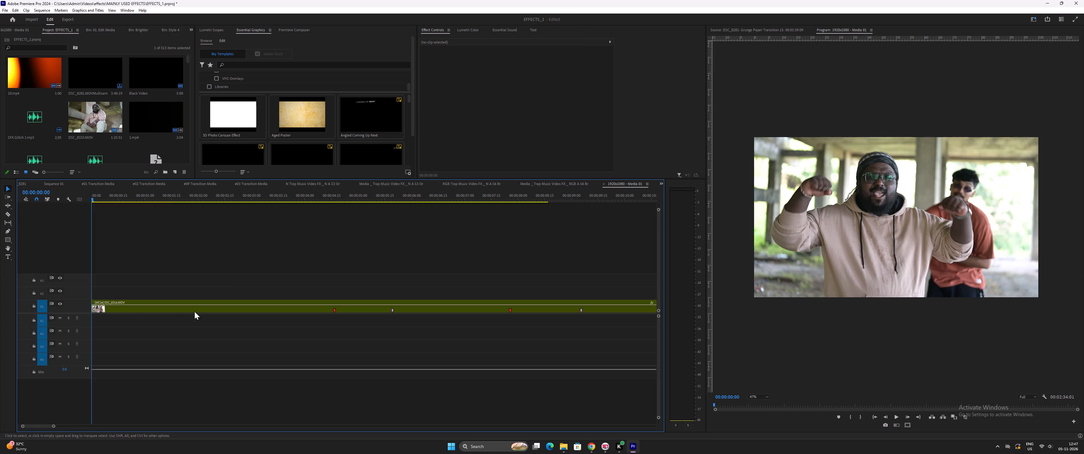
# Close all the open nested transition and Media sequences, including Media 01, and return to Sequence 01.
pyautogui.click(556, 183)
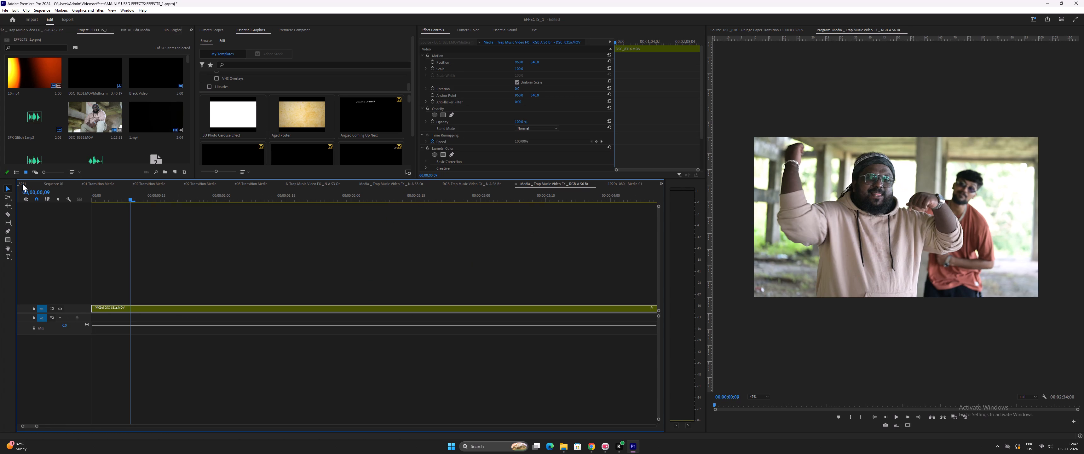
pyautogui.click(60, 183)
pyautogui.click(99, 184)
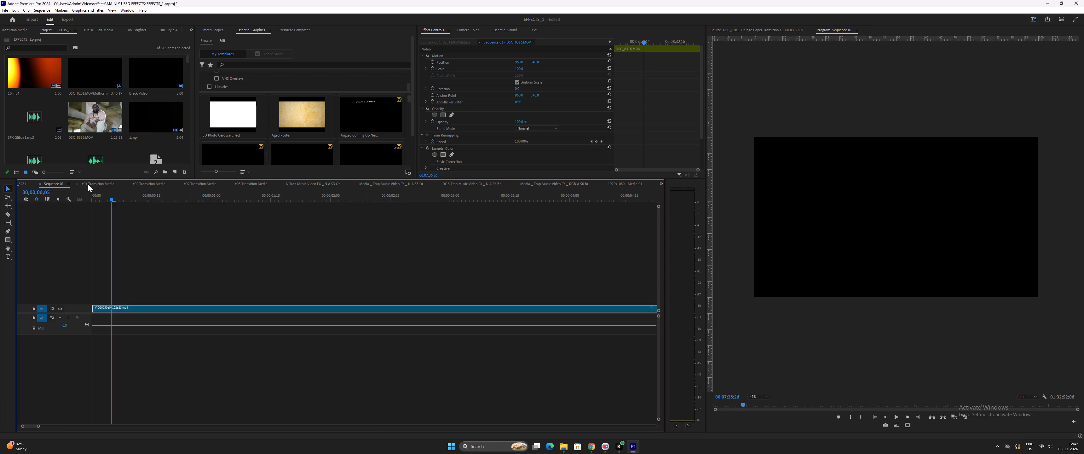
pyautogui.click(77, 183)
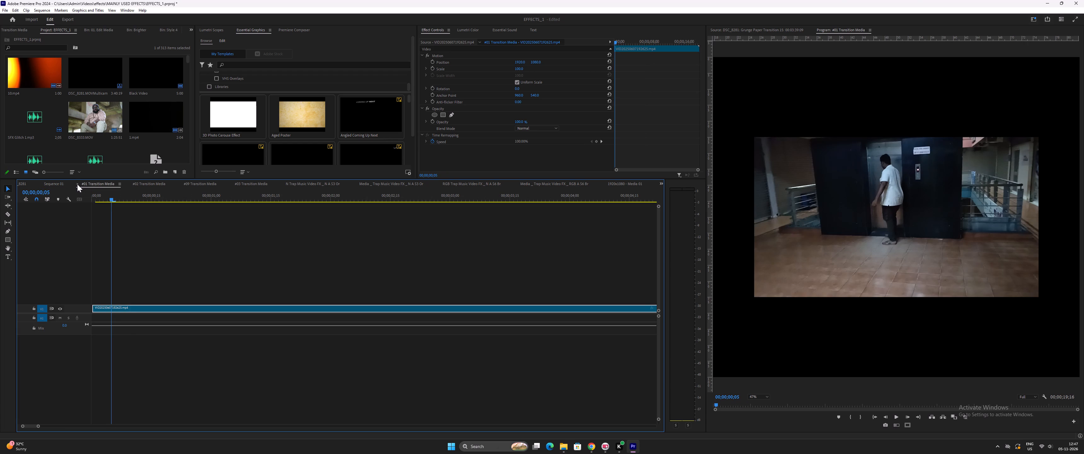
pyautogui.click(92, 184)
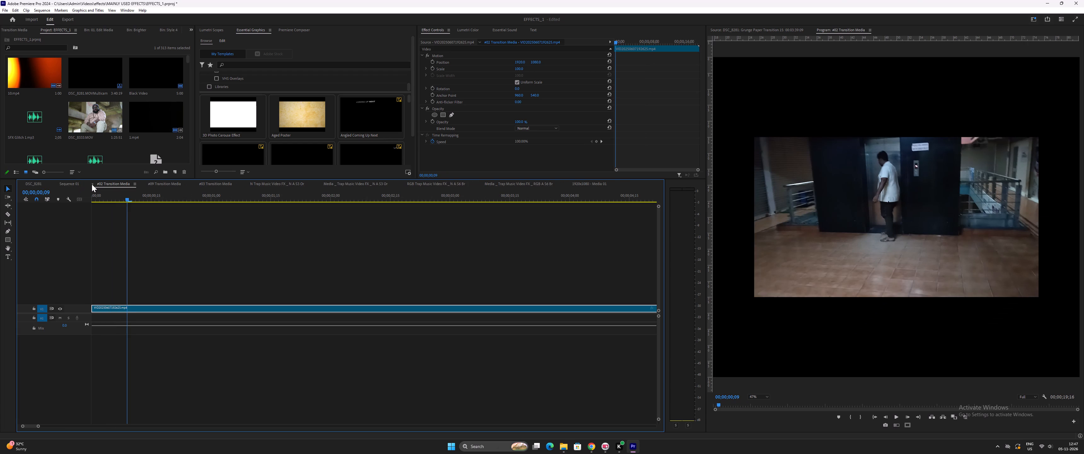
pyautogui.click(92, 184)
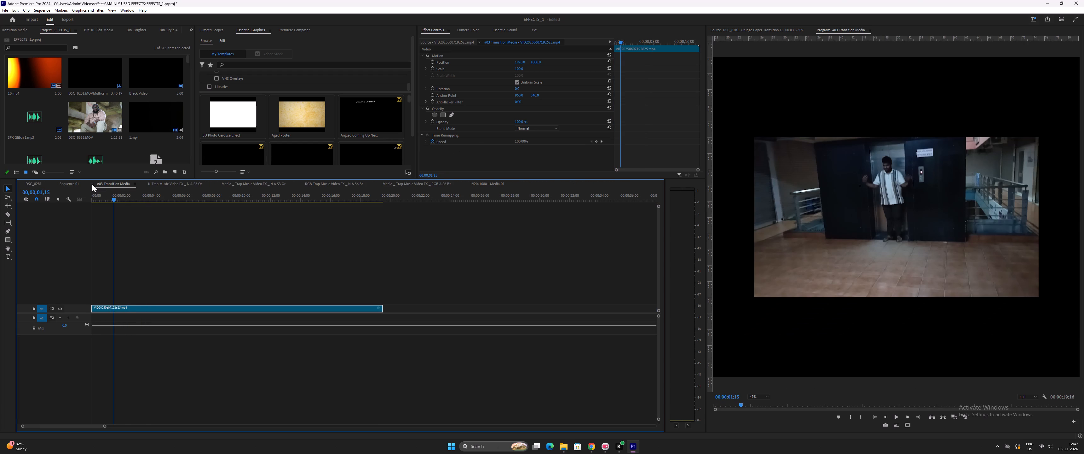
pyautogui.click(92, 184)
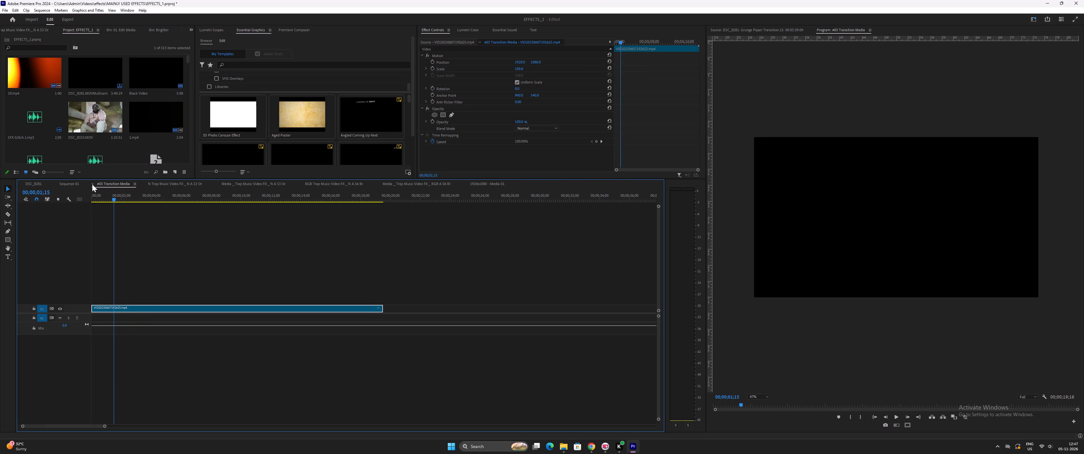
pyautogui.click(92, 184)
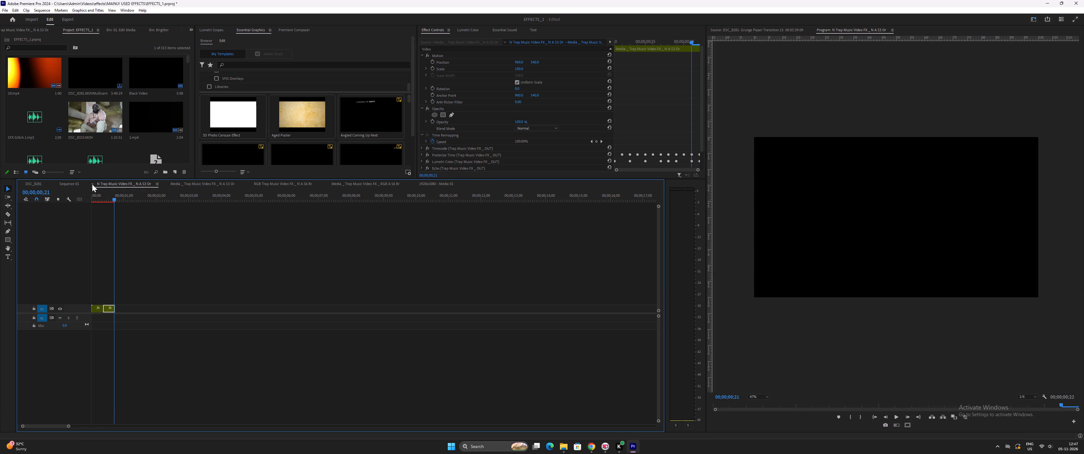
pyautogui.click(92, 184)
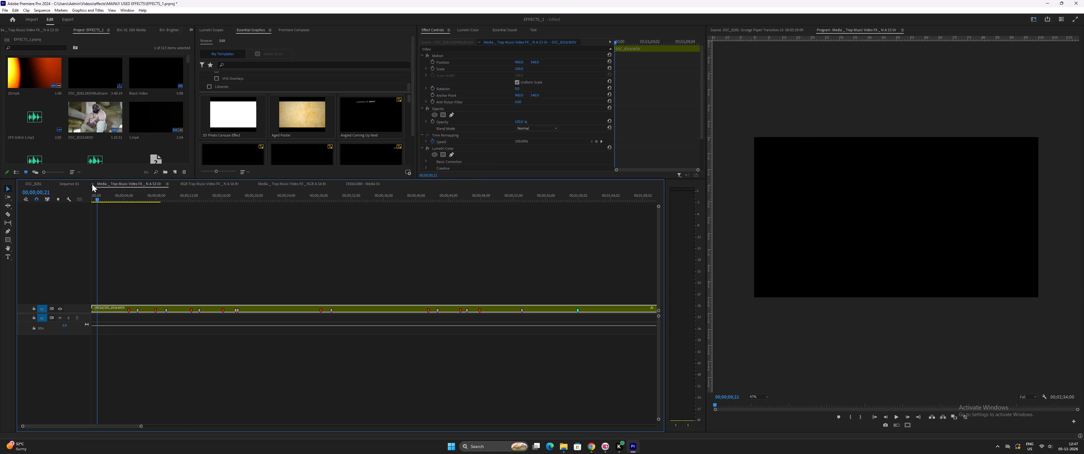
pyautogui.click(92, 184)
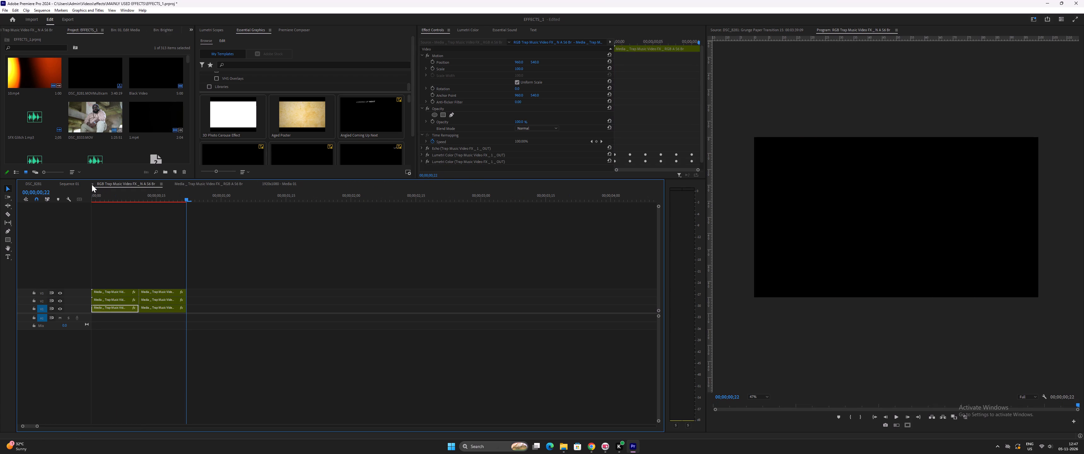
pyautogui.click(92, 184)
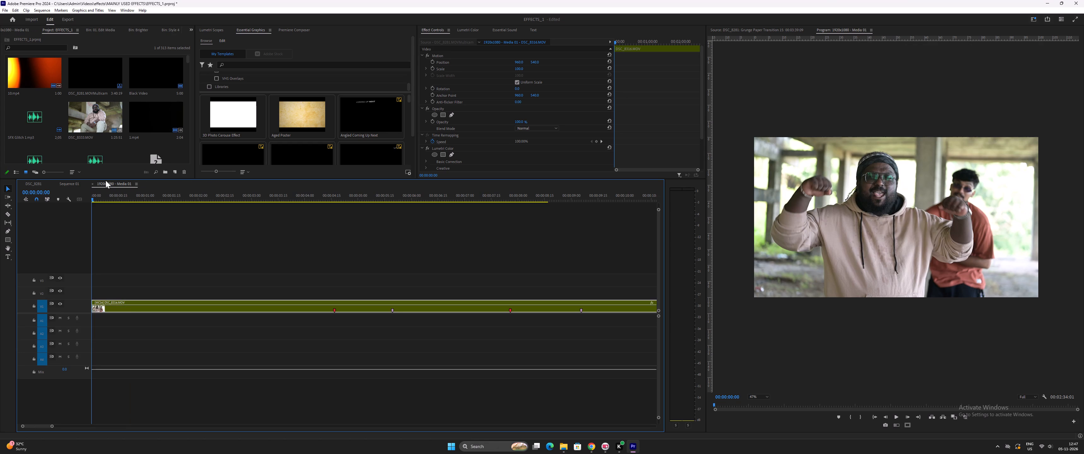
pyautogui.click(92, 183)
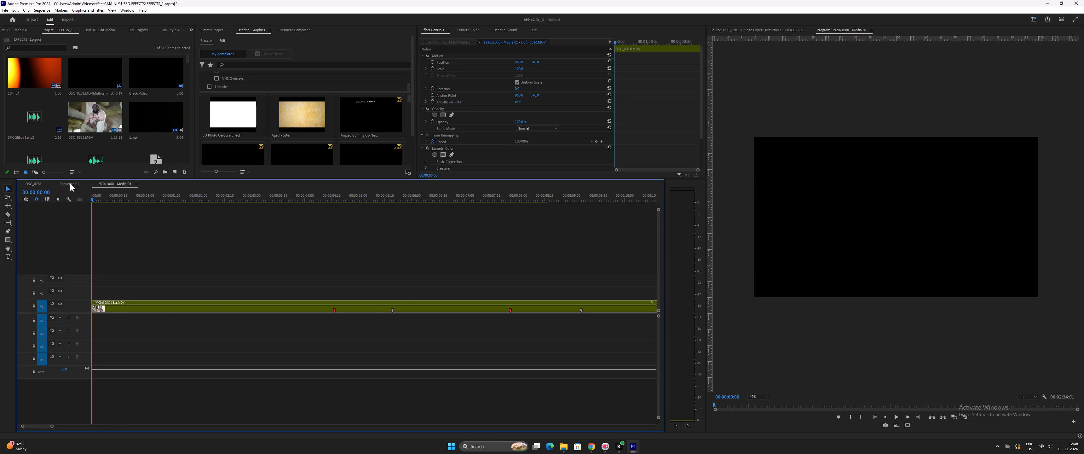
# Play Sequence 01 across the Media 01 transition near 00;07;37, replaying it from its start to preview the effect with the footage.
pyautogui.press('space')
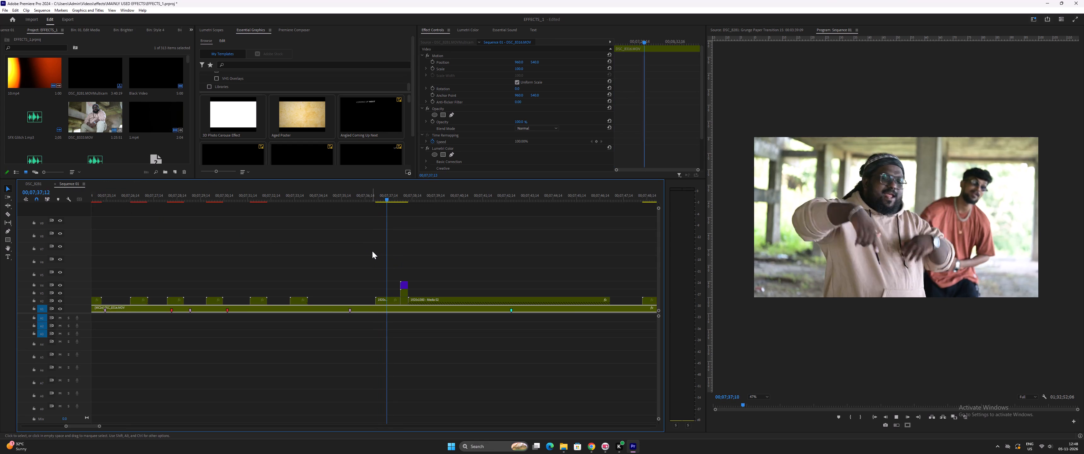
pyautogui.press('space')
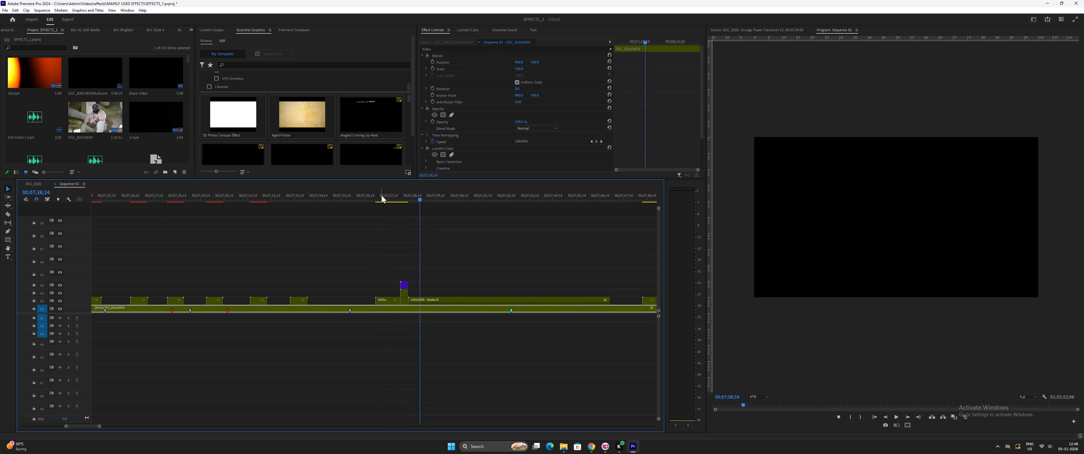
pyautogui.click(381, 195)
pyautogui.press('space')
pyautogui.press('=')
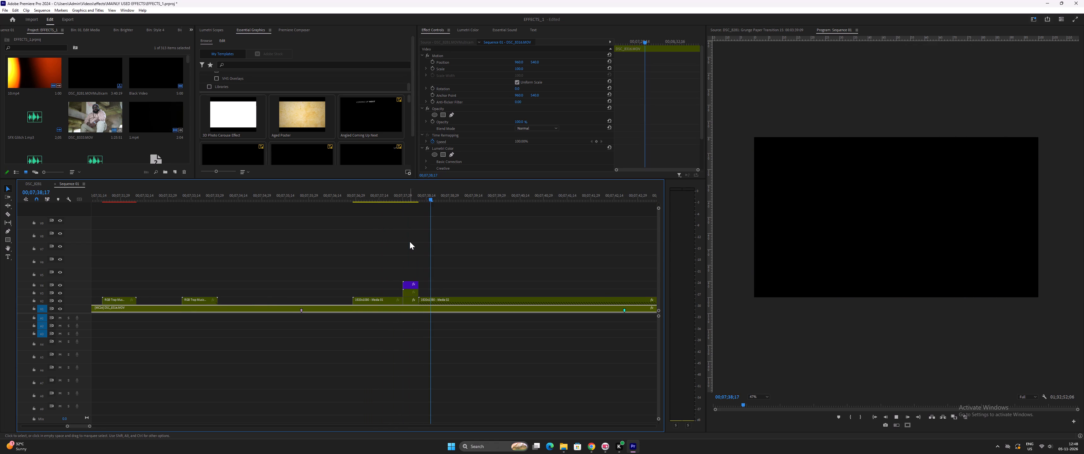
# Hide the V1 track in Sequence 01 and replay the Media 01 transition from its start near 00;07;37.
pyautogui.press('space')
pyautogui.click(386, 197)
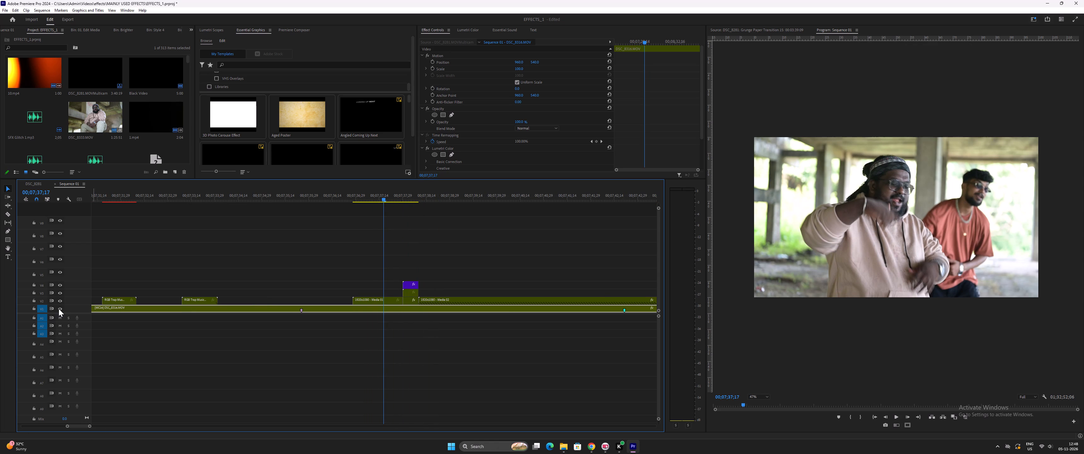
pyautogui.click(59, 308)
pyautogui.moveTo(348, 198); pyautogui.dragTo(351, 200)
pyautogui.press('space')
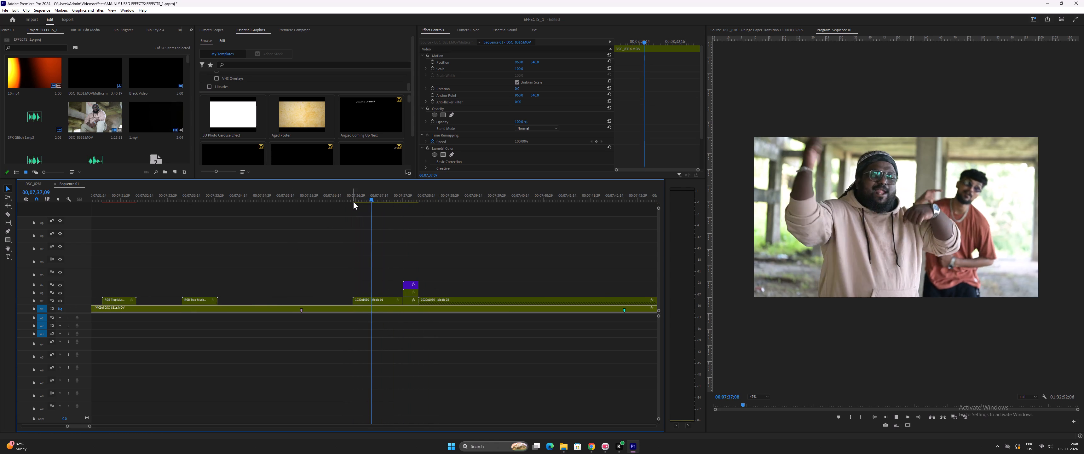
pyautogui.press('space')
# Copy the last blue footage clip before the RGB transitions in Sequence 01 onto V1 of the empty Media 02 sequence, at its start.
pyautogui.moveTo(387, 196); pyautogui.dragTo(424, 206)
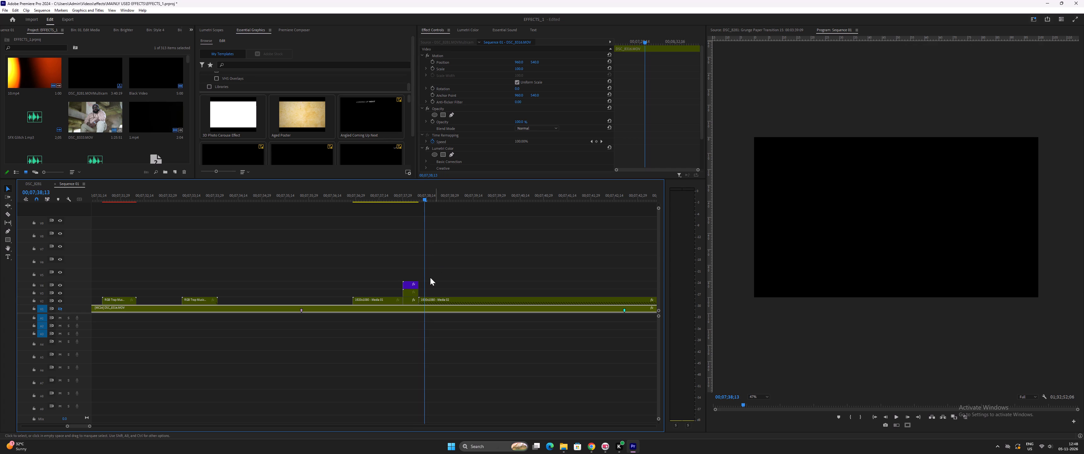
pyautogui.click(435, 302)
pyautogui.press('-')
pyautogui.press('-')
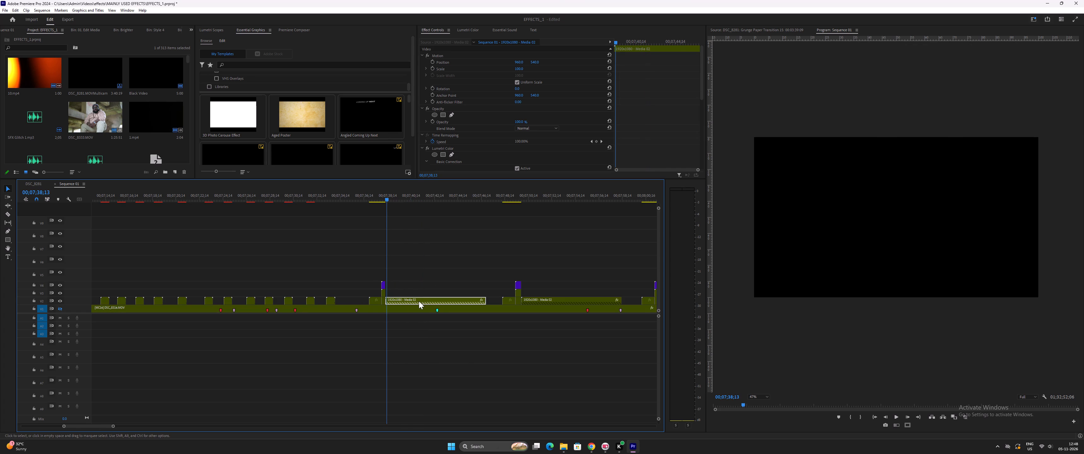
pyautogui.doubleClick(405, 299)
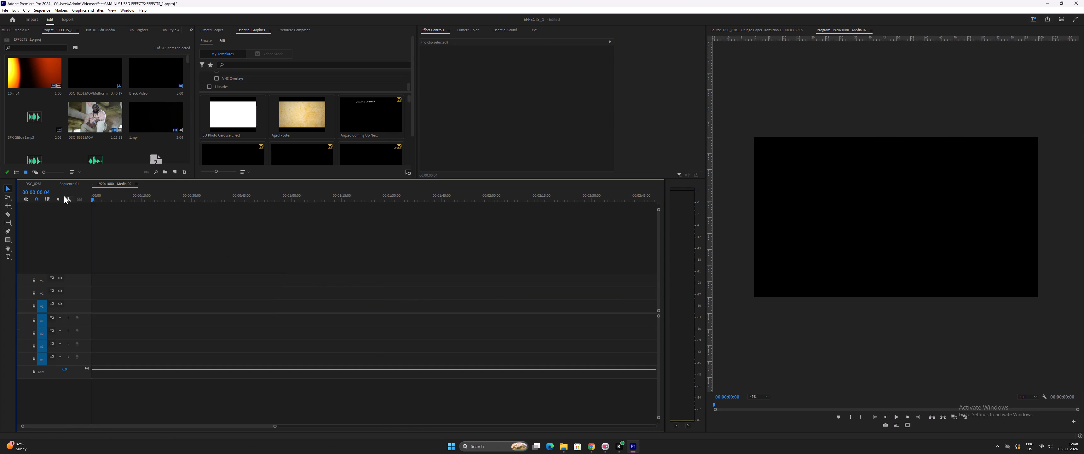
pyautogui.click(70, 183)
pyautogui.press('-')
pyautogui.press('-')
pyautogui.press('-')
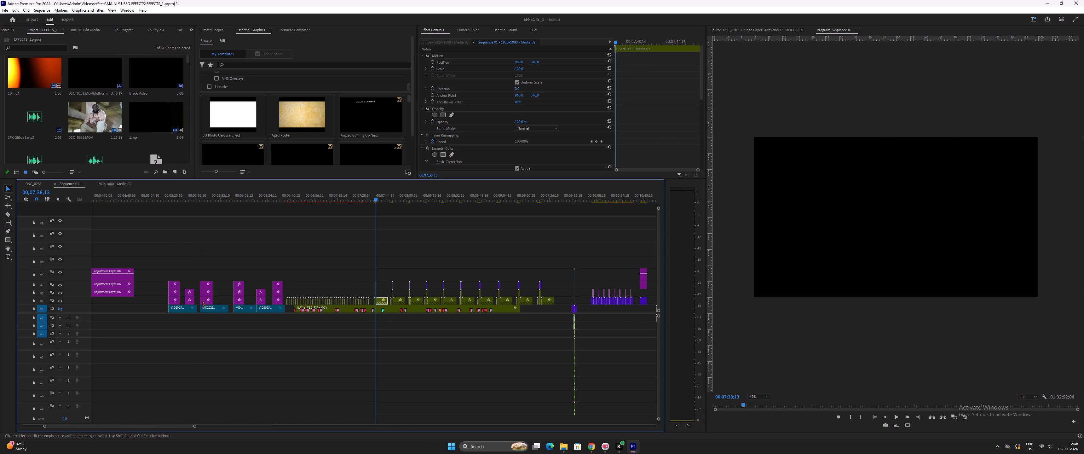
pyautogui.moveTo(272, 309); pyautogui.dragTo(113, 183)
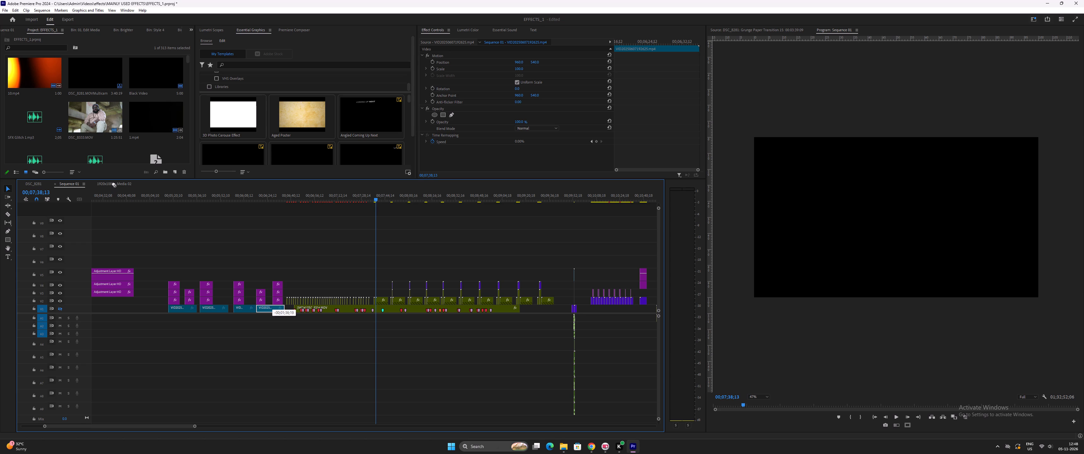
pyautogui.moveTo(113, 183); pyautogui.dragTo(109, 310)
pyautogui.click(67, 184)
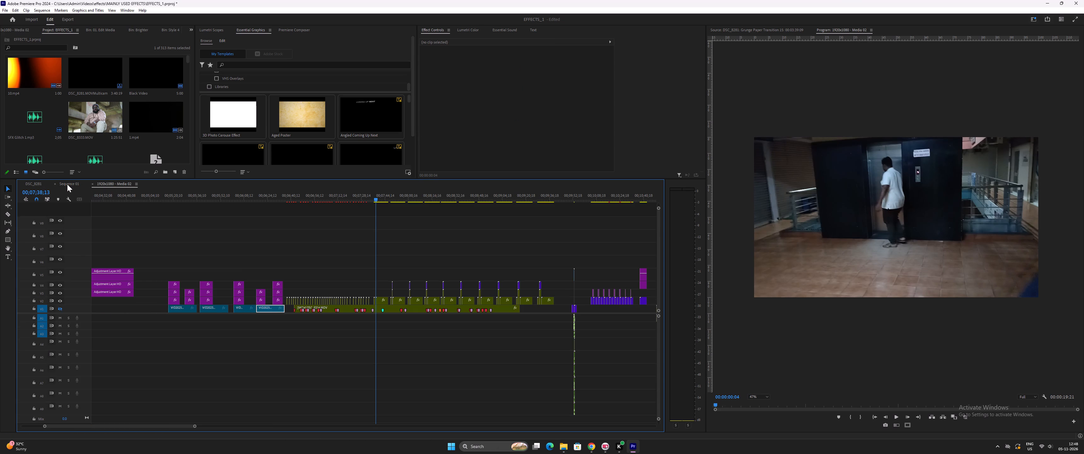
# Play Sequence 01 from the start of the transition near 00;07;37 into the Media 02 footage to preview it.
pyautogui.press('=')
pyautogui.press('=')
pyautogui.press('=')
pyautogui.press('=')
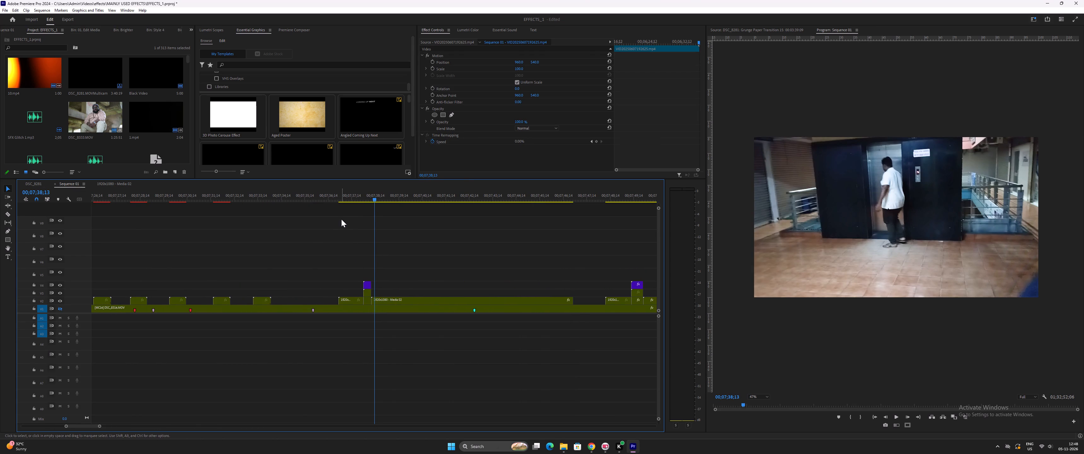
pyautogui.write('--=')
pyautogui.press('=')
pyautogui.moveTo(337, 198); pyautogui.dragTo(338, 201)
pyautogui.press('space')
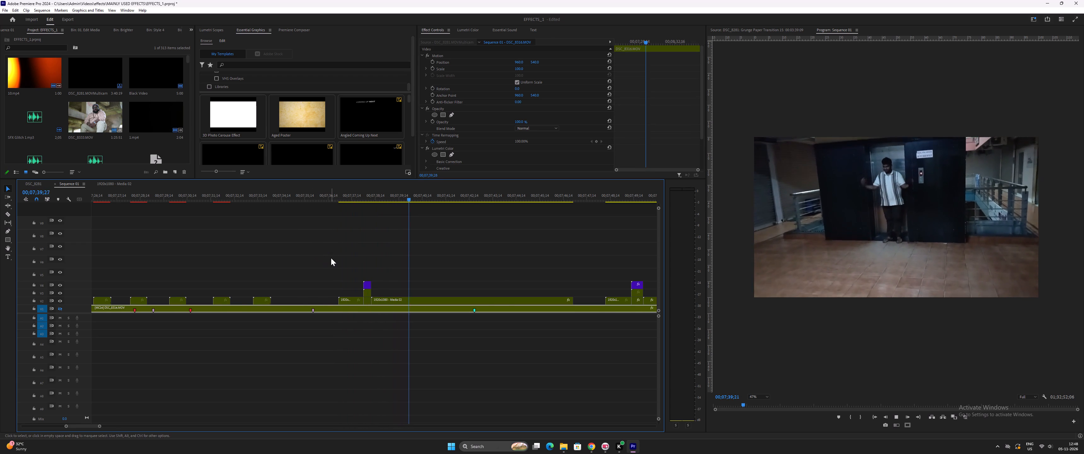
pyautogui.press('-')
pyautogui.press('-')
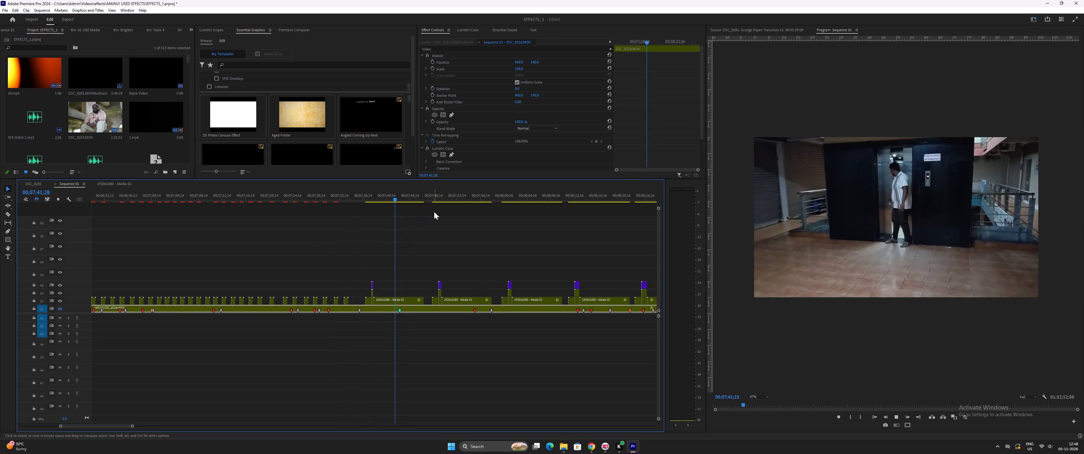
pyautogui.press('space')
# Play Sequence 01 across the second Media 01 to Media 02 transition, from about 00;07;47, to preview it.
pyautogui.moveTo(429, 197); pyautogui.dragTo(429, 205)
pyautogui.press('space')
pyautogui.press('=')
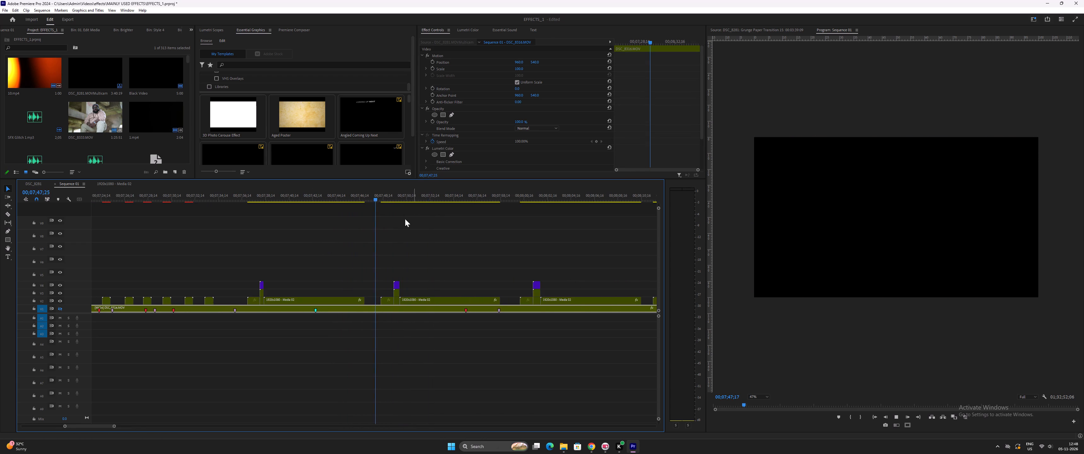
pyautogui.press('=')
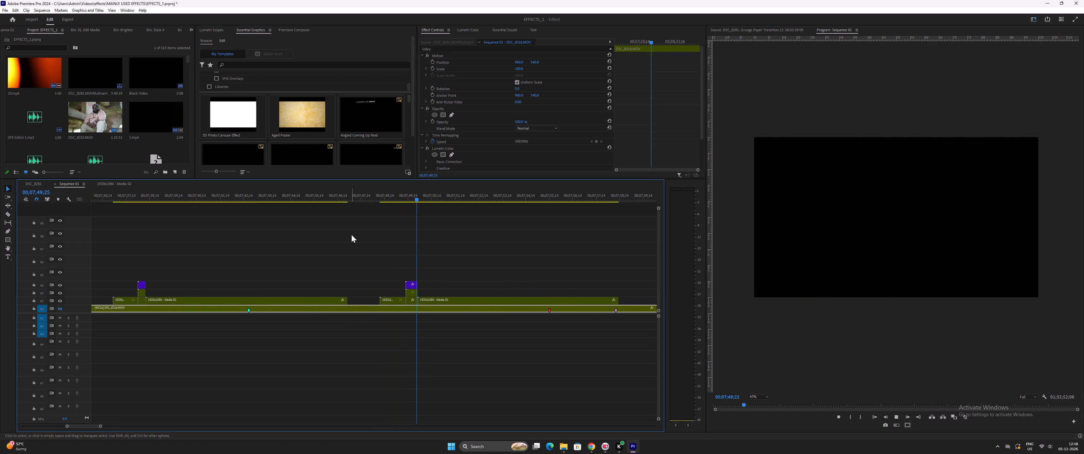
pyautogui.press('-')
pyautogui.press('-')
pyautogui.press('-')
pyautogui.press('-')
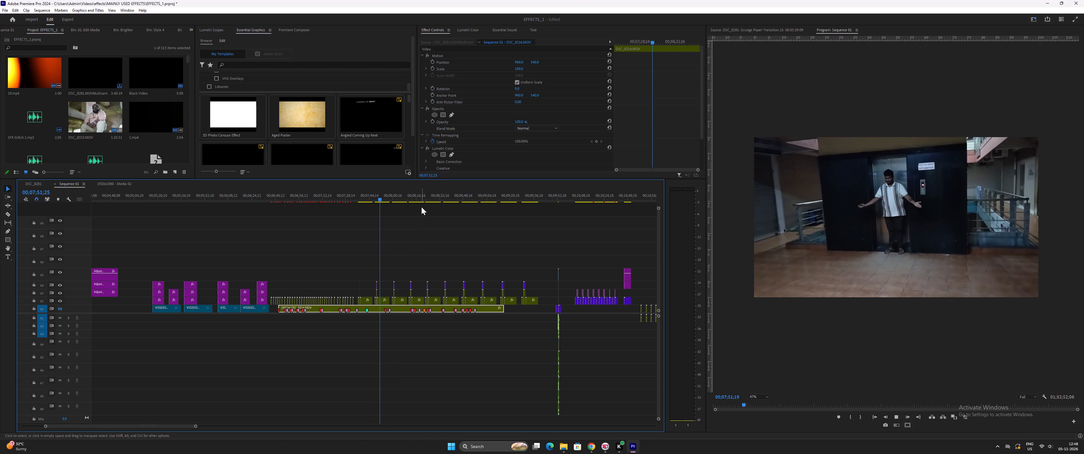
pyautogui.press('space')
# Preview the Media 01 to Media 02 transition with the texture overlay near 00;08;36 in Sequence 01, replaying it up close.
pyautogui.moveTo(437, 198); pyautogui.dragTo(442, 199)
pyautogui.press('space')
pyautogui.press('=')
pyautogui.press('=')
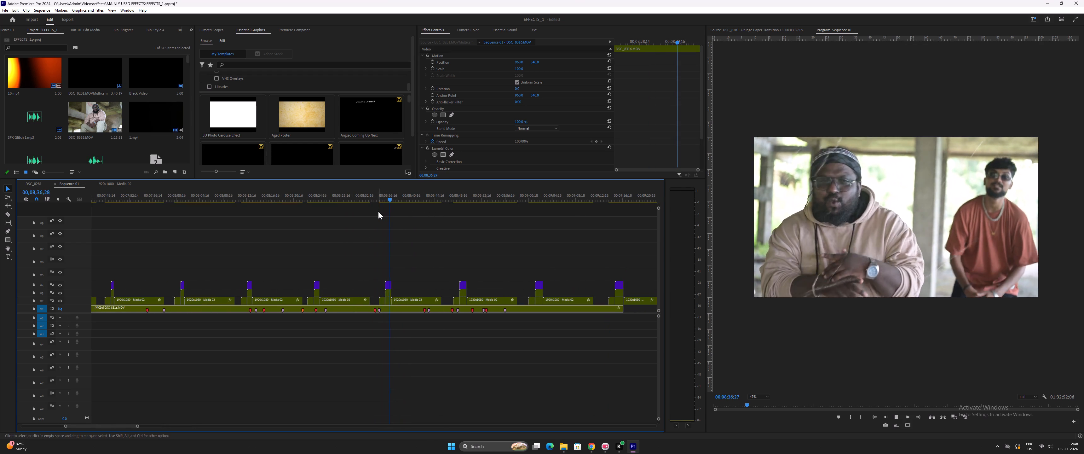
pyautogui.press('-')
pyautogui.press('space')
pyautogui.press('=')
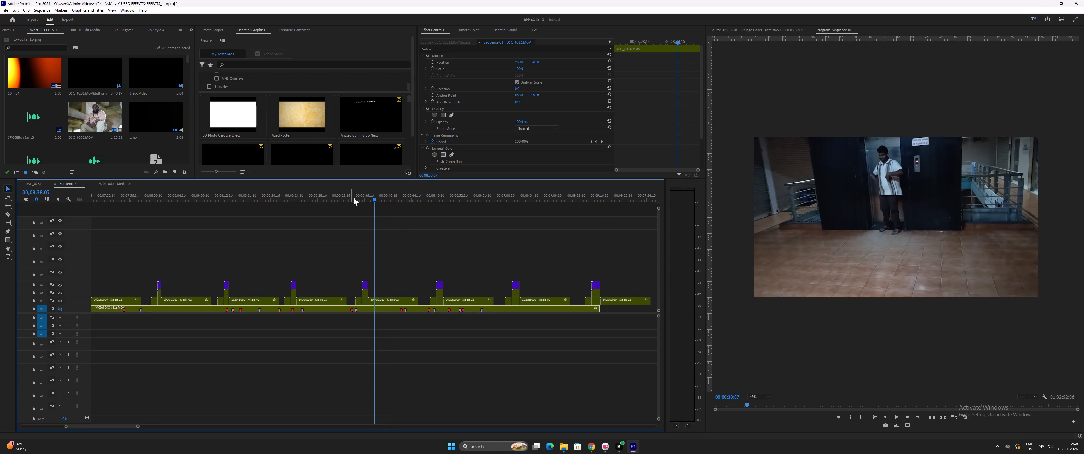
pyautogui.click(363, 197)
pyautogui.press('=')
pyautogui.press('=')
pyautogui.press('=')
pyautogui.click(383, 283)
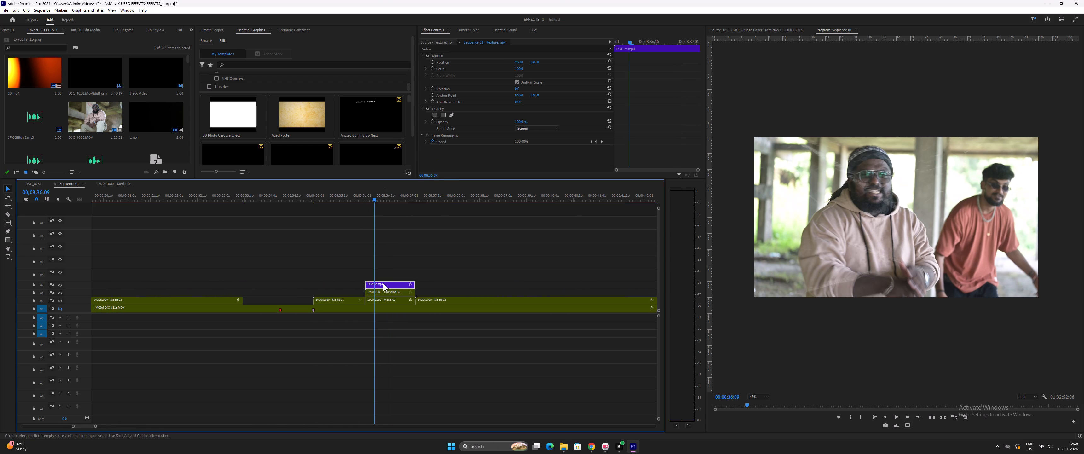
pyautogui.press('space')
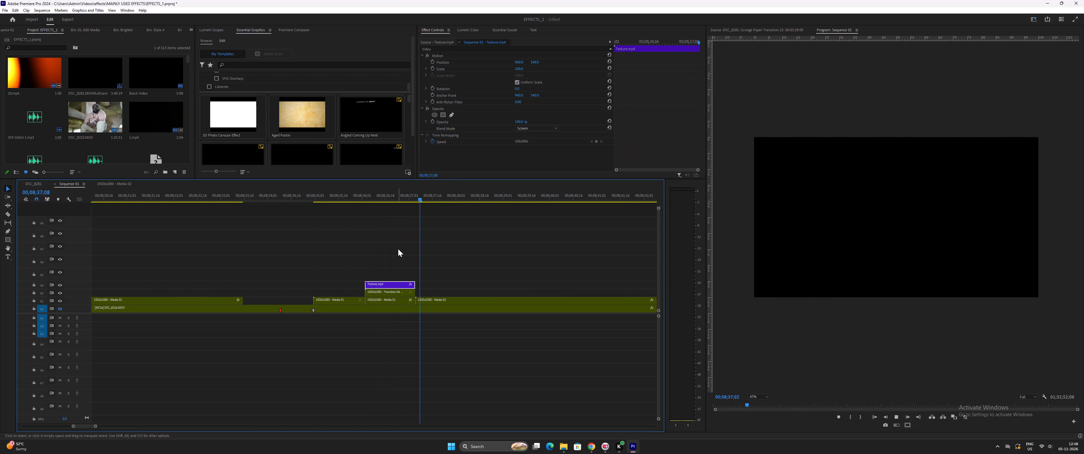
pyautogui.write('--')
pyautogui.press('-')
pyautogui.press('-')
pyautogui.press('-')
pyautogui.press('space')
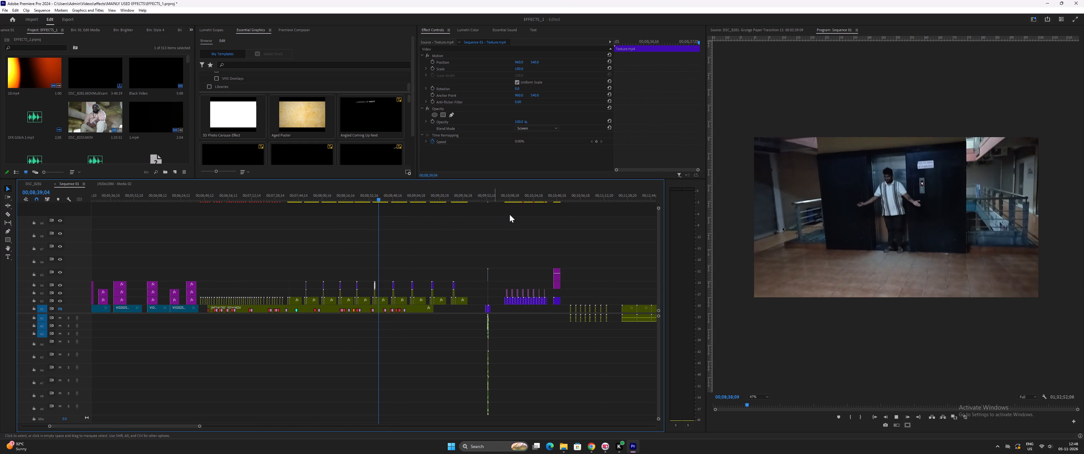
# Preview the many-layered transition between the two video clips near 00;09;52 in Sequence 01.
pyautogui.click(487, 199)
pyautogui.press('=')
pyautogui.press('=')
pyautogui.press('=')
pyautogui.press('space')
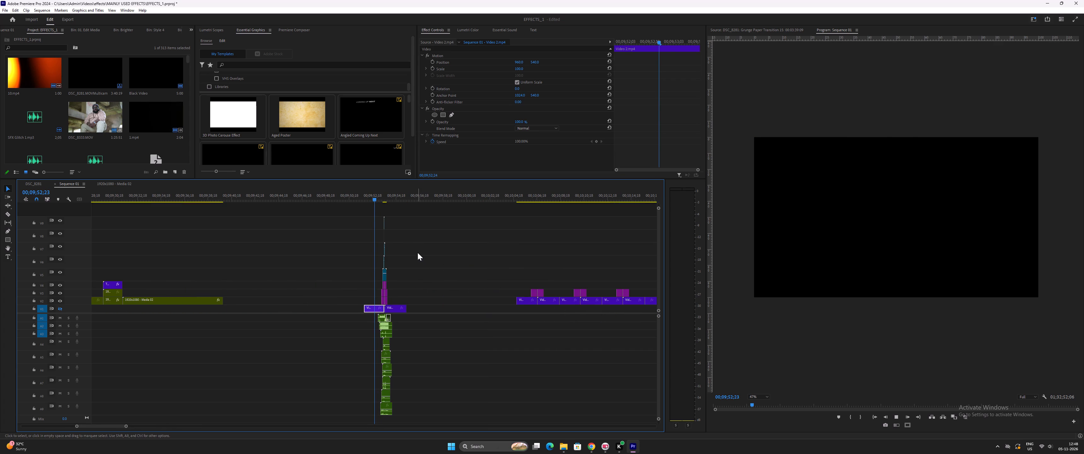
pyautogui.press('=')
pyautogui.press('-')
pyautogui.press('-')
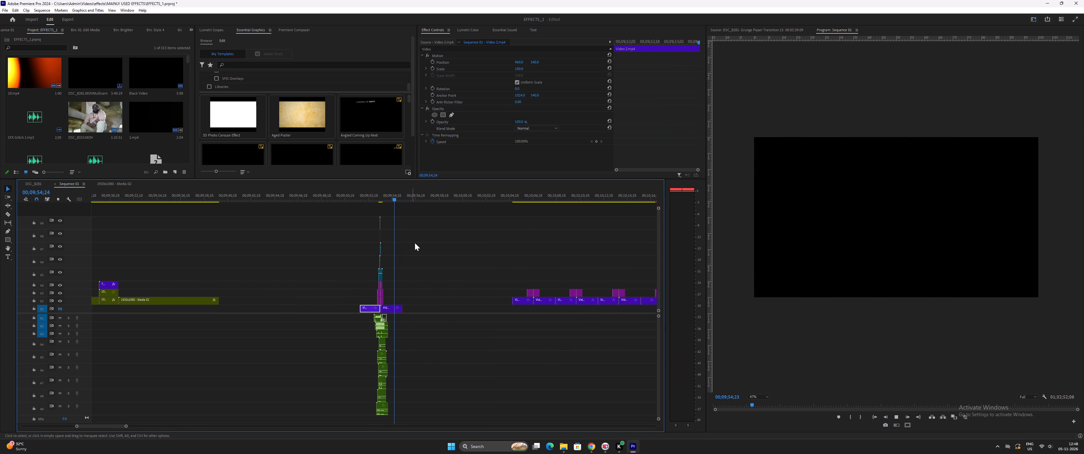
pyautogui.press('space')
# Preview the series of adjustment-layer transitions over the video clips from about 00;10;05 to 00;10;31 in Sequence 01.
pyautogui.click(448, 194)
pyautogui.press('space')
pyautogui.press('=')
pyautogui.press('=')
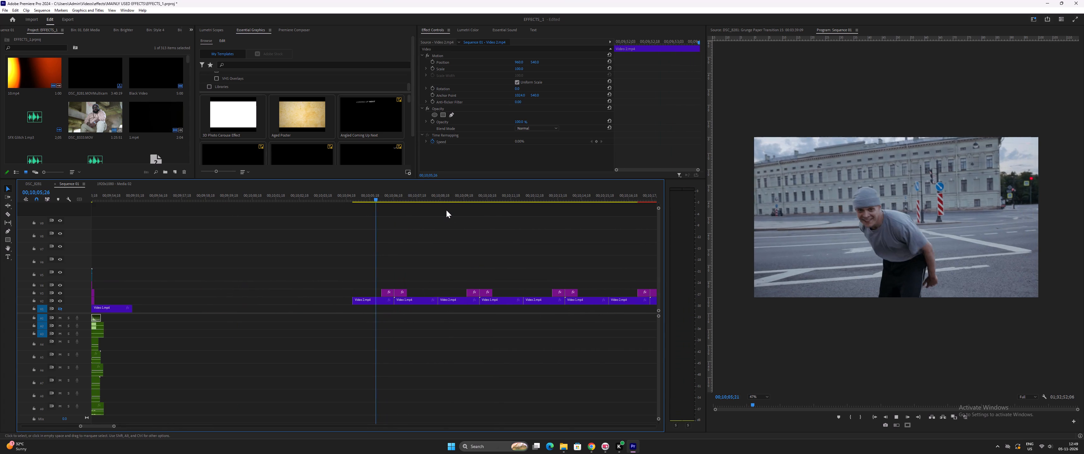
pyautogui.press('-')
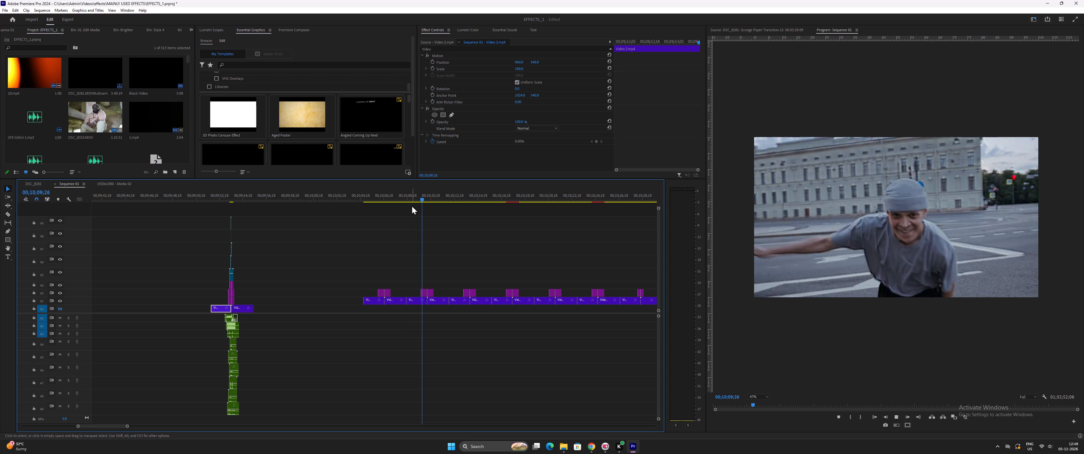
pyautogui.moveTo(496, 196); pyautogui.dragTo(502, 198)
pyautogui.press('space')
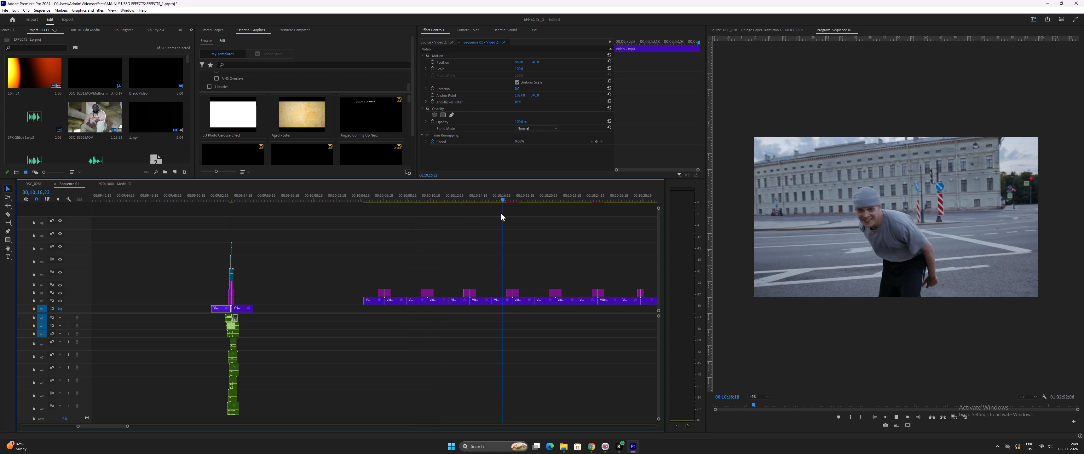
pyautogui.moveTo(563, 197); pyautogui.dragTo(600, 196)
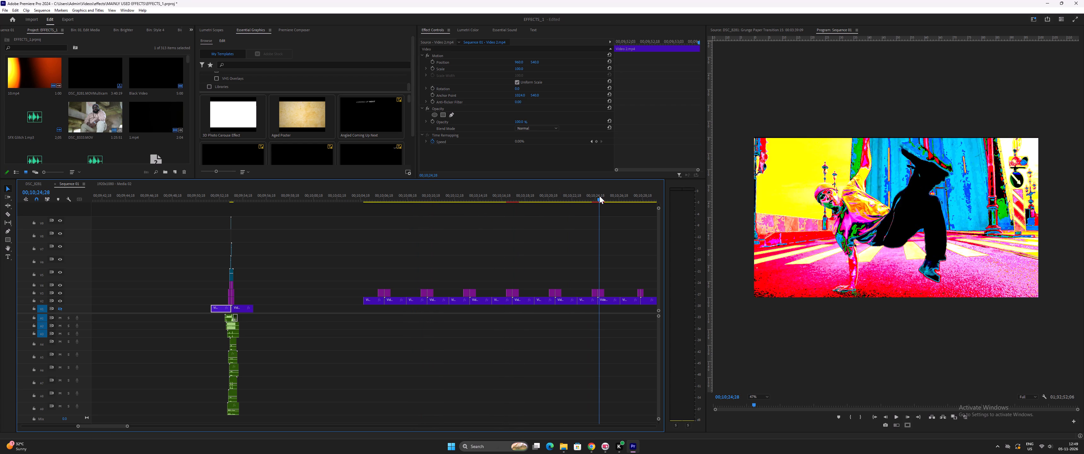
pyautogui.press('space')
pyautogui.press('-')
pyautogui.click(503, 193)
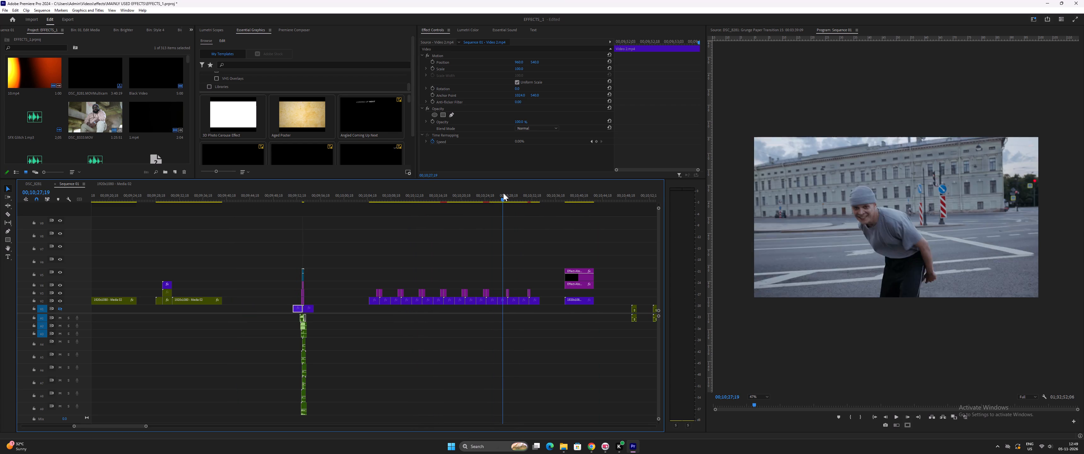
pyautogui.press('space')
pyautogui.click(524, 193)
pyautogui.press('space')
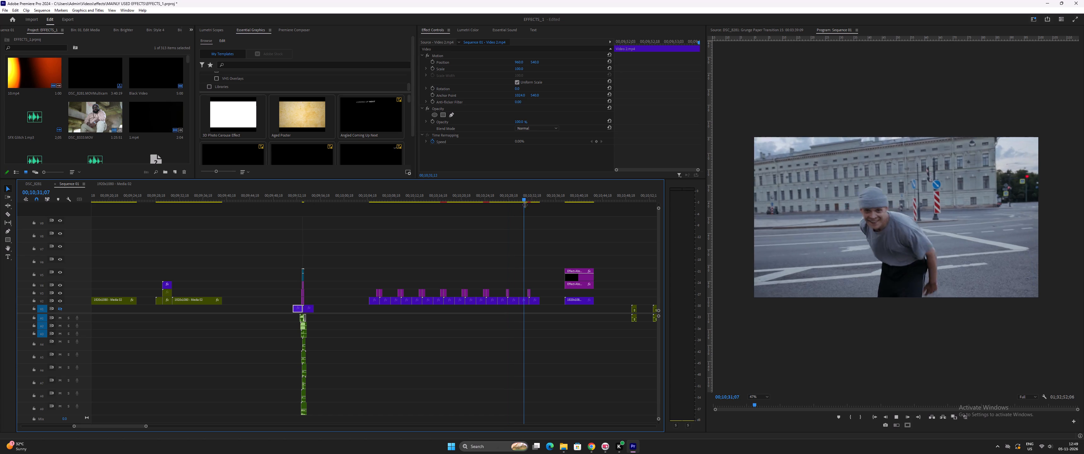
# Play the stacked effect layers over the demo footage near 00;10;38 in Sequence 01 to preview them.
pyautogui.click(566, 197)
pyautogui.press('space')
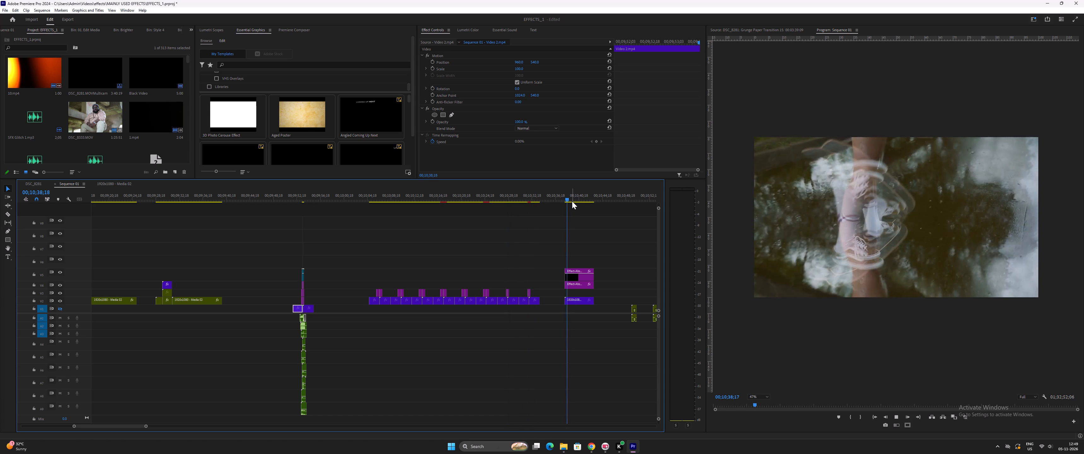
pyautogui.press('-')
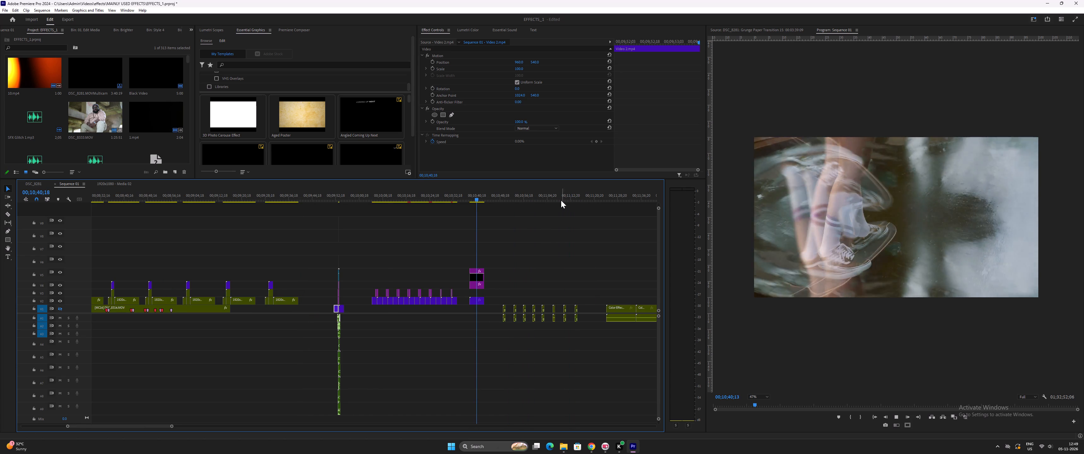
pyautogui.press('=')
pyautogui.press('space')
# Move the first Color Transition 01 clip near 00;10;49 in Sequence 01 from V1 up to V2 and open its nested sequence.
pyautogui.click(425, 193)
pyautogui.press('space')
pyautogui.press('=')
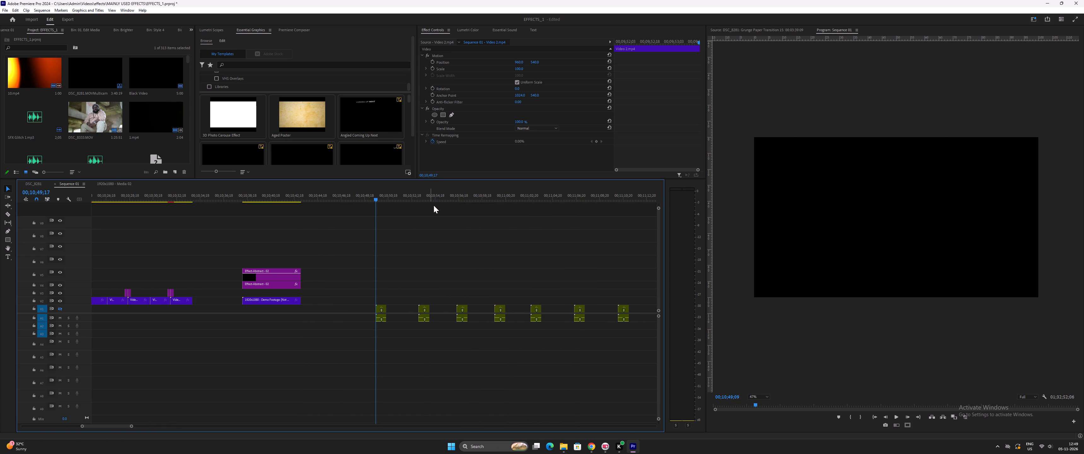
pyautogui.press('space')
pyautogui.press('=')
pyautogui.press('=')
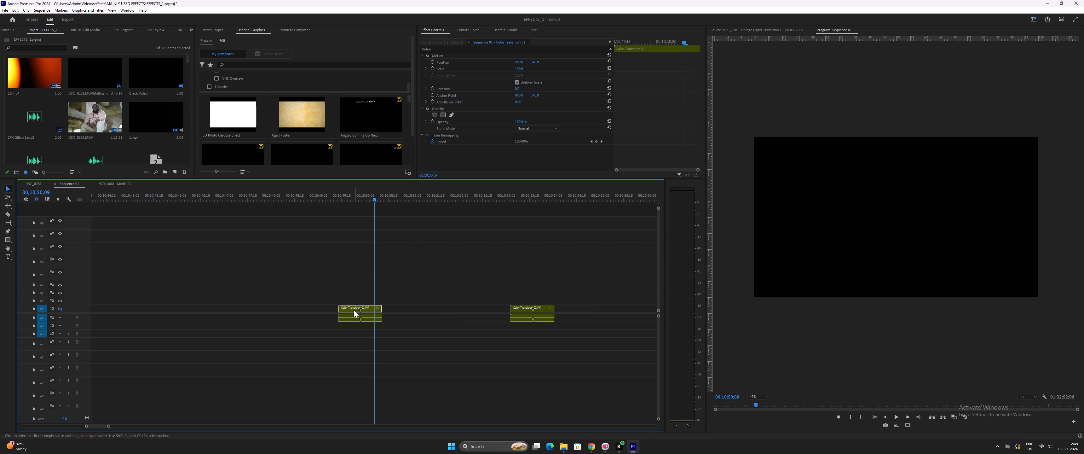
pyautogui.moveTo(353, 309); pyautogui.dragTo(354, 300)
pyautogui.doubleClick(350, 300)
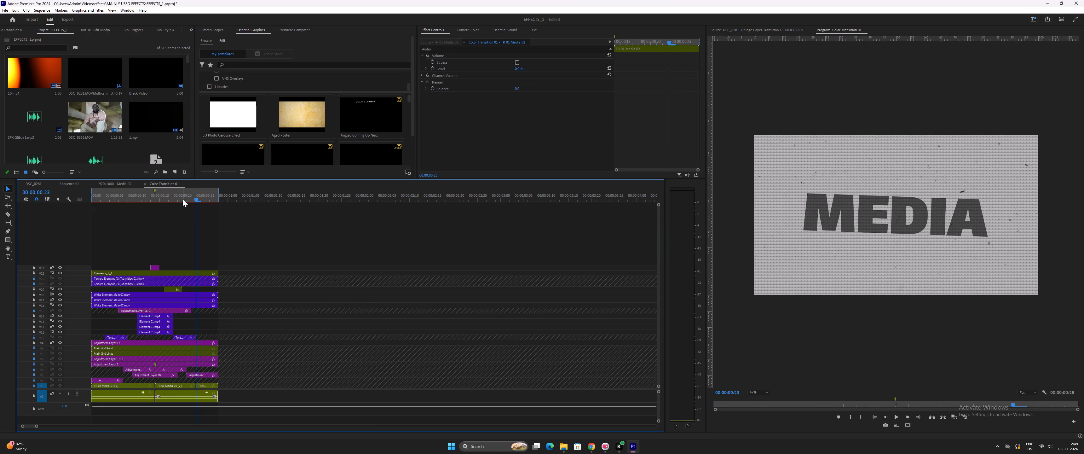
# Play the Color Transition 01 sequence from its start to preview the transition with its media placeholders.
pyautogui.moveTo(179, 198); pyautogui.dragTo(64, 218)
pyautogui.press('space')
pyautogui.press('=')
pyautogui.press('=')
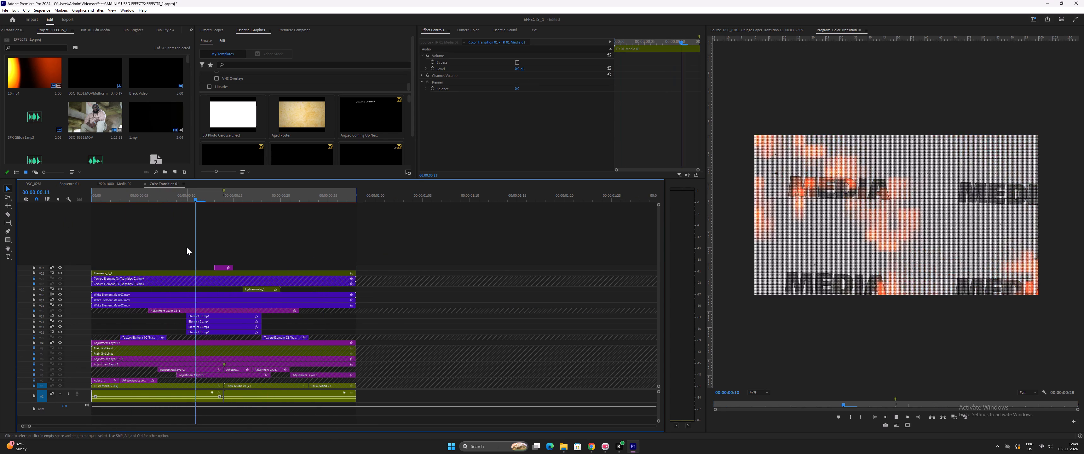
pyautogui.press('space')
pyautogui.press('space')
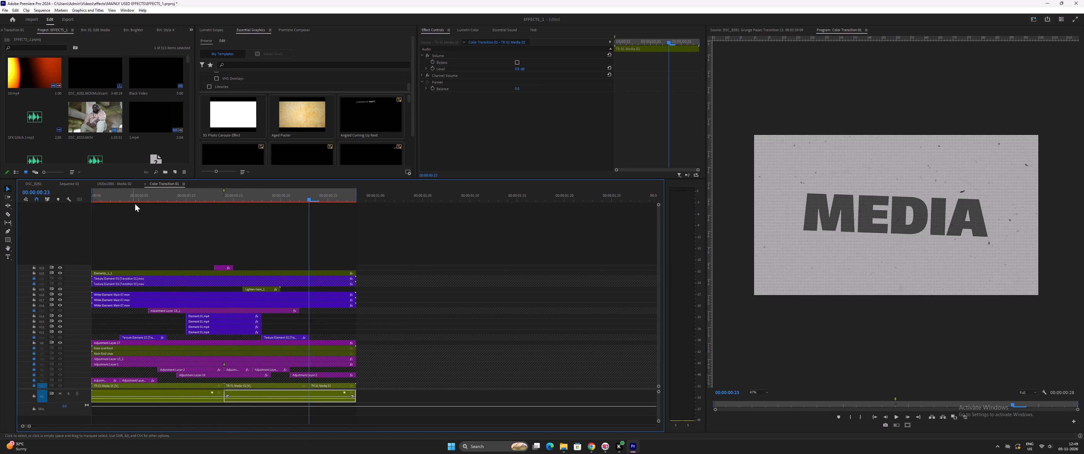
# Open the Elements_1_1 nested sequence from Color Transition 01 and play its beginning to examine its particle layers.
pyautogui.moveTo(134, 198); pyautogui.dragTo(90, 207)
pyautogui.press('=')
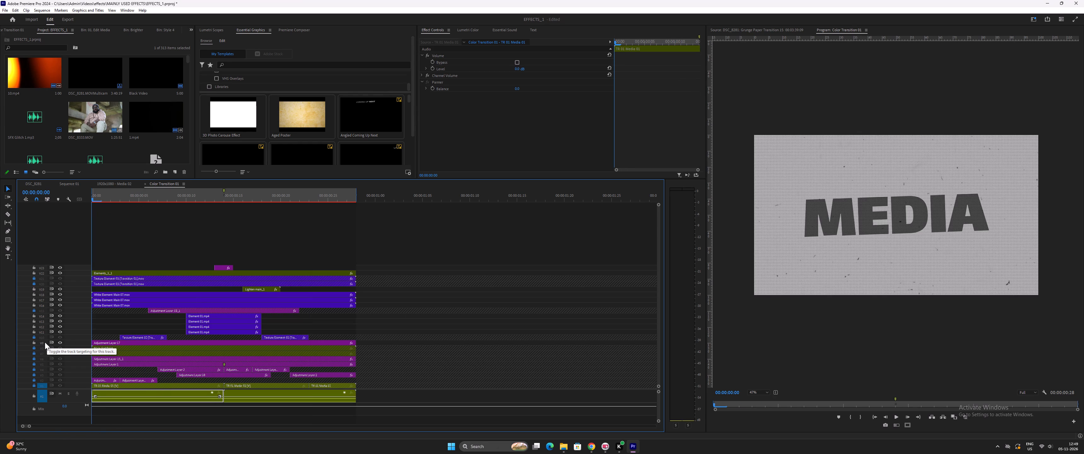
pyautogui.doubleClick(176, 385)
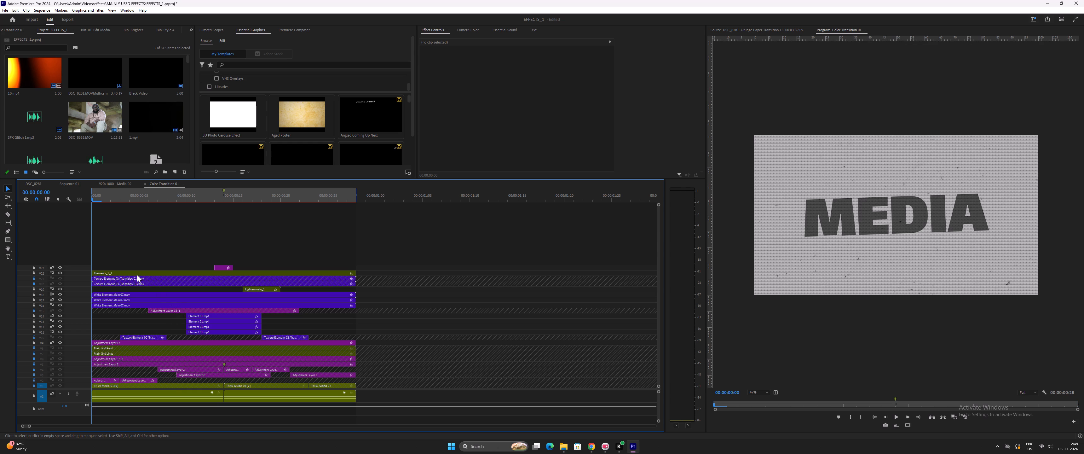
pyautogui.doubleClick(125, 273)
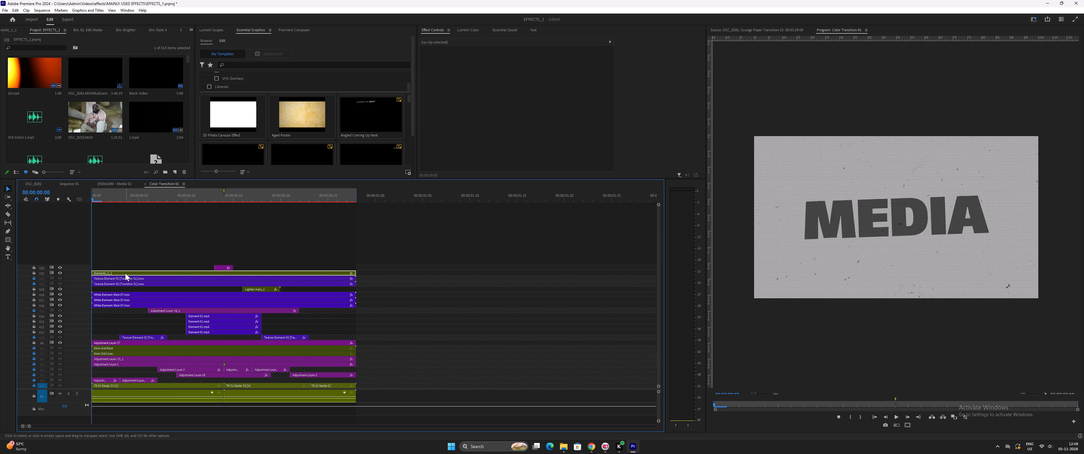
pyautogui.moveTo(103, 196); pyautogui.dragTo(89, 200)
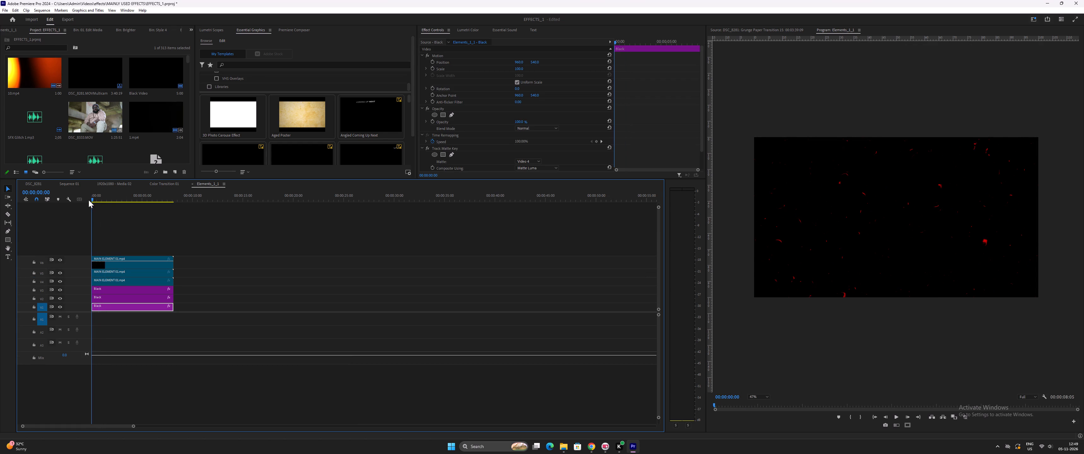
pyautogui.moveTo(89, 200); pyautogui.dragTo(84, 201)
pyautogui.press('space')
pyautogui.press('space')
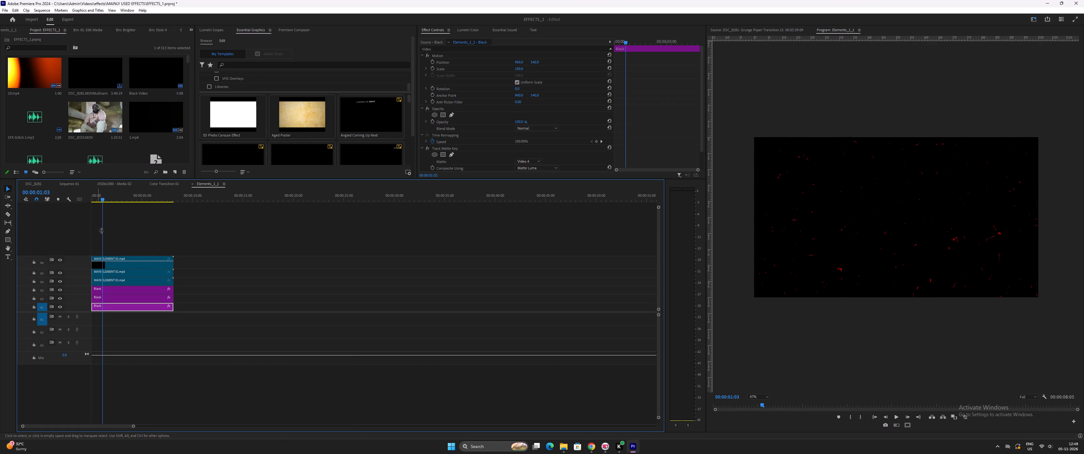
# Return to the Color Transition 01 sequence and play its first half to preview the transition with the placeholders.
pyautogui.click(167, 182)
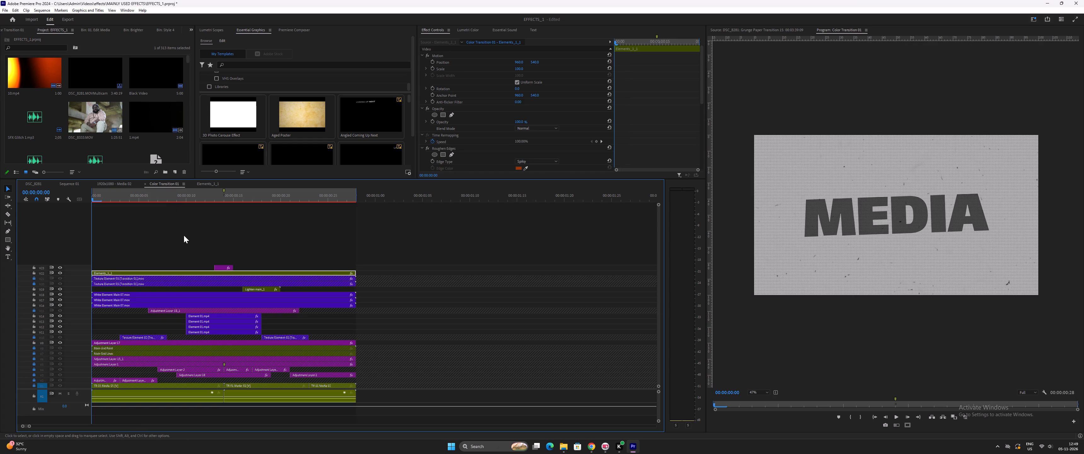
pyautogui.press('space')
pyautogui.press('space')
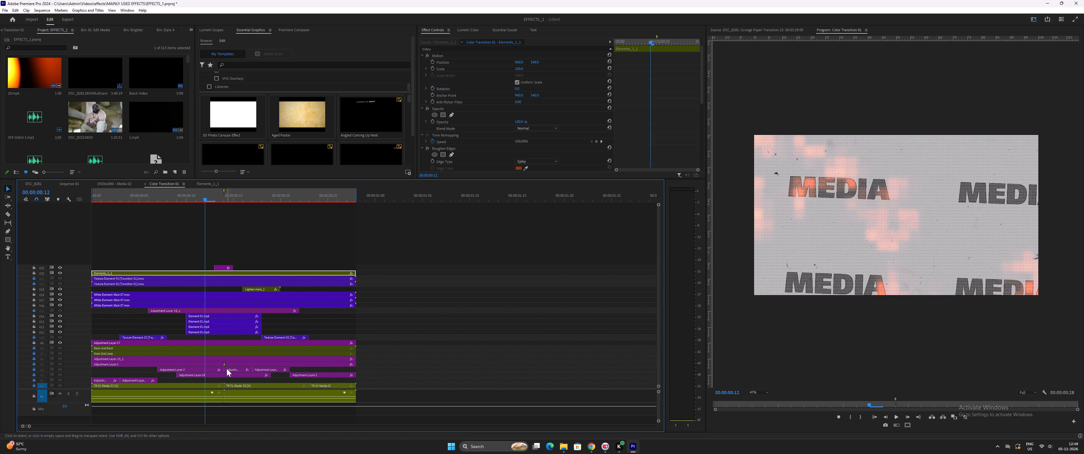
# Unlock track V1 in Color Transition 01, open the nested TR 01 Media 01 sequence and delete its Media.png placeholder.
pyautogui.click(36, 386)
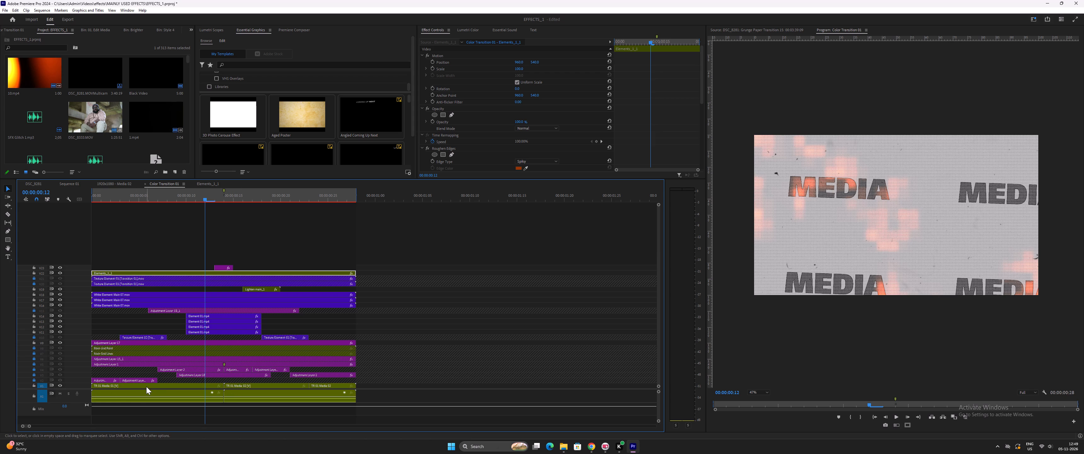
pyautogui.doubleClick(147, 385)
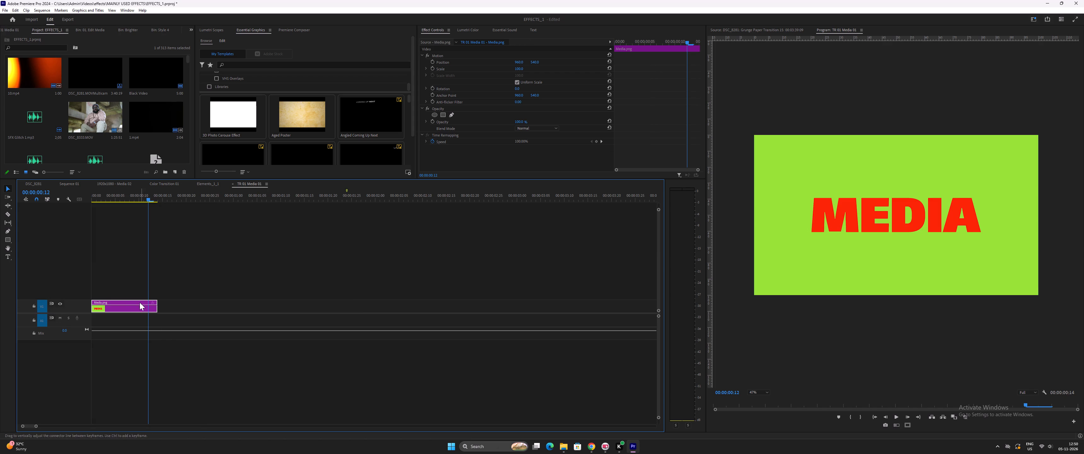
pyautogui.click(130, 308)
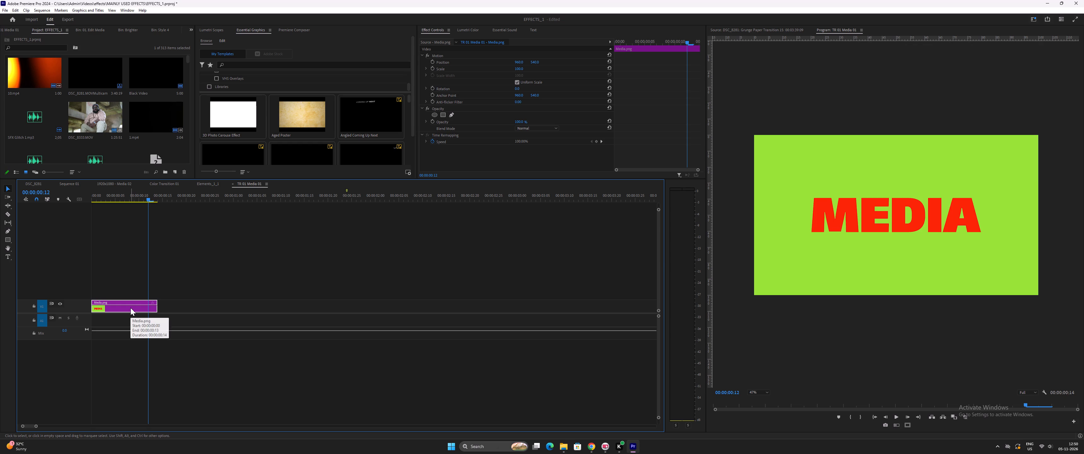
pyautogui.press('Delete')
# Copy the Demo Footage clip beneath the stacked effect layers in Sequence 01 to the start of V1 in TR 01 Media 01.
pyautogui.click(70, 184)
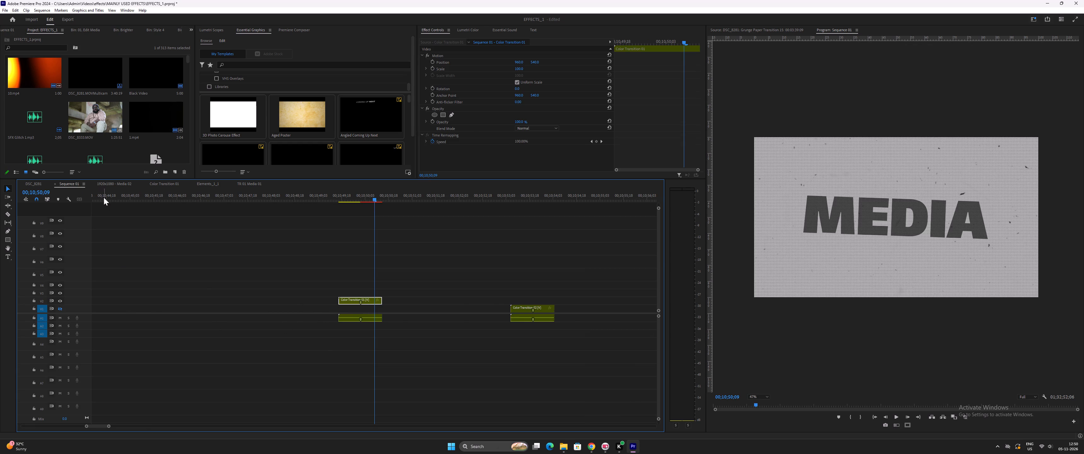
pyautogui.press('-')
pyautogui.press('-')
pyautogui.press('-')
pyautogui.press('=')
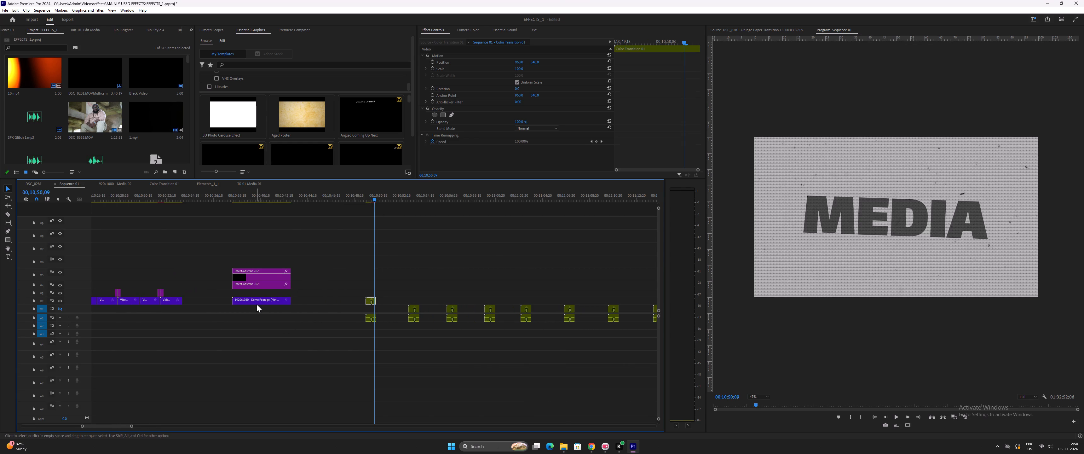
pyautogui.moveTo(255, 300); pyautogui.dragTo(252, 184)
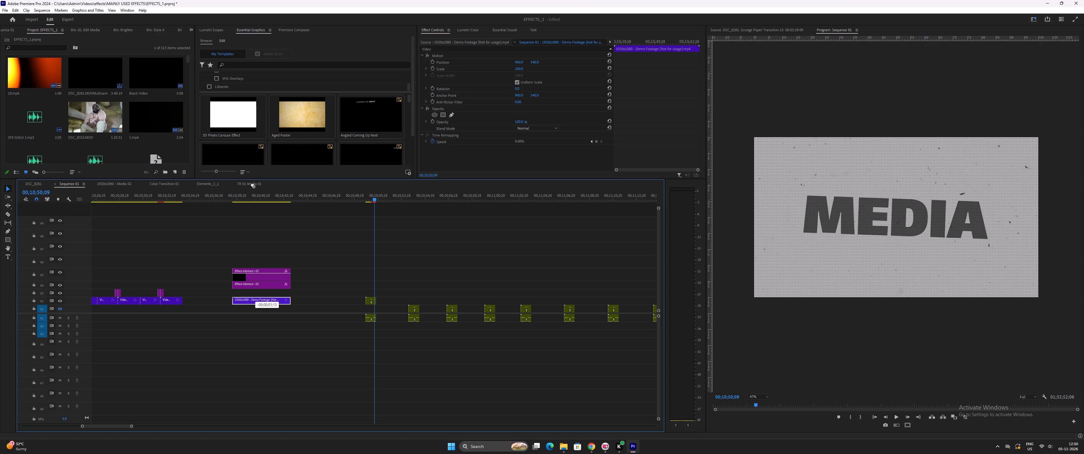
pyautogui.moveTo(252, 184); pyautogui.dragTo(113, 317)
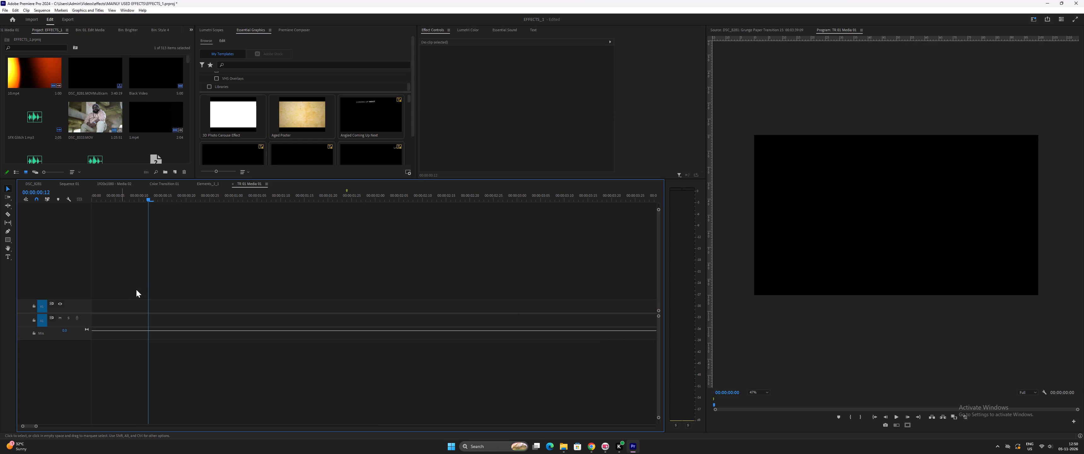
pyautogui.click(35, 184)
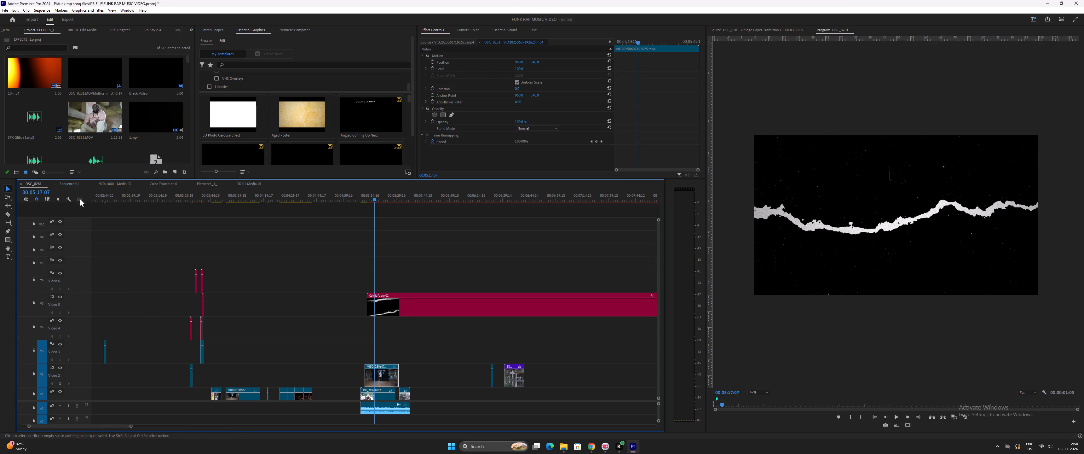
pyautogui.click(73, 183)
pyautogui.moveTo(272, 302); pyautogui.dragTo(126, 291)
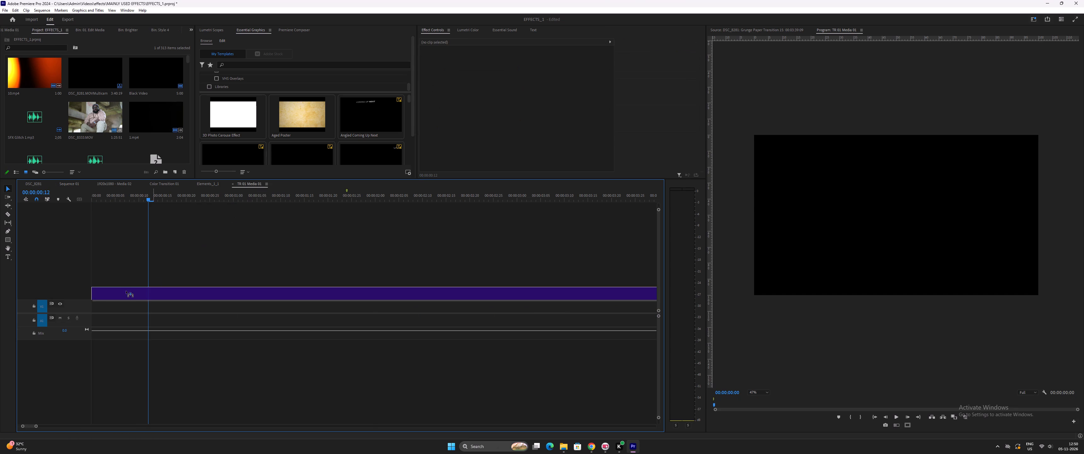
pyautogui.moveTo(126, 291); pyautogui.dragTo(113, 306)
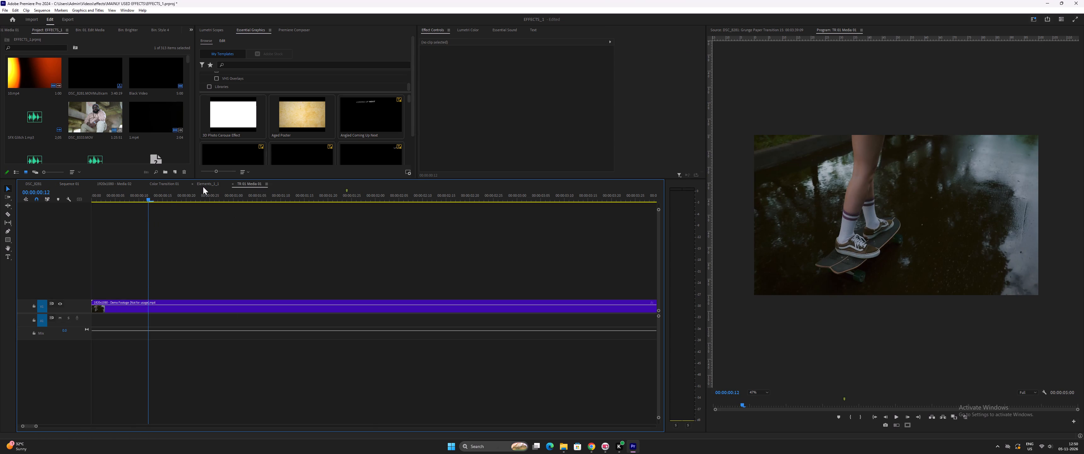
# Play Color Transition 01 from its start to preview the skateboard footage in the transition, and check the frame at 00:00:00:18.
pyautogui.click(204, 184)
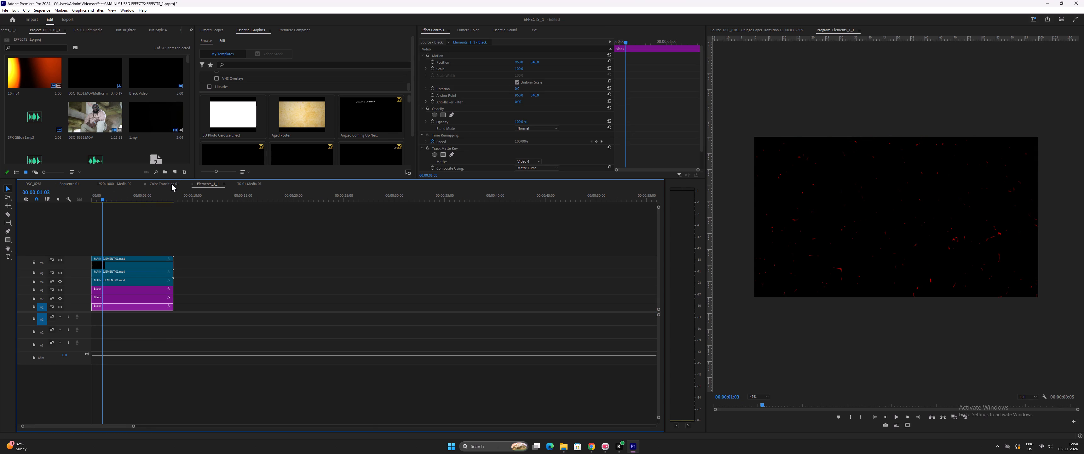
pyautogui.click(167, 183)
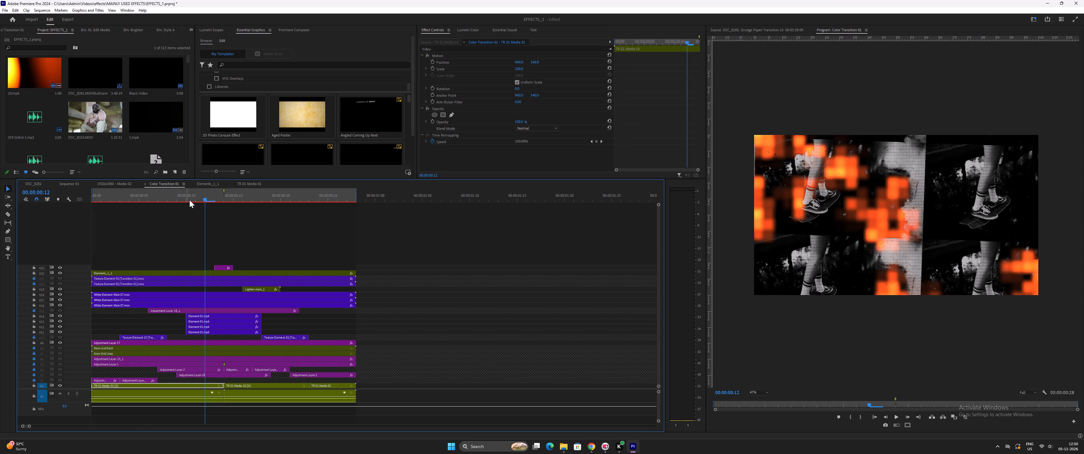
pyautogui.moveTo(204, 198); pyautogui.dragTo(81, 212)
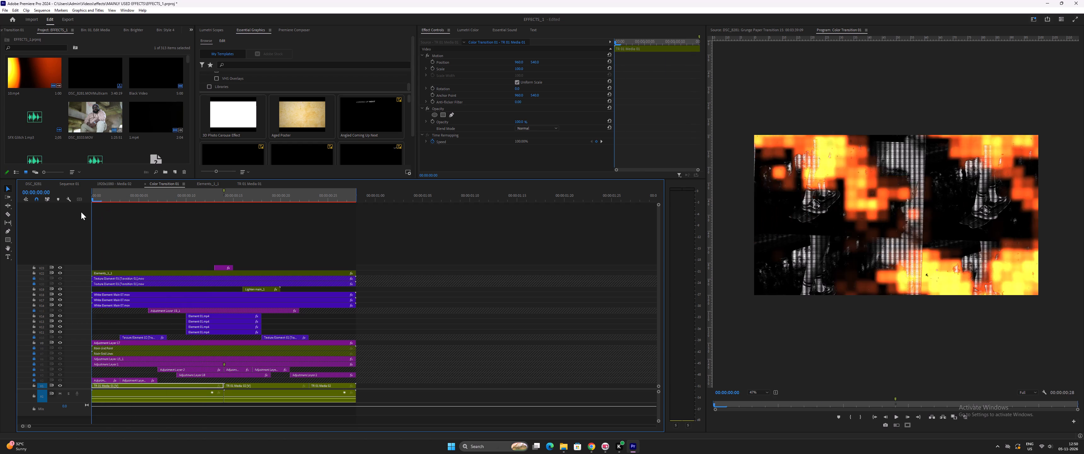
pyautogui.moveTo(81, 212); pyautogui.dragTo(79, 212)
pyautogui.press('space')
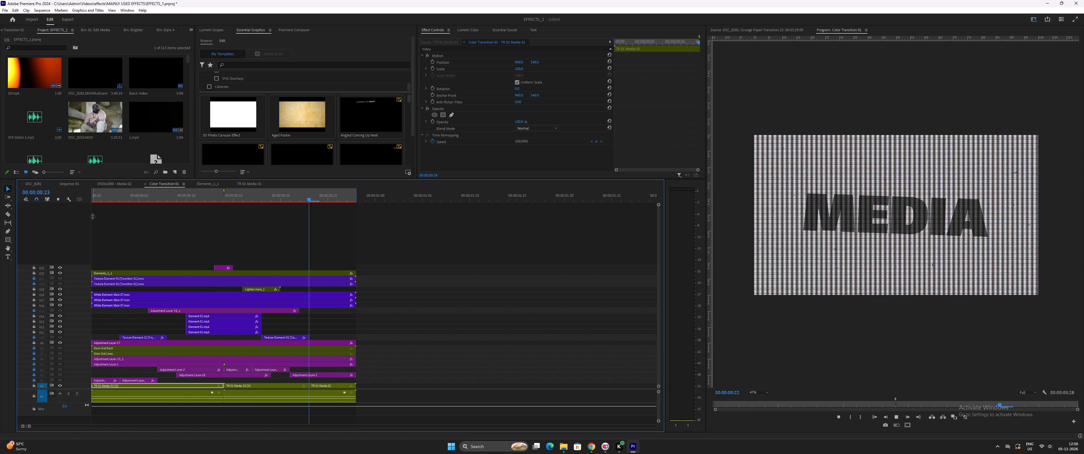
pyautogui.press('space')
pyautogui.press('-')
pyautogui.press('space')
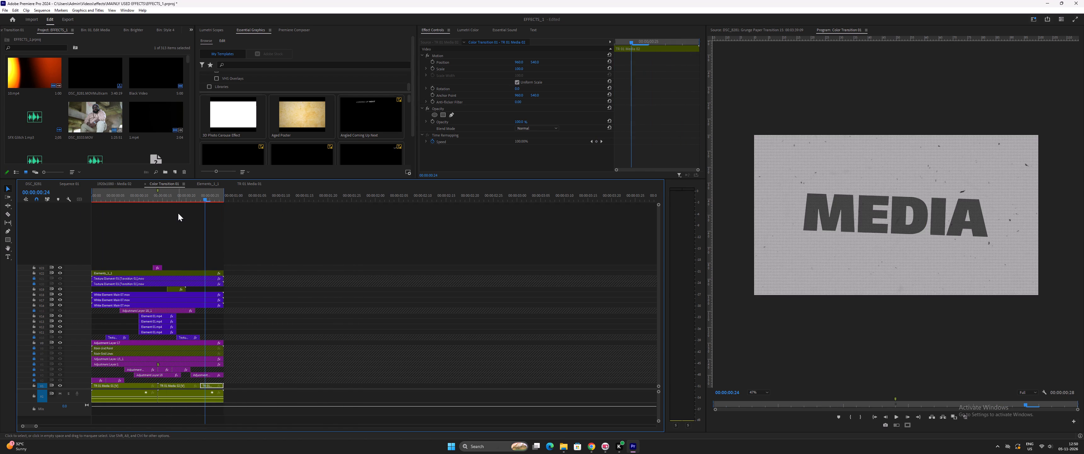
pyautogui.click(179, 197)
pyautogui.press('=')
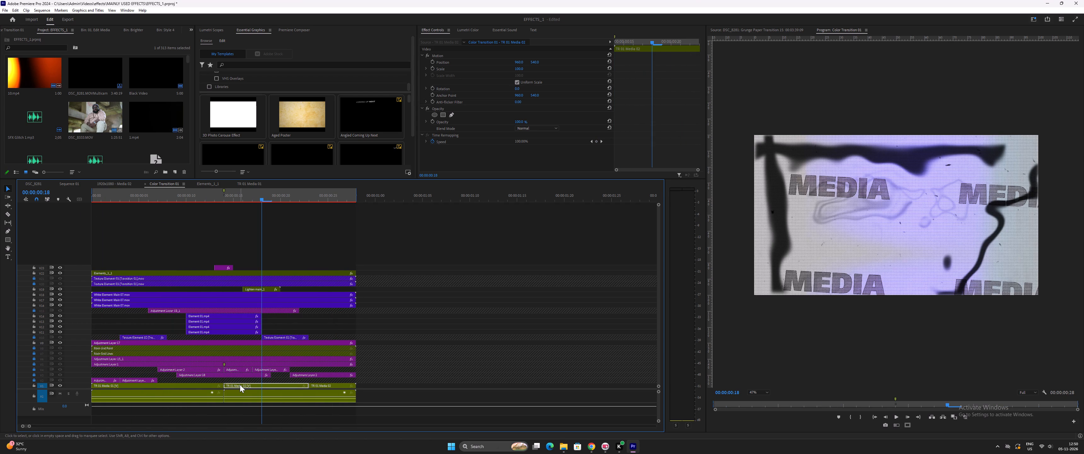
# Open the nested TR 01 Media 02 sequence from V1 of Color Transition 01 and delete its Media.png placeholder.
pyautogui.click(240, 385)
pyautogui.doubleClick(240, 385)
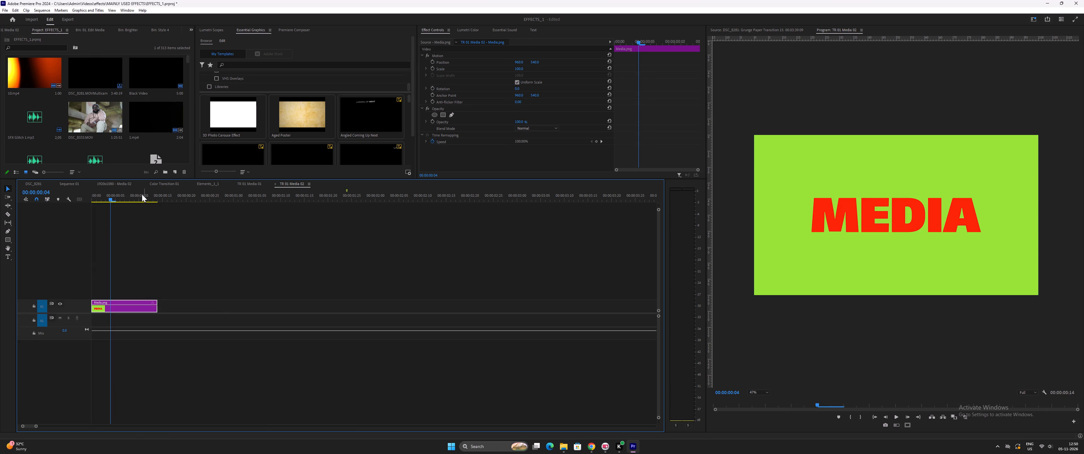
pyautogui.click(134, 308)
pyautogui.press('Delete')
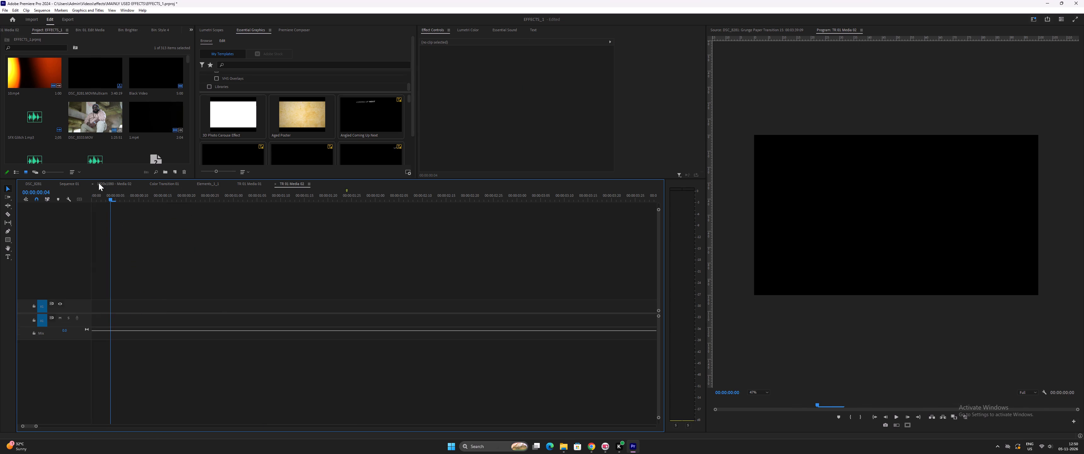
# Copy the long nested performance clip with markers from V1 of Sequence 01 to the start of V1 in TR 01 Media 02.
pyautogui.click(69, 183)
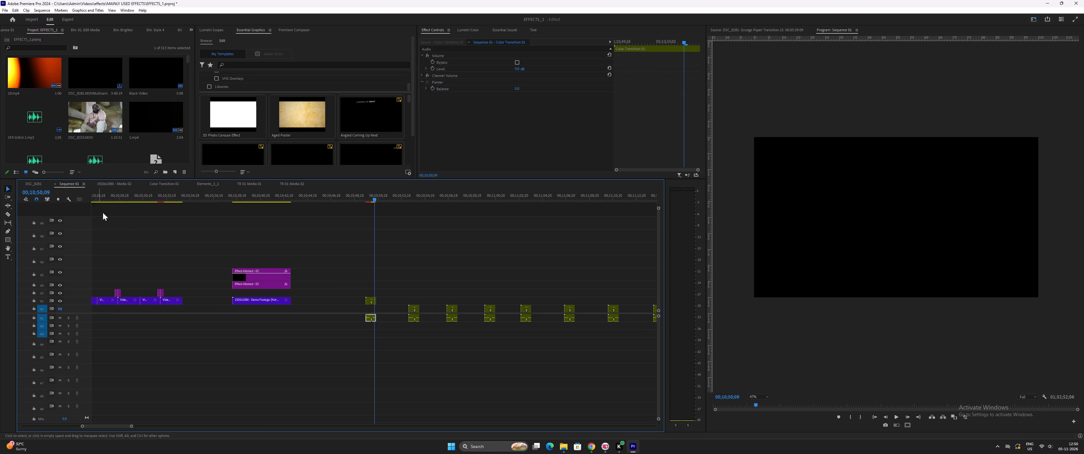
pyautogui.press('-')
pyautogui.press('-')
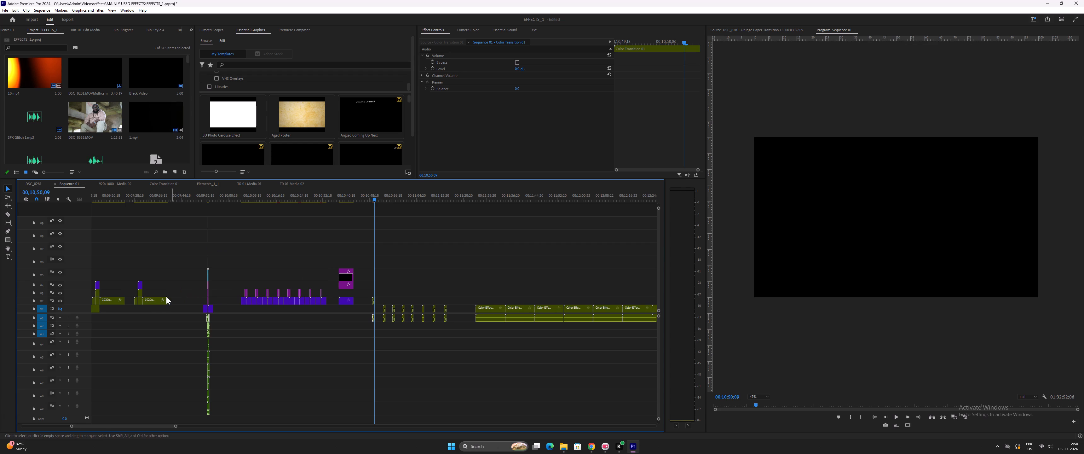
pyautogui.press('-')
pyautogui.moveTo(135, 308); pyautogui.dragTo(210, 237)
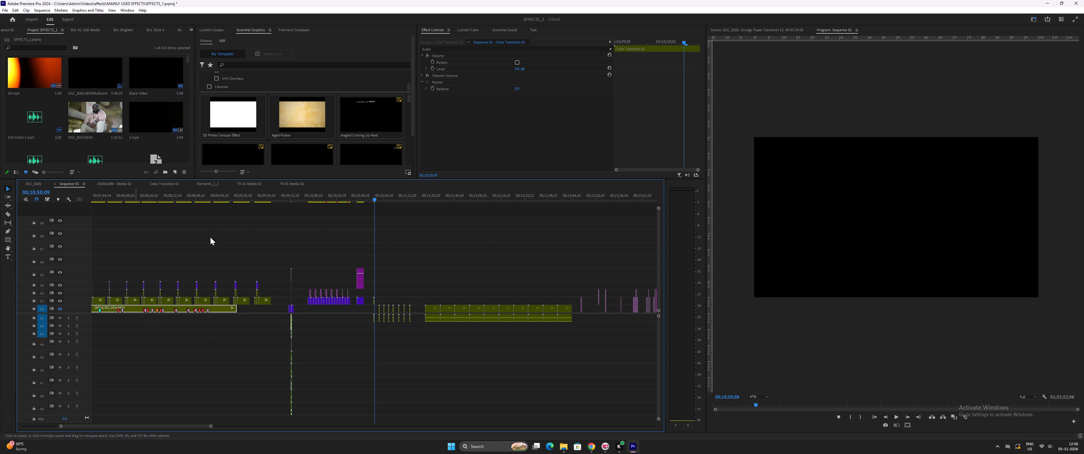
pyautogui.moveTo(210, 237); pyautogui.dragTo(287, 204)
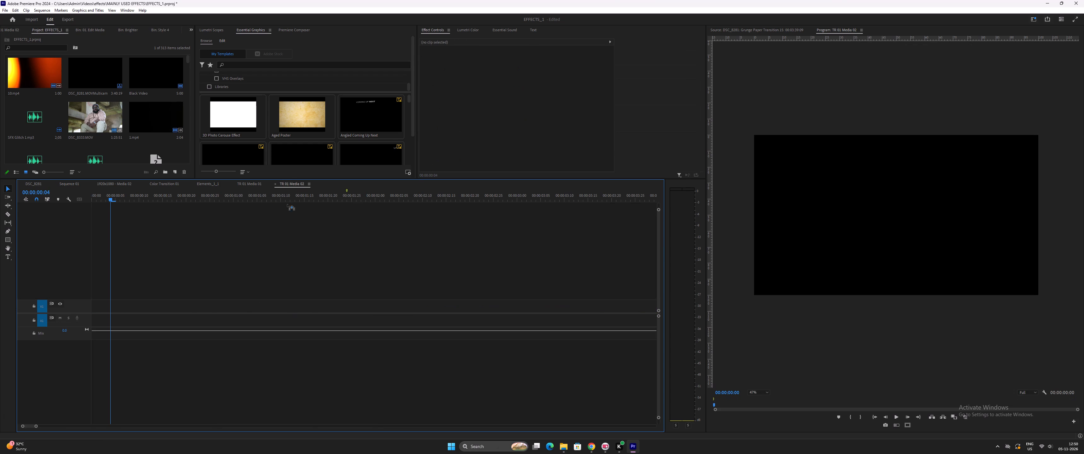
pyautogui.moveTo(287, 204); pyautogui.dragTo(172, 316)
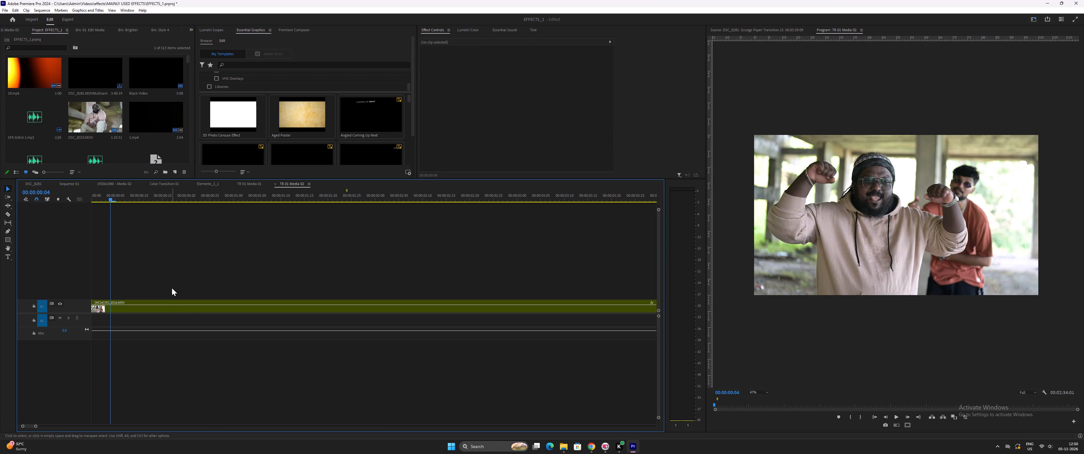
# Play and scrub through Color Transition 01 from its start to preview the transition between the skateboard and performance footage.
pyautogui.click(172, 183)
pyautogui.moveTo(173, 196); pyautogui.dragTo(56, 214)
pyautogui.press('space')
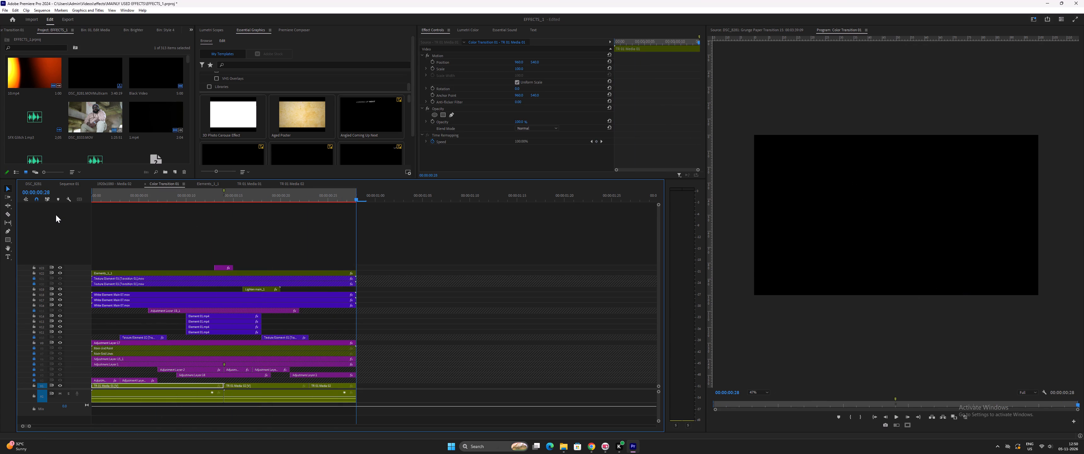
pyautogui.moveTo(231, 196); pyautogui.dragTo(303, 214)
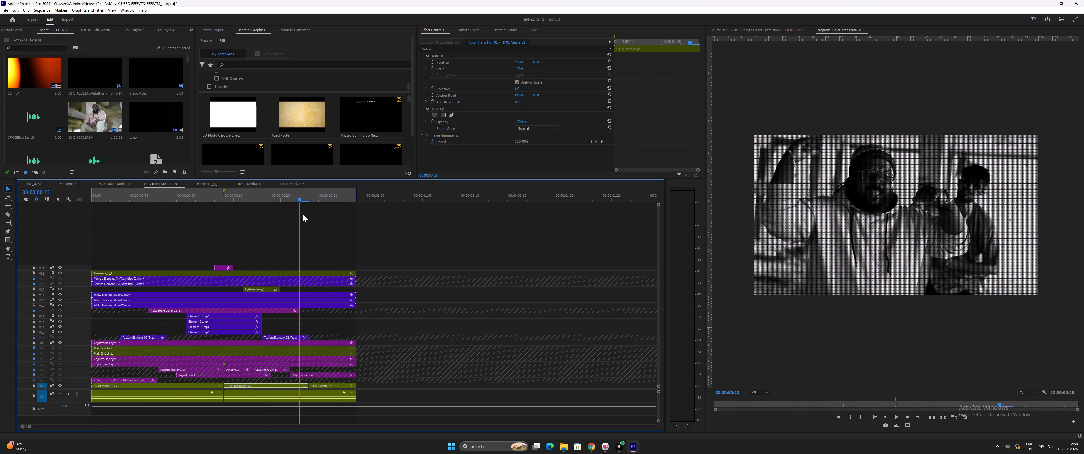
pyautogui.moveTo(303, 214); pyautogui.dragTo(81, 218)
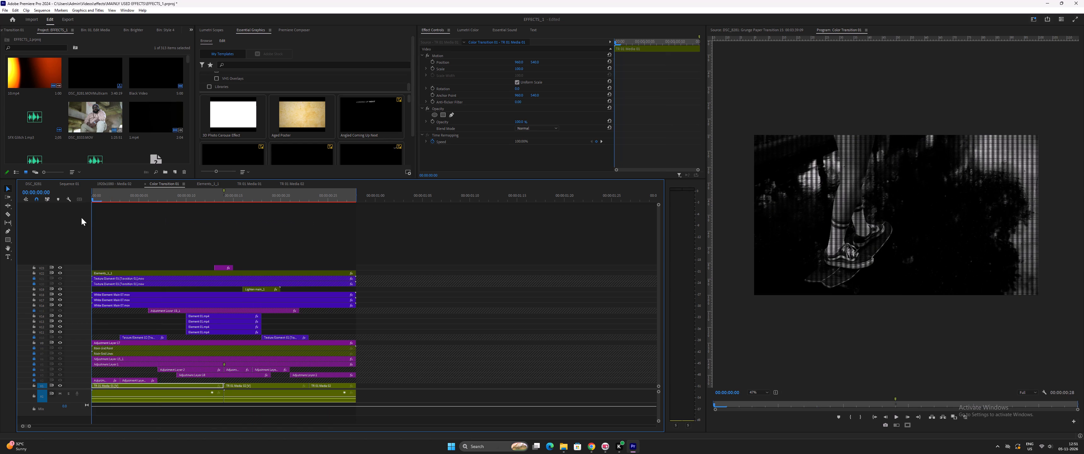
pyautogui.moveTo(81, 218); pyautogui.dragTo(69, 218)
pyautogui.press('space')
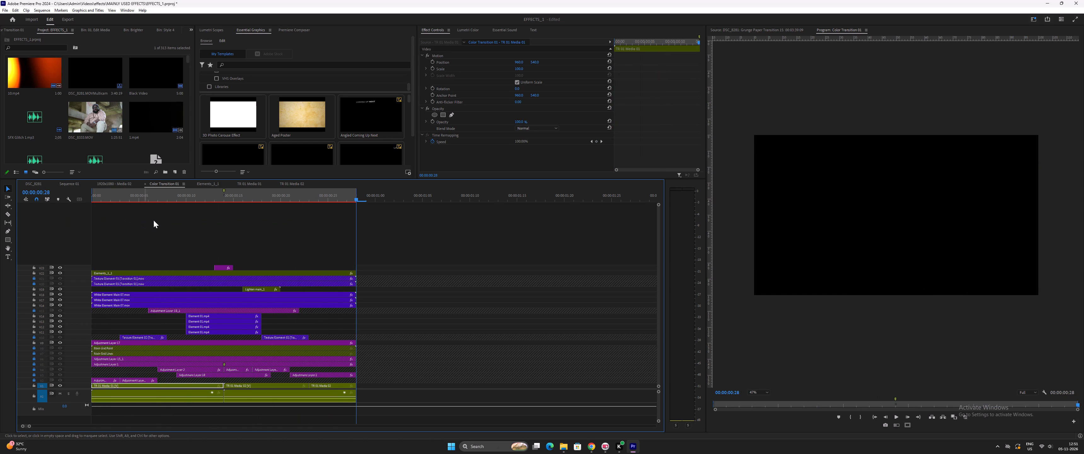
# Play Color Transition 01 again from its start to preview the change from skateboard to performance footage.
pyautogui.press('space')
pyautogui.press('space')
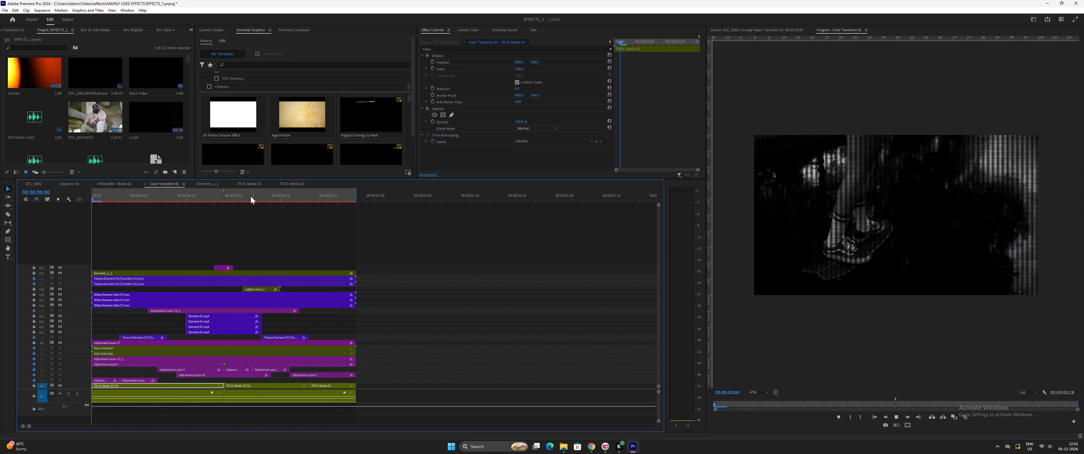
pyautogui.moveTo(251, 196); pyautogui.dragTo(68, 212)
pyautogui.press('space')
pyautogui.press('space')
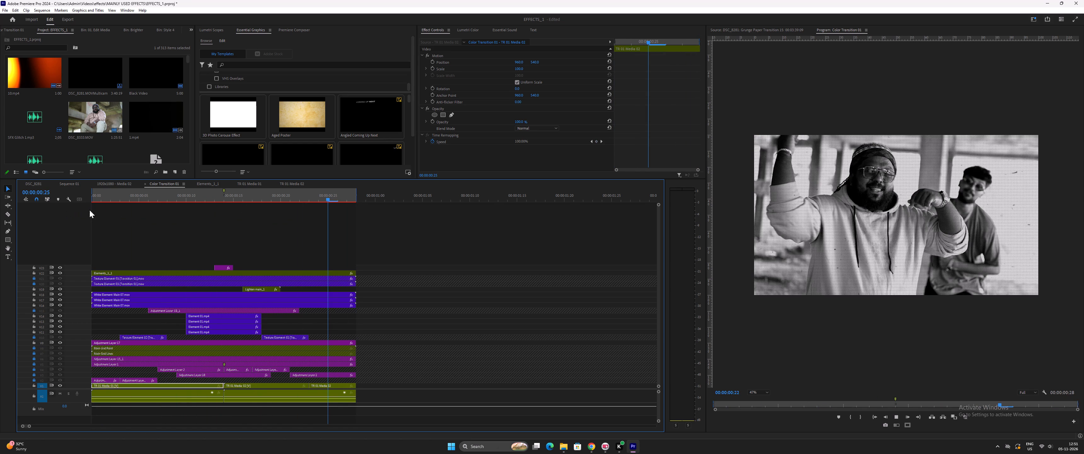
pyautogui.press('-')
pyautogui.press('-')
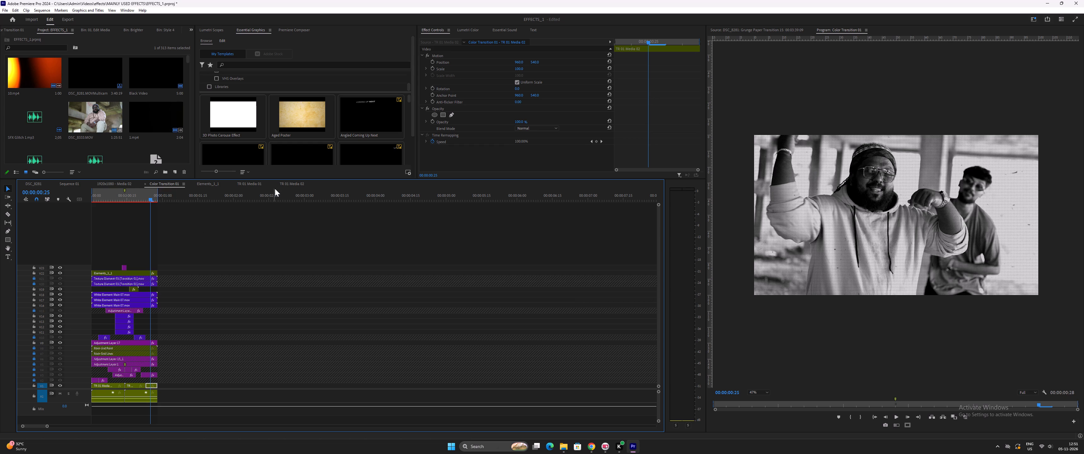
# Return to Sequence 01 and play its first Color Transition clip to check the transition in the main timeline.
pyautogui.click(254, 185)
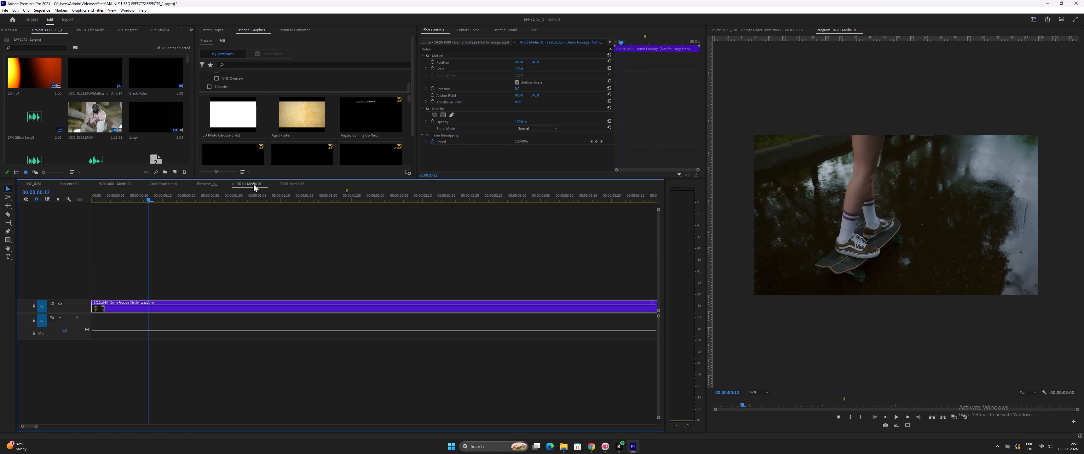
pyautogui.click(36, 182)
pyautogui.press('-')
pyautogui.press('=')
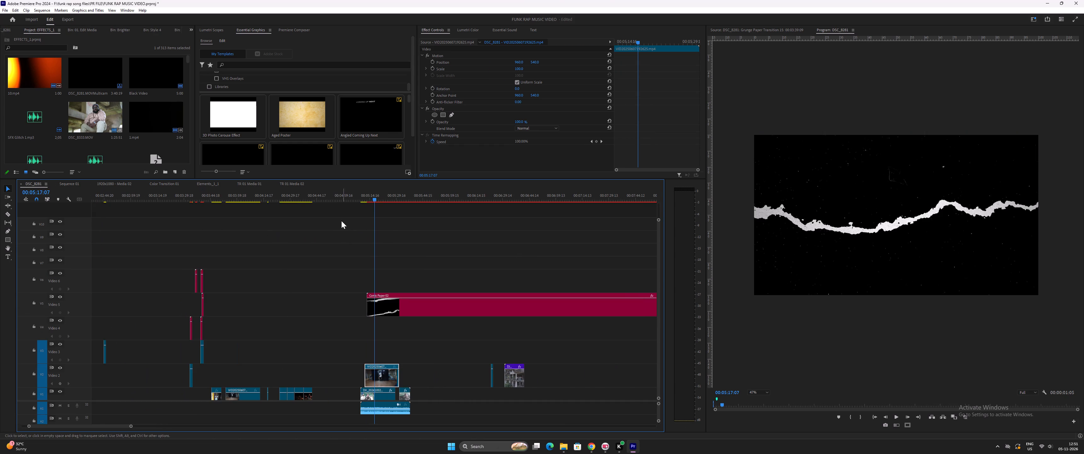
pyautogui.click(71, 185)
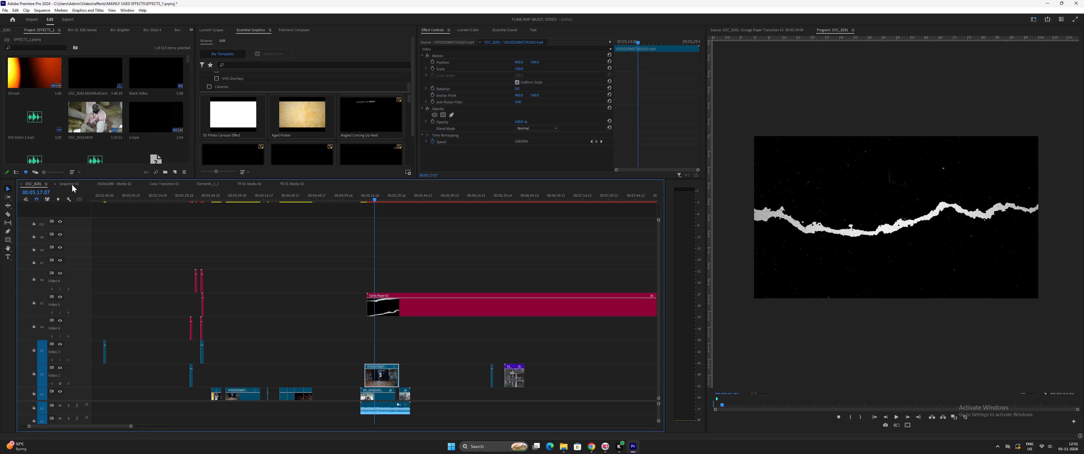
pyautogui.press('-')
pyautogui.press('=')
pyautogui.press('=')
pyautogui.press('=')
pyautogui.press('=')
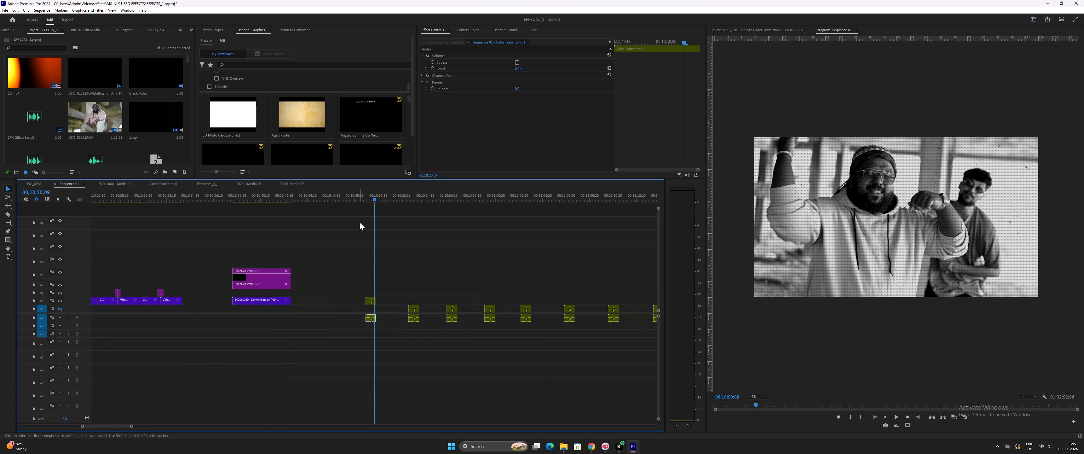
pyautogui.click(366, 197)
pyautogui.press('space')
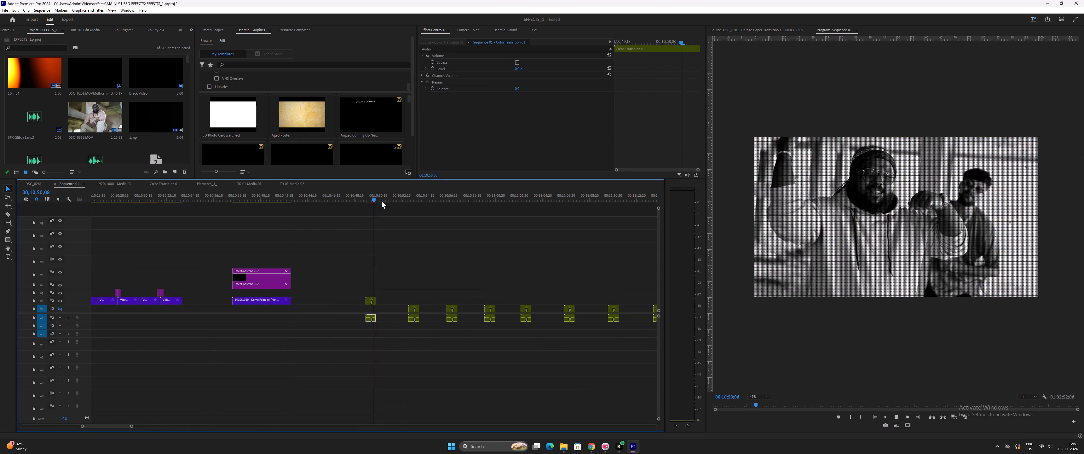
pyautogui.press('space')
# Play the second Color Transition clip of Sequence 01, and open its nested sequence to preview it from the start.
pyautogui.click(403, 196)
pyautogui.press('space')
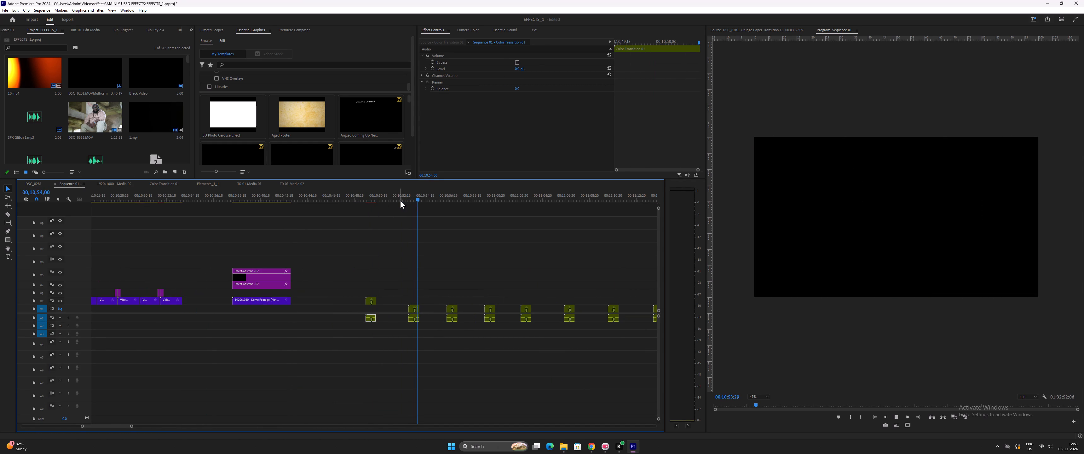
pyautogui.press('space')
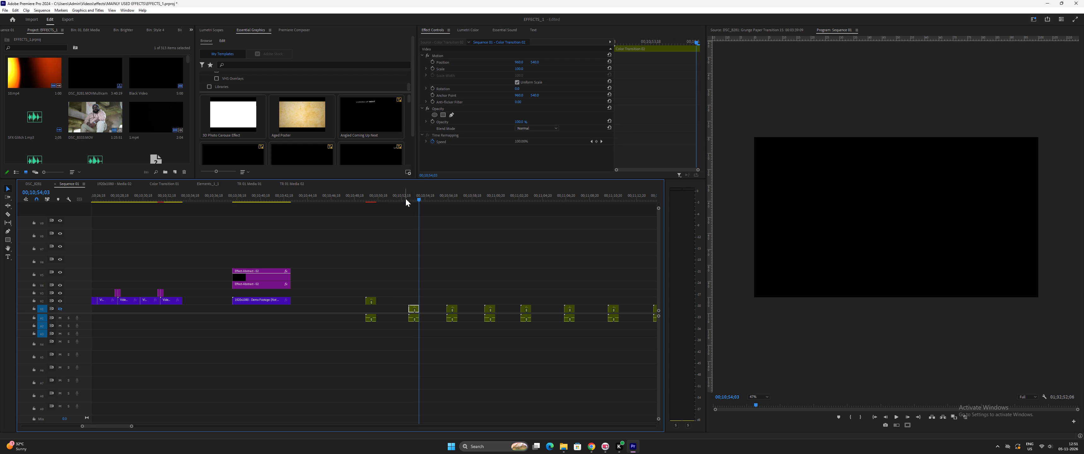
pyautogui.click(411, 196)
pyautogui.doubleClick(412, 311)
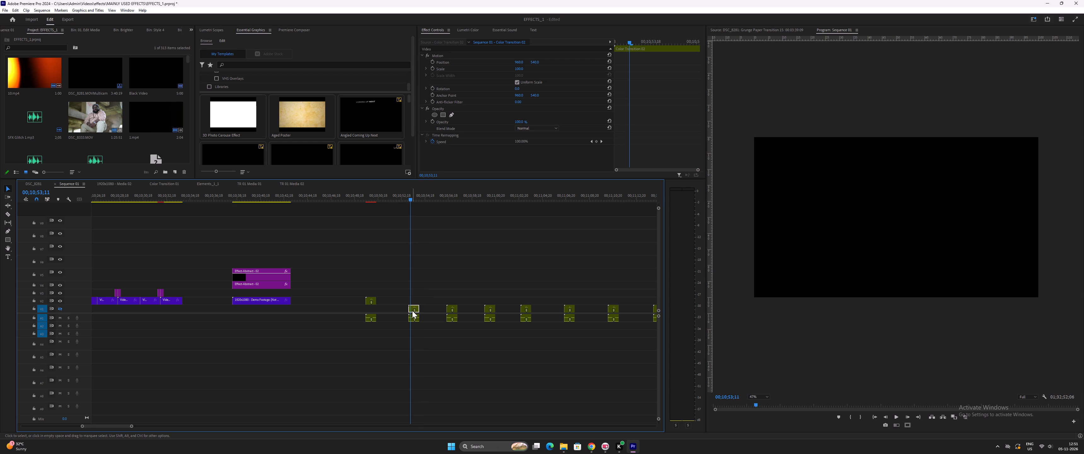
pyautogui.moveTo(118, 197); pyautogui.dragTo(113, 199)
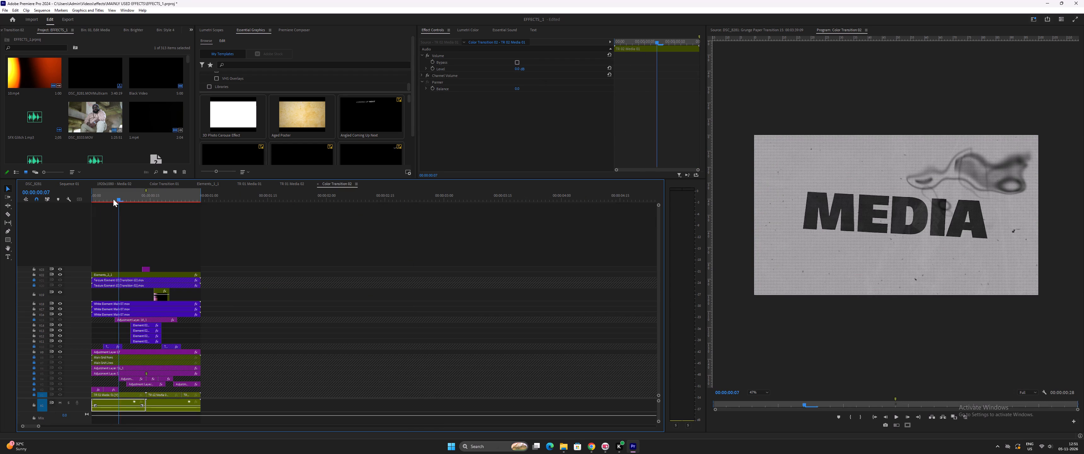
pyautogui.moveTo(113, 199); pyautogui.dragTo(63, 205)
pyautogui.press('space')
pyautogui.press('space')
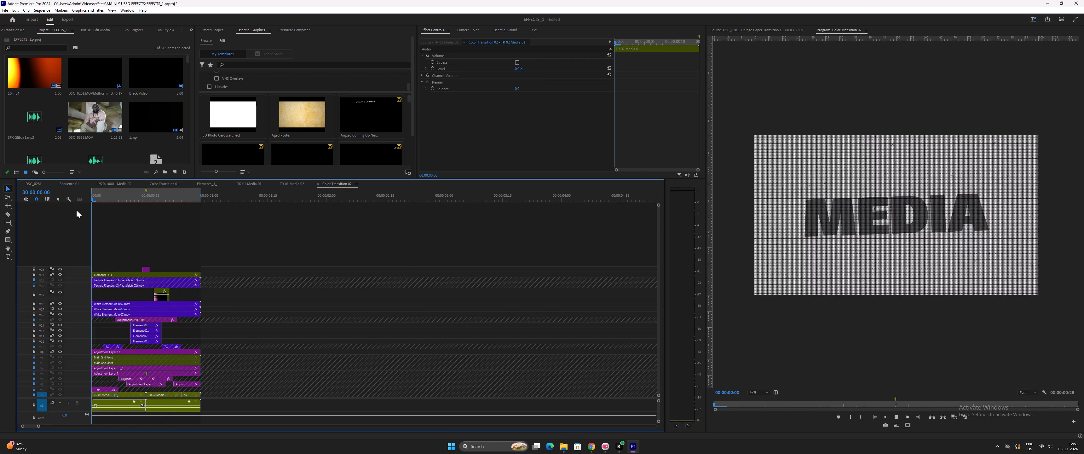
pyautogui.press('-')
pyautogui.press('space')
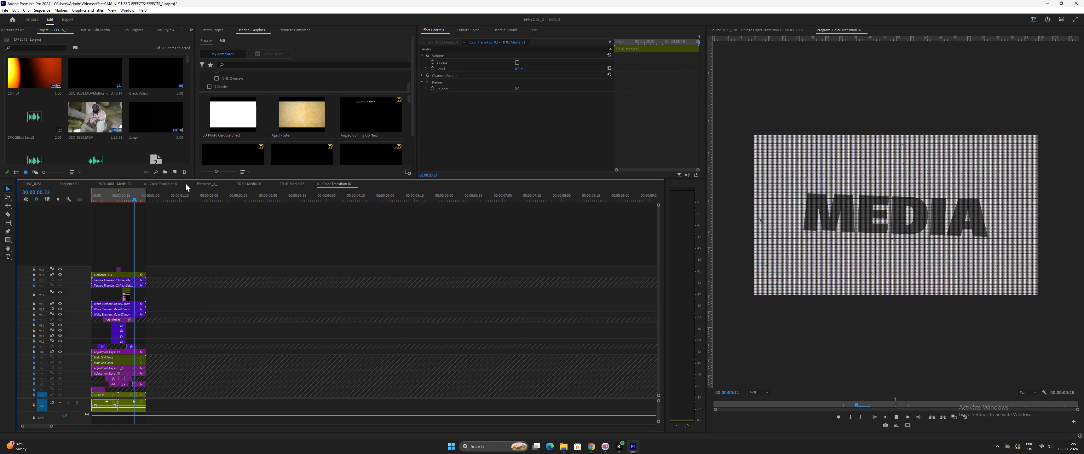
# Return to Sequence 01 and replay the first Color Transition clip from just before its start.
pyautogui.click(34, 183)
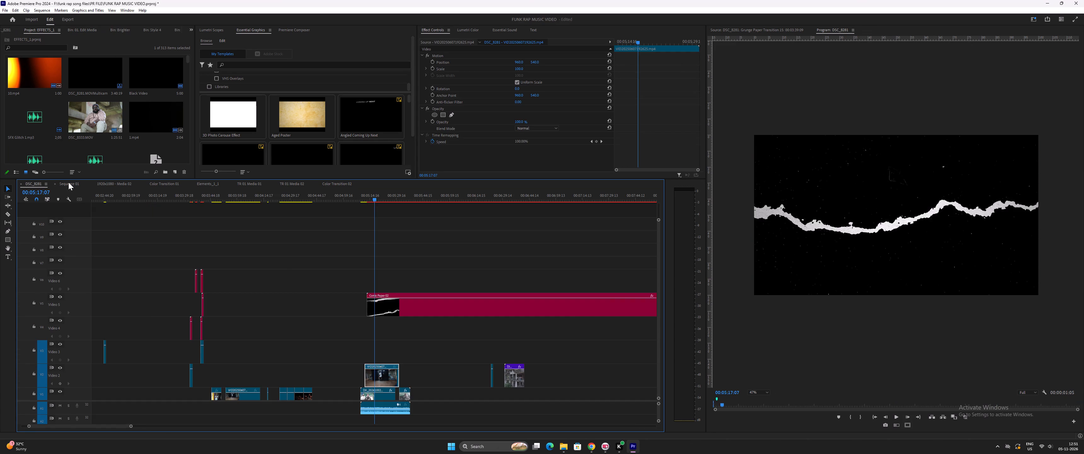
pyautogui.click(69, 183)
pyautogui.press('-')
pyautogui.press('-')
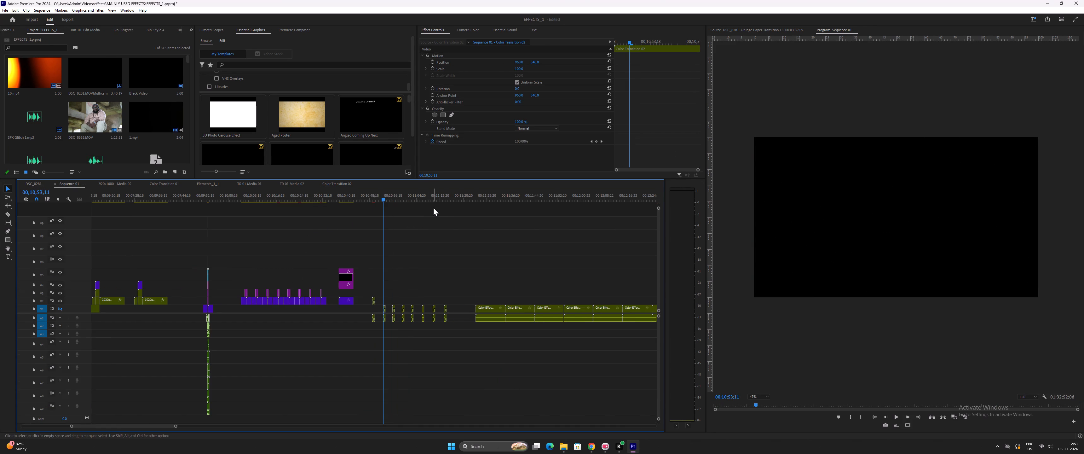
pyautogui.press('=')
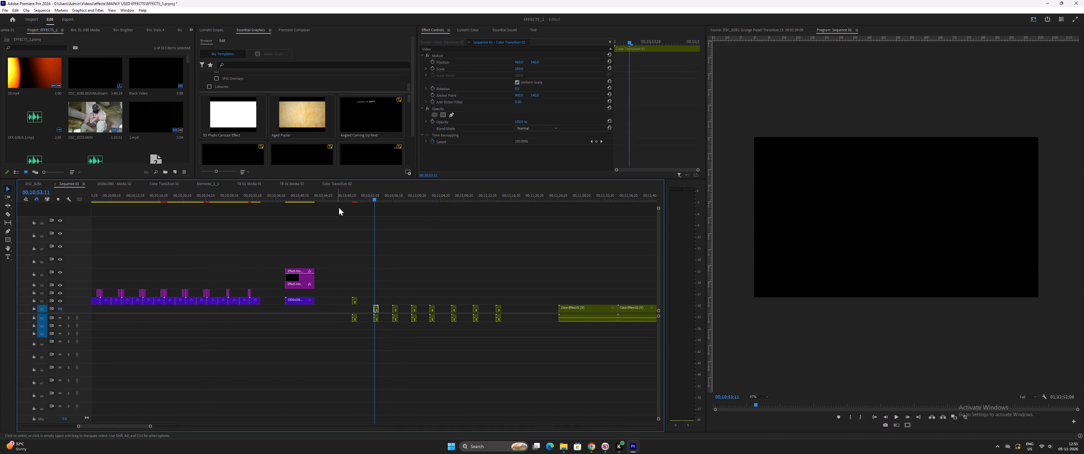
pyautogui.click(348, 200)
pyautogui.press('space')
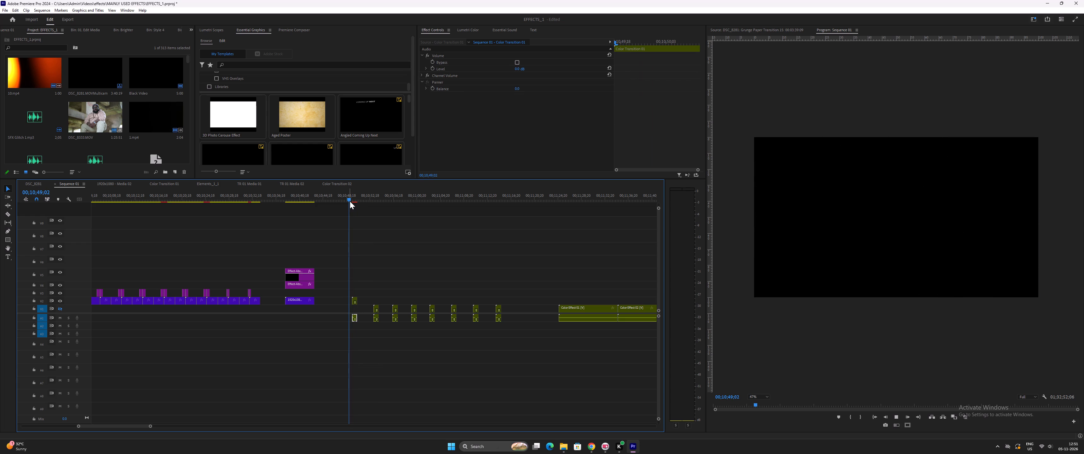
pyautogui.write('==')
pyautogui.press('space')
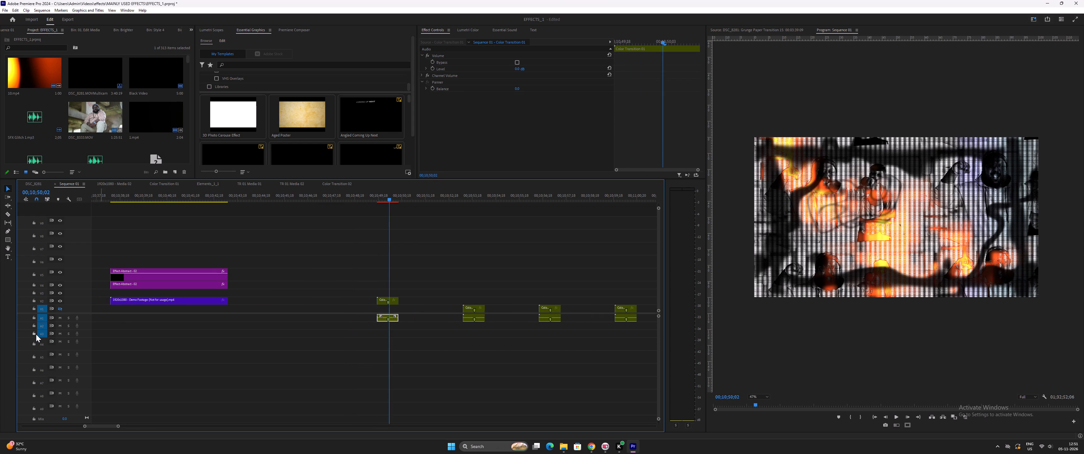
# Turn on the output of video track V1 in Sequence 01.
pyautogui.click(58, 308)
# Play Sequence 01 from the first Color Transition clip onward to review the following transition clips on V1.
pyautogui.press('-')
pyautogui.press('-')
pyautogui.press('-')
pyautogui.press('=')
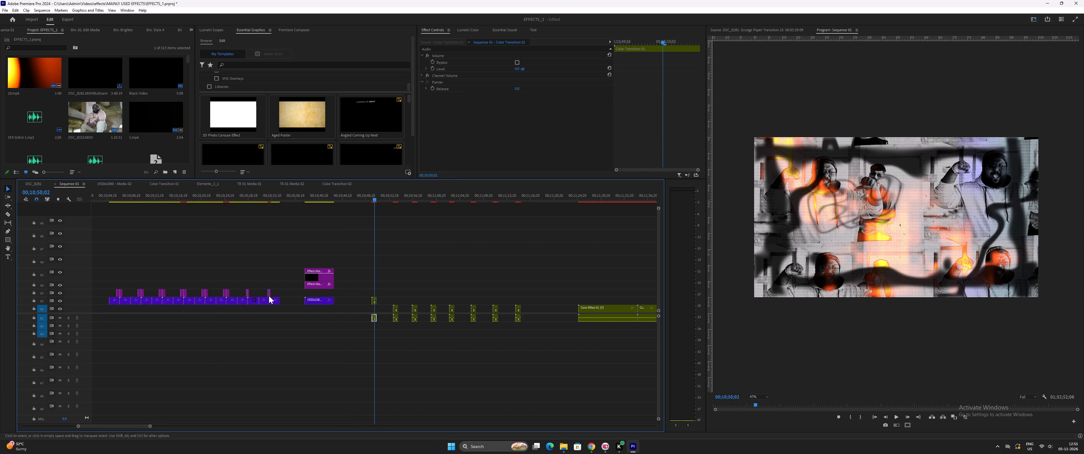
pyautogui.press('=')
pyautogui.press('=')
pyautogui.press('=')
pyautogui.press('space')
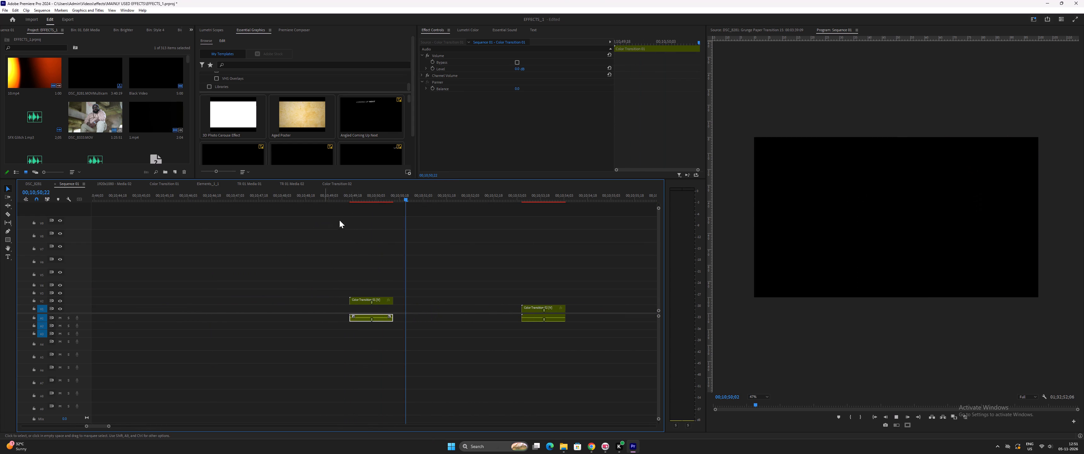
pyautogui.press('-')
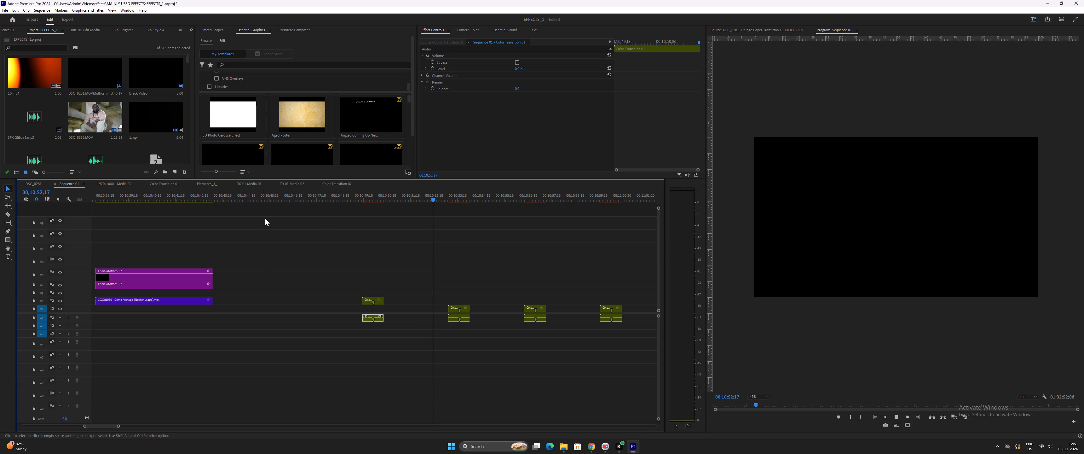
pyautogui.press('-')
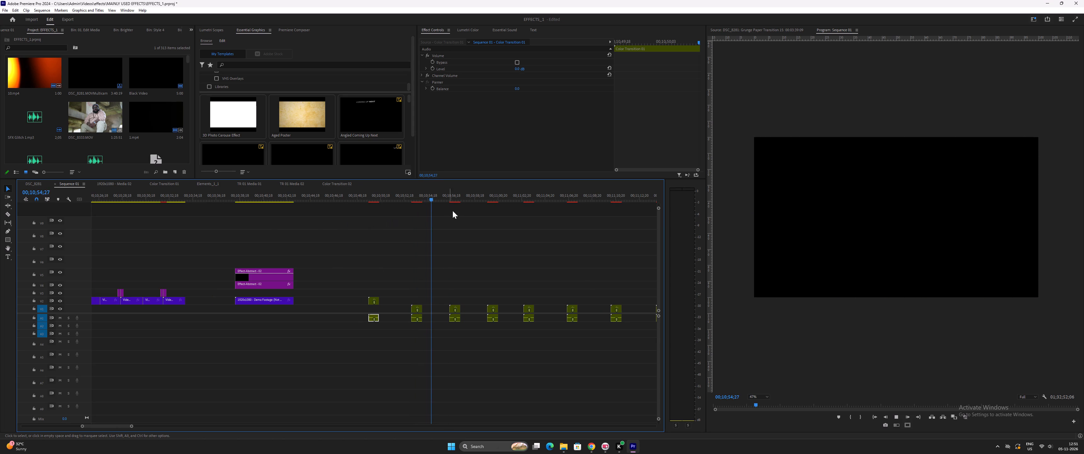
pyautogui.click(450, 194)
pyautogui.press('space')
pyautogui.press('-')
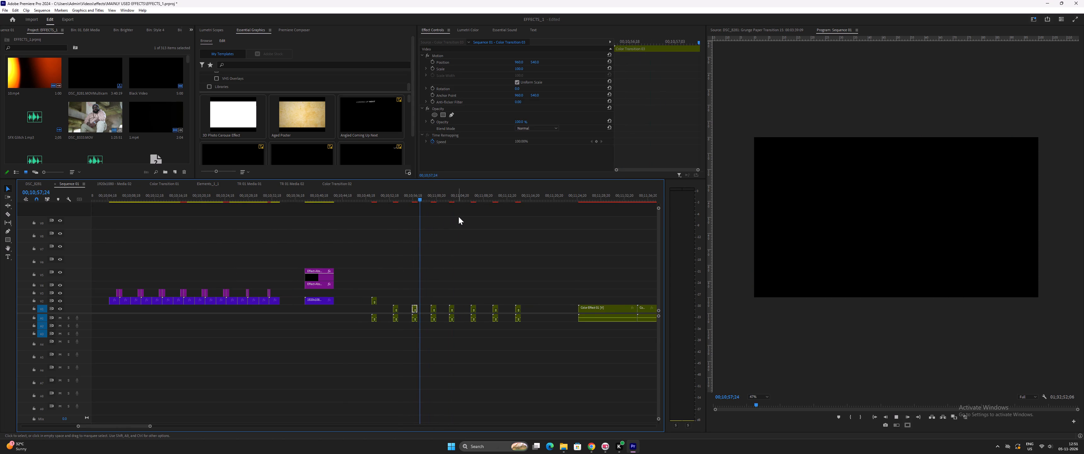
pyautogui.press('-')
pyautogui.press('space')
# Play the first Color Effect clip on V1 of Sequence 01 to preview its effect.
pyautogui.click(487, 198)
pyautogui.press('space')
pyautogui.press('=')
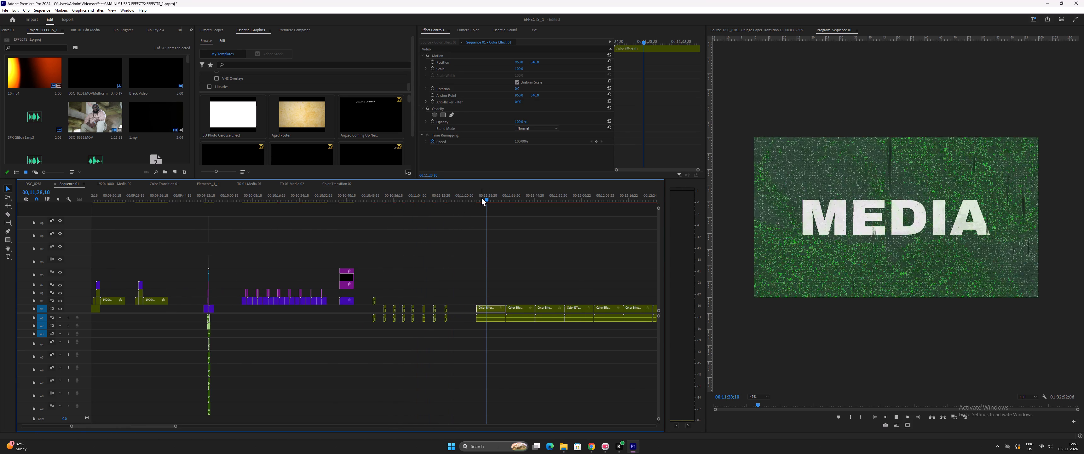
pyautogui.press('-')
pyautogui.press('space')
# Open the first Color Effect clip from V1 of Sequence 01 and open the nested Media (Effect 01) sequence on its lowest video track.
pyautogui.doubleClick(378, 309)
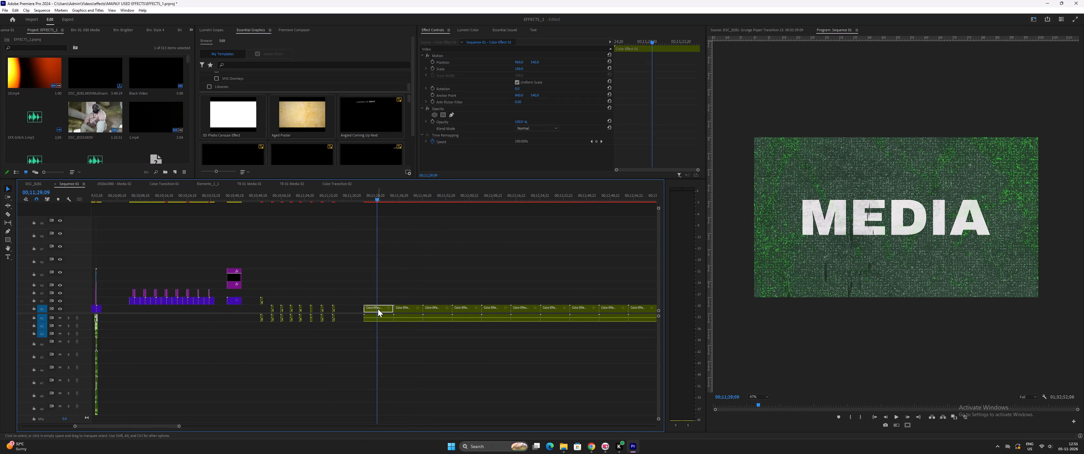
pyautogui.press('=')
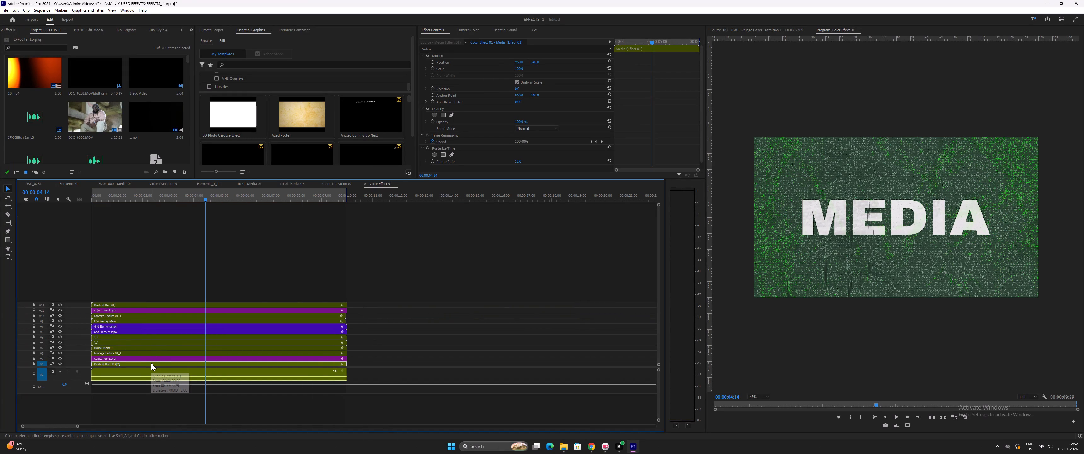
pyautogui.doubleClick(151, 363)
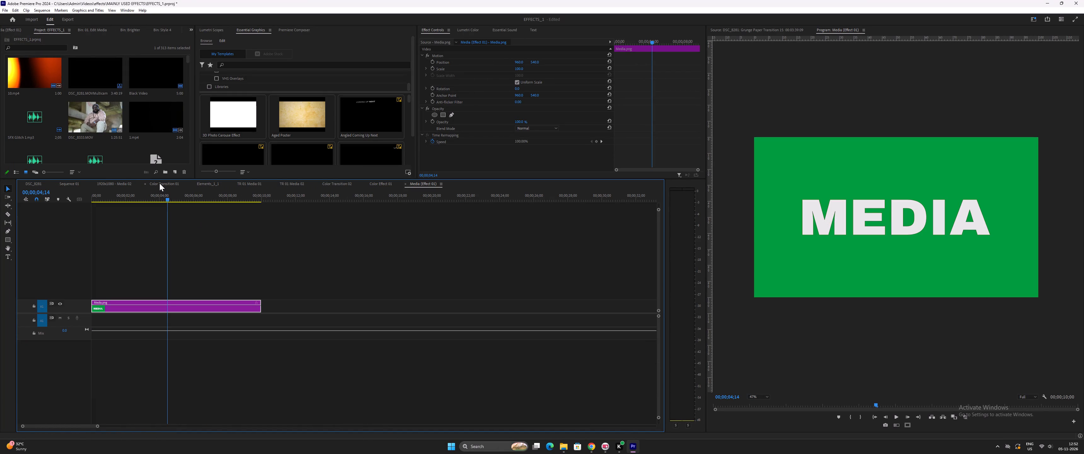
# Replace Media.png in Media (Effect 01) with the demo skateboard footage from Sequence 01, starting V1 with it and deleting the leftover placeholder.
pyautogui.click(72, 185)
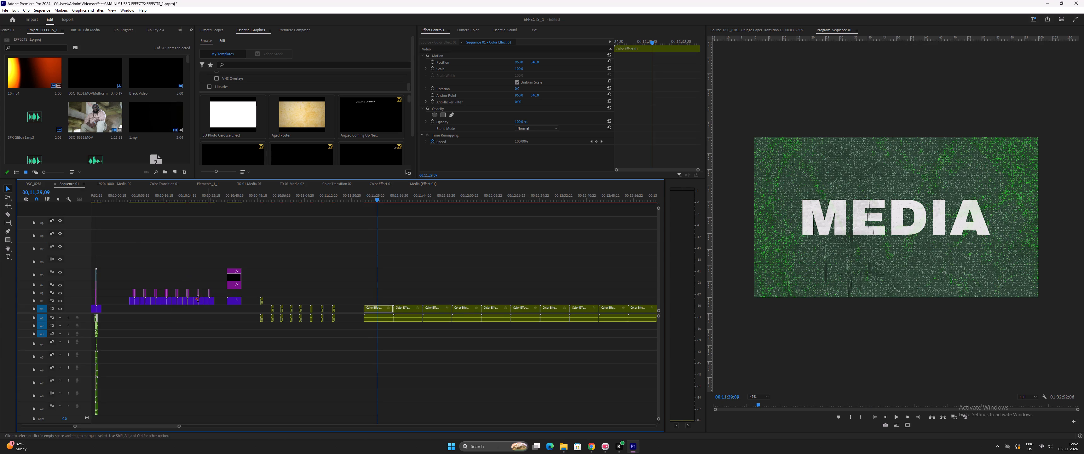
pyautogui.moveTo(232, 301); pyautogui.dragTo(328, 201)
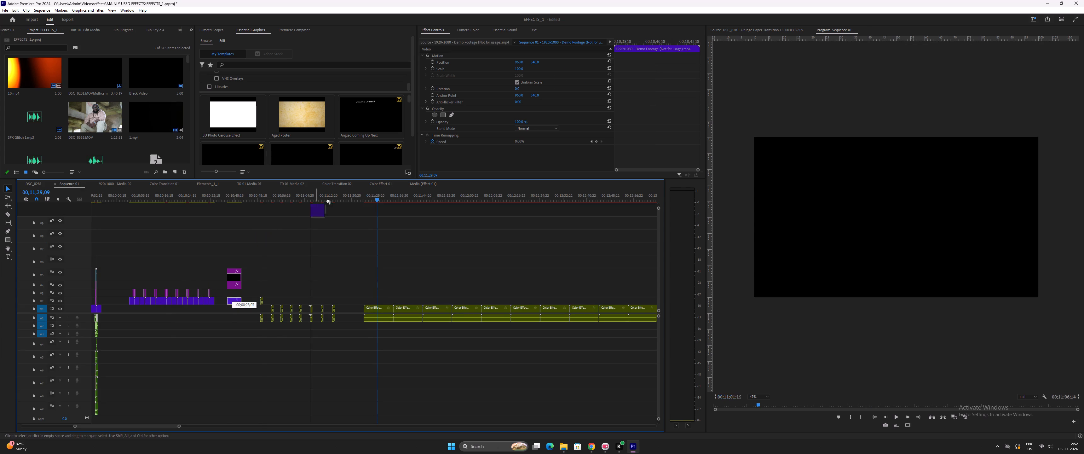
pyautogui.moveTo(328, 201); pyautogui.dragTo(168, 317)
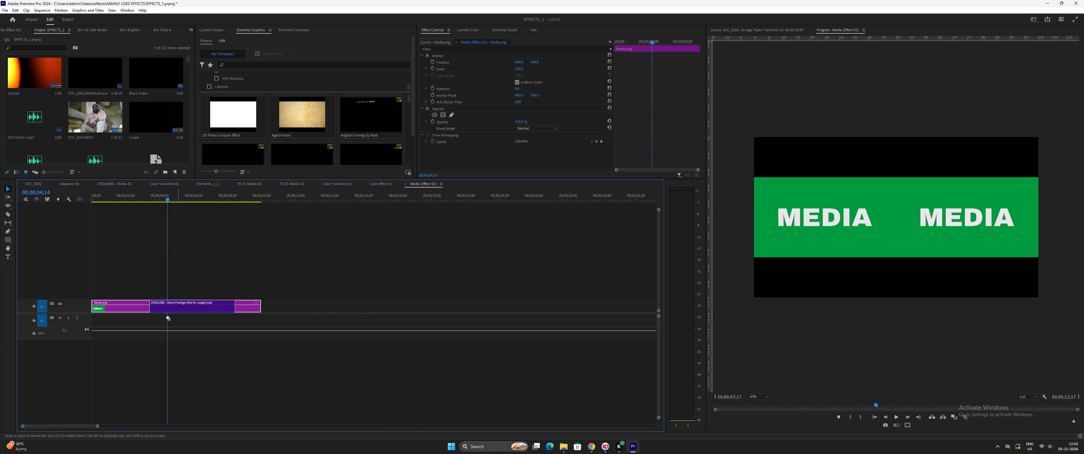
pyautogui.moveTo(168, 317); pyautogui.dragTo(96, 303)
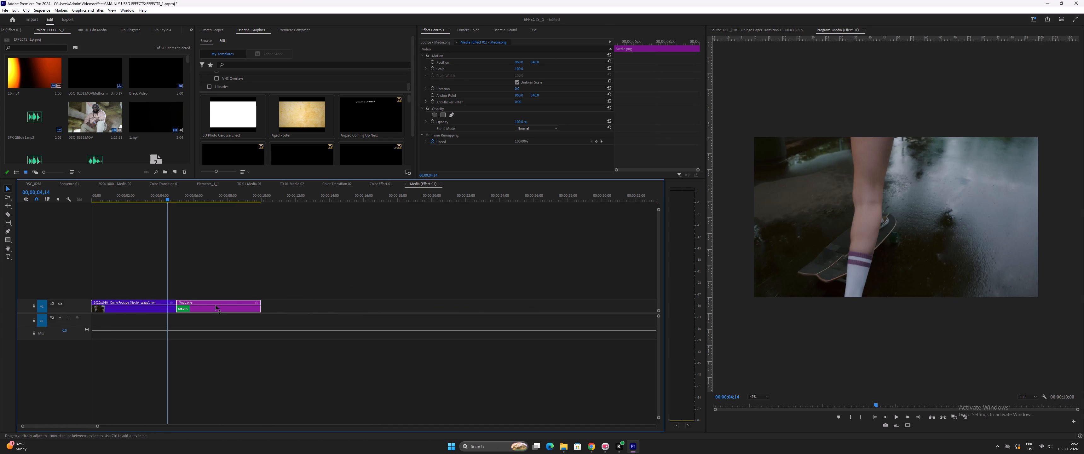
pyautogui.click(214, 309)
pyautogui.press('Delete')
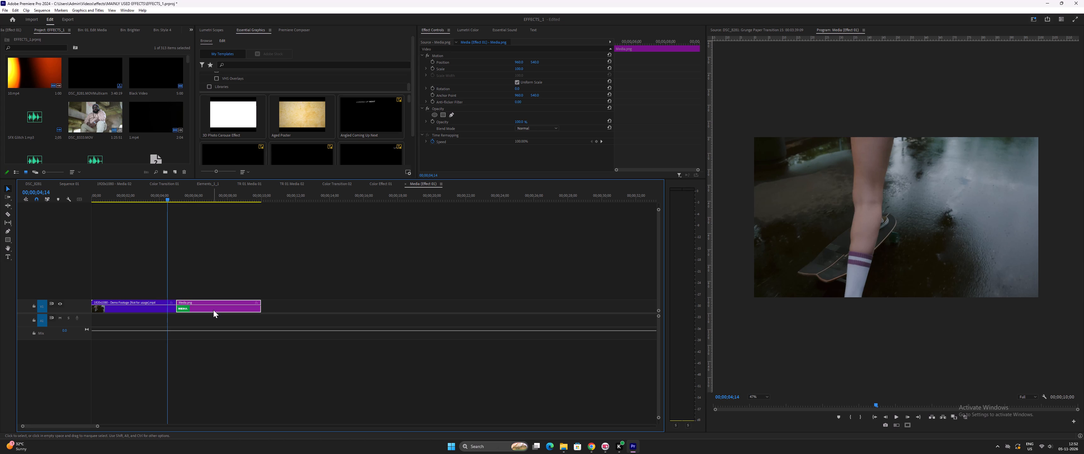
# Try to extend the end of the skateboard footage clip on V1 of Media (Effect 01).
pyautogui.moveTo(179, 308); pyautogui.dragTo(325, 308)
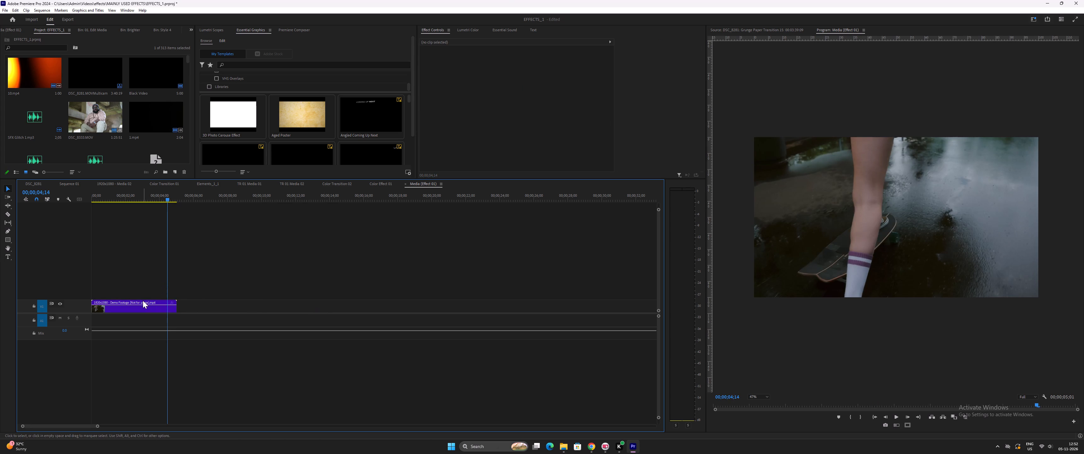
# Duplicate the skateboard footage clip on V1 of Media (Effect 01), placing the copy directly after the original.
pyautogui.keyDown('alt'); pyautogui.moveTo(135, 310); pyautogui.dragTo(224, 310); pyautogui.keyUp('alt')
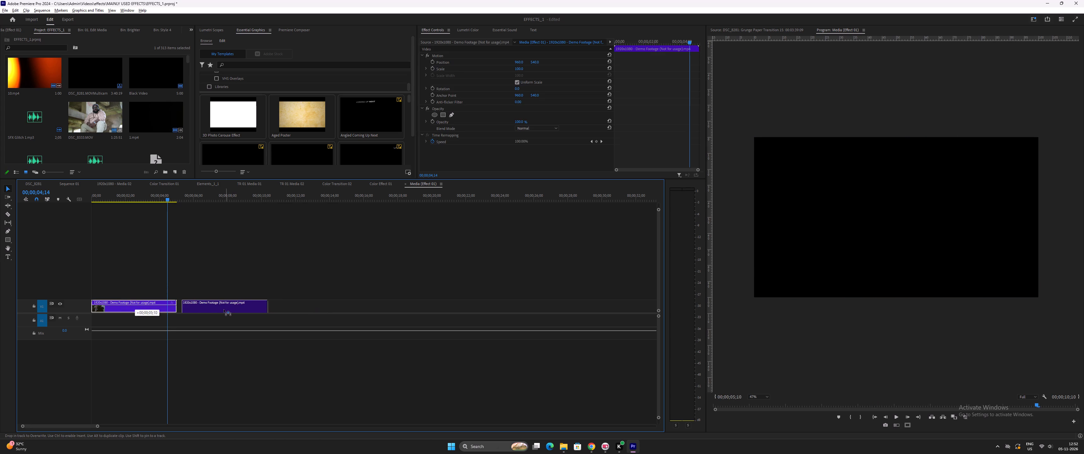
pyautogui.keyDown('alt'); pyautogui.moveTo(224, 310); pyautogui.dragTo(221, 309); pyautogui.keyUp('alt')
pyautogui.click(217, 310)
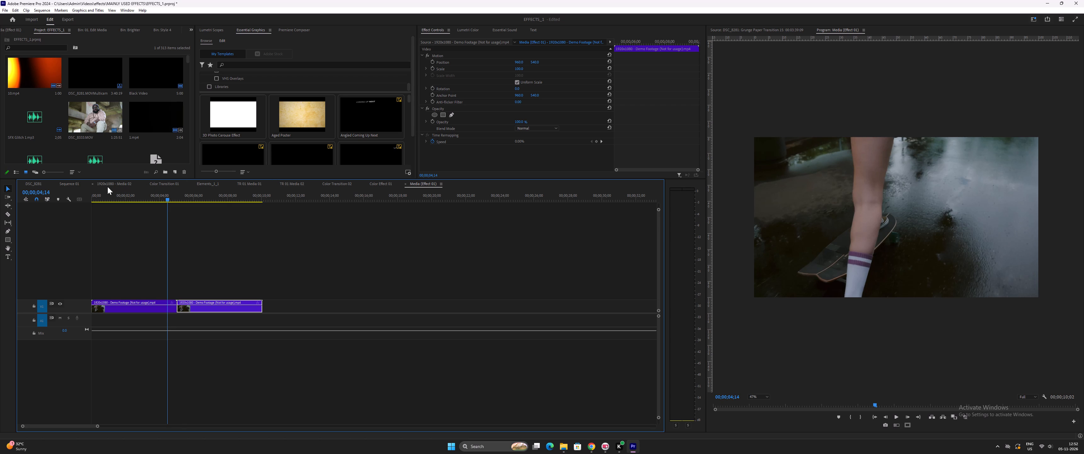
# Return to Sequence 01, play the first Color Effect clip with its new footage, and skim through the following Color Effect clips.
pyautogui.click(65, 182)
pyautogui.click(359, 197)
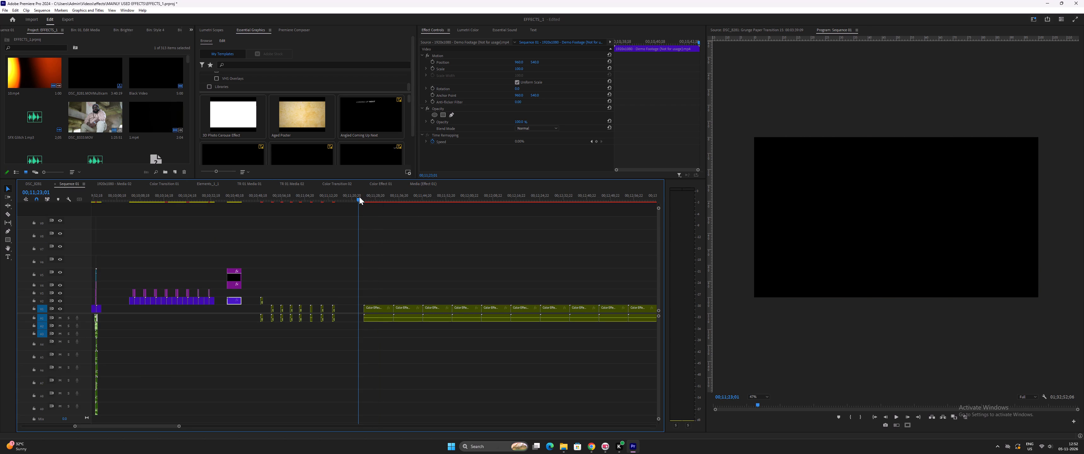
pyautogui.press('space')
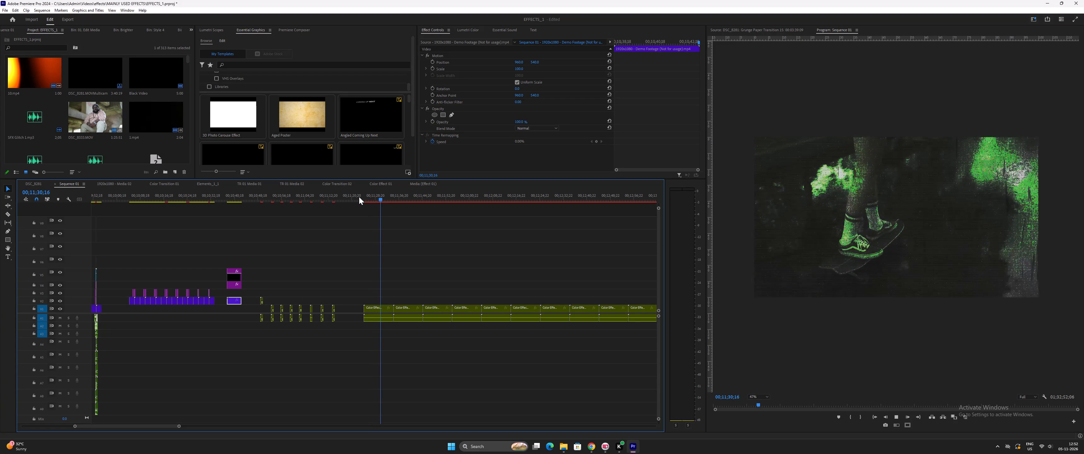
pyautogui.moveTo(388, 194); pyautogui.dragTo(402, 197)
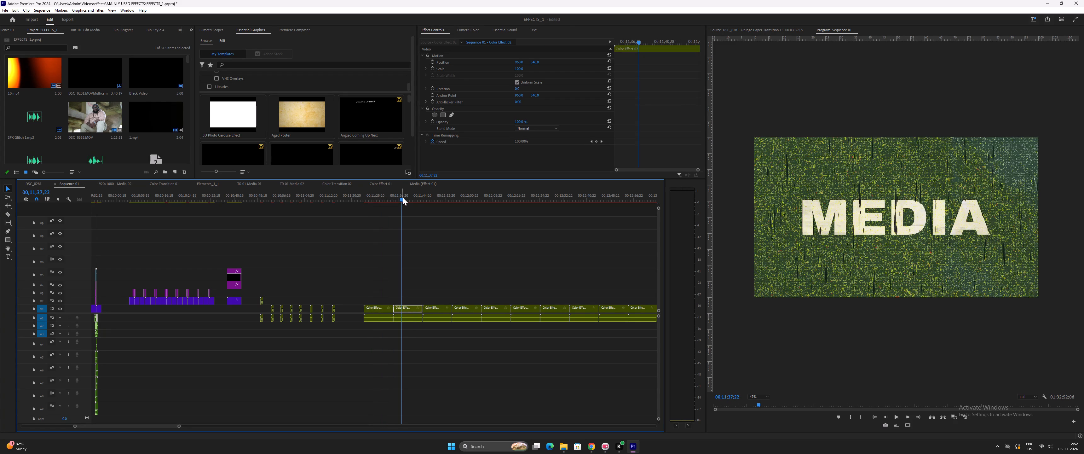
pyautogui.press('space')
pyautogui.press('space')
pyautogui.moveTo(423, 197); pyautogui.dragTo(485, 208)
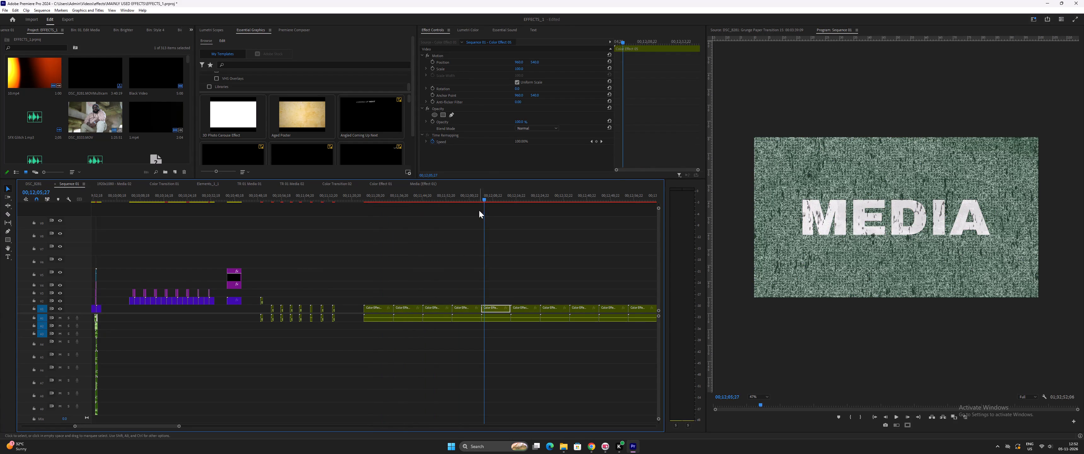
# Move the four adjustment layers that follow the Color Effect clips near 00;13;11 in Sequence 01 up two tracks, to V3 and V4.
pyautogui.press('-')
pyautogui.press('-')
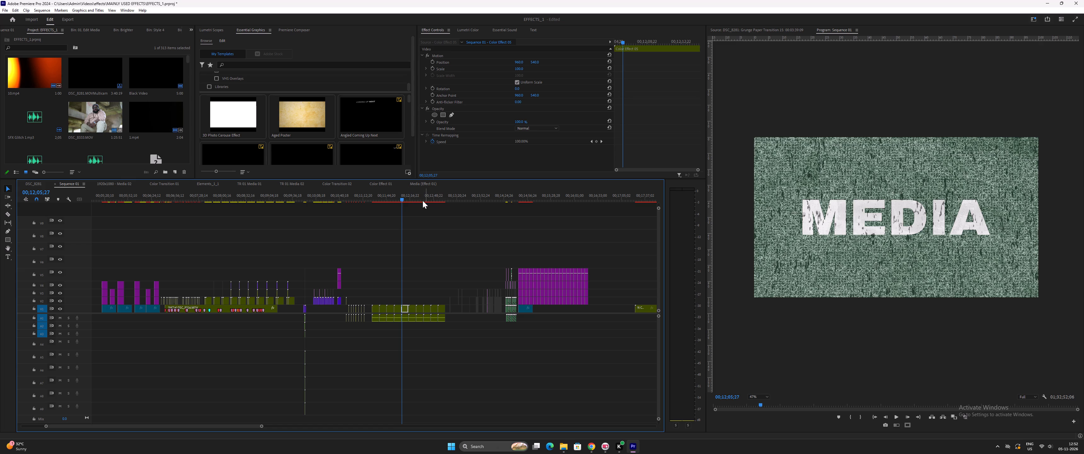
pyautogui.moveTo(423, 201); pyautogui.dragTo(452, 209)
pyautogui.press('=')
pyautogui.press('=')
pyautogui.press('=')
pyautogui.press('=')
pyautogui.click(345, 194)
pyautogui.press('space')
pyautogui.press('=')
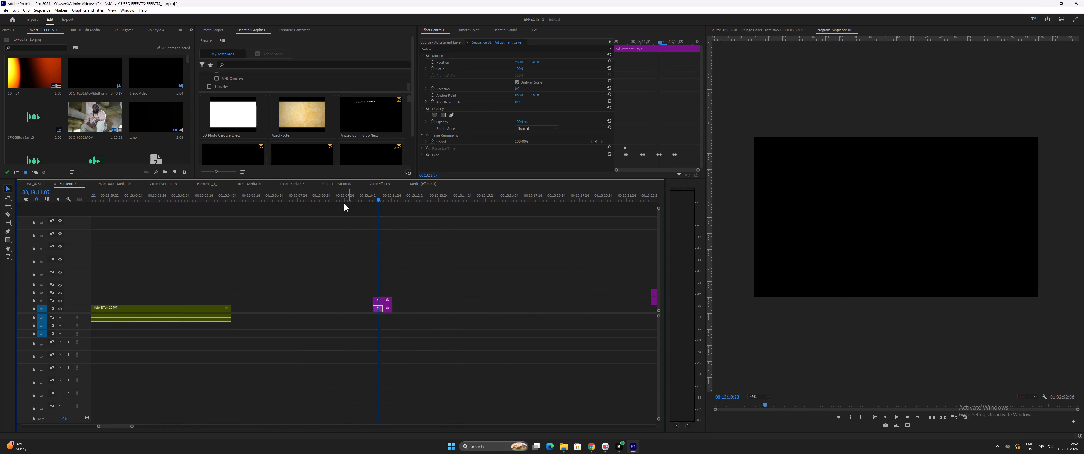
pyautogui.press('space')
pyautogui.moveTo(369, 283); pyautogui.dragTo(388, 308)
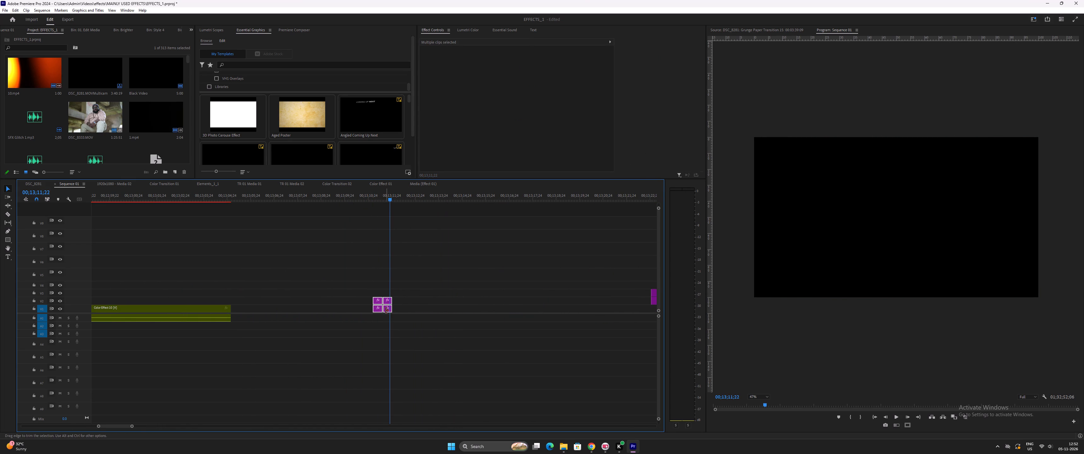
pyautogui.click(386, 311)
pyautogui.moveTo(379, 303); pyautogui.dragTo(379, 302)
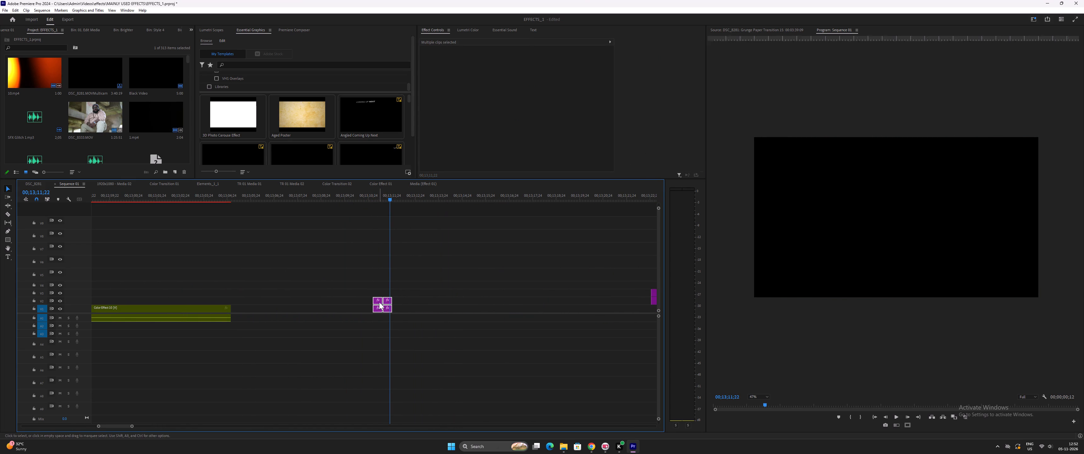
pyautogui.moveTo(379, 302); pyautogui.dragTo(379, 281)
# Duplicate the first two street dancer clips of the V2 series near 00;10;00 onto V1 directly beneath them.
pyautogui.press('-')
pyautogui.press('-')
pyautogui.press('-')
pyautogui.press('-')
pyautogui.press('-')
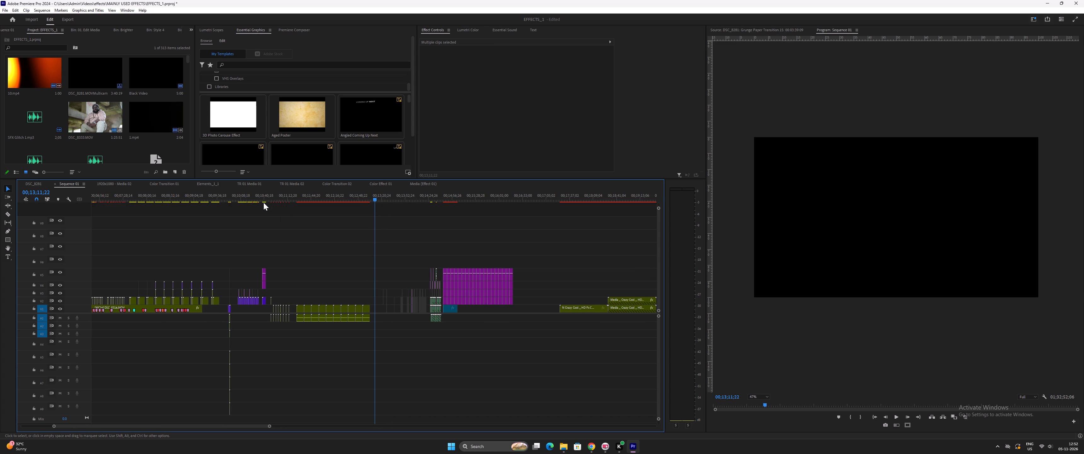
pyautogui.click(231, 197)
pyautogui.press('=')
pyautogui.press('=')
pyautogui.press('=')
pyautogui.press('=')
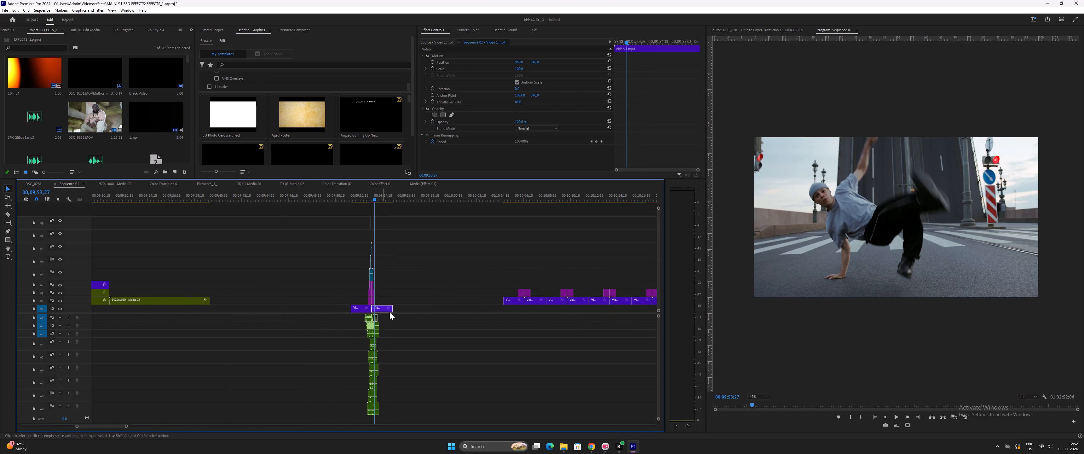
pyautogui.moveTo(509, 309); pyautogui.dragTo(541, 301)
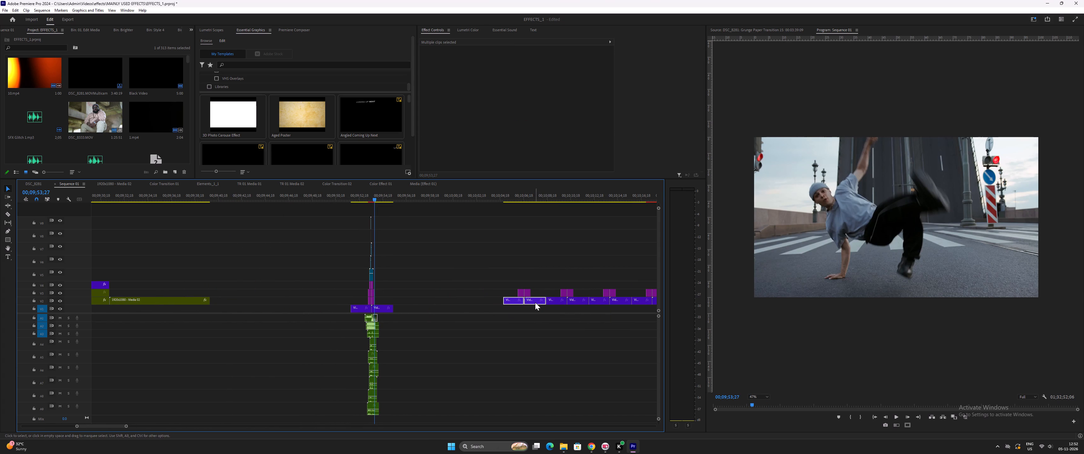
pyautogui.keyDown('alt'); pyautogui.moveTo(535, 302); pyautogui.dragTo(533, 311); pyautogui.keyUp('alt')
pyautogui.moveTo(519, 316); pyautogui.dragTo(530, 308)
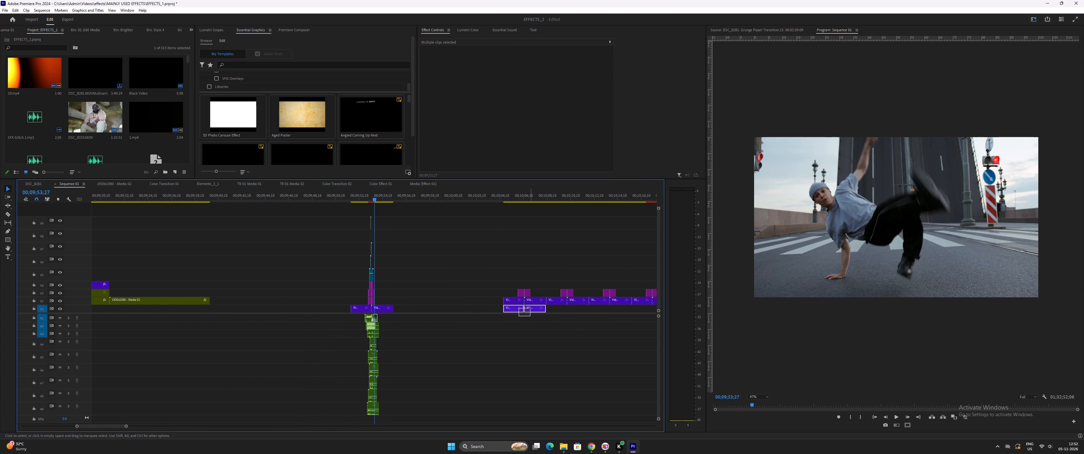
pyautogui.moveTo(530, 308); pyautogui.dragTo(531, 308)
# Place the street dancer clip pair on V1 beneath the adjustment layers near 00;13;11, with its cut centred under them.
pyautogui.moveTo(533, 311); pyautogui.dragTo(638, 305)
pyautogui.press('-')
pyautogui.press('-')
pyautogui.press('-')
pyautogui.press('-')
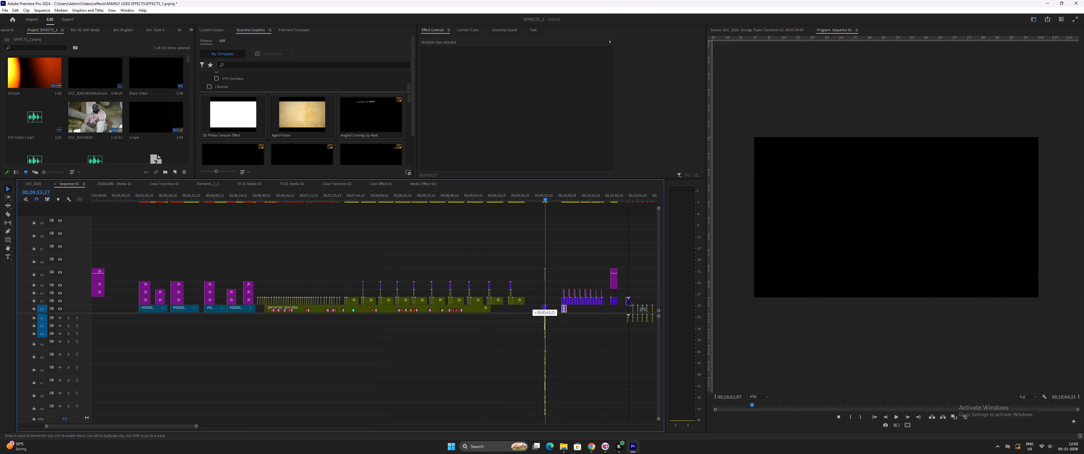
pyautogui.moveTo(638, 305); pyautogui.dragTo(637, 313)
pyautogui.press('=')
pyautogui.press('=')
pyautogui.press('=')
pyautogui.press('=')
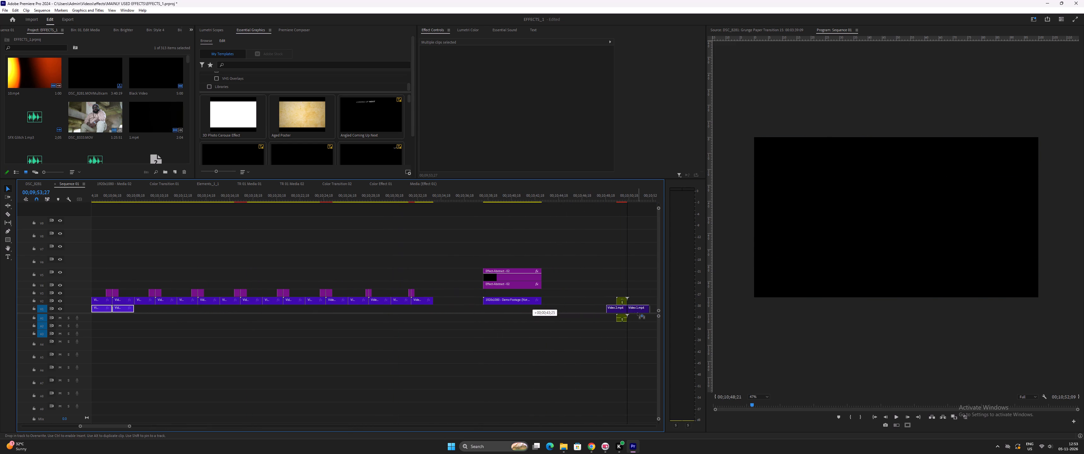
pyautogui.moveTo(637, 313); pyautogui.dragTo(659, 289)
pyautogui.press('-')
pyautogui.press('-')
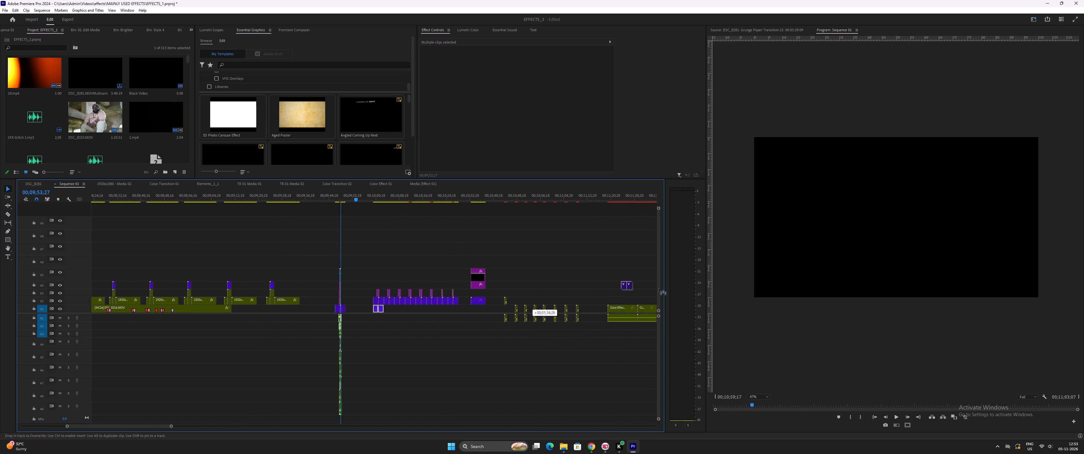
pyautogui.moveTo(659, 289); pyautogui.dragTo(465, 304)
pyautogui.press('=')
pyautogui.press('=')
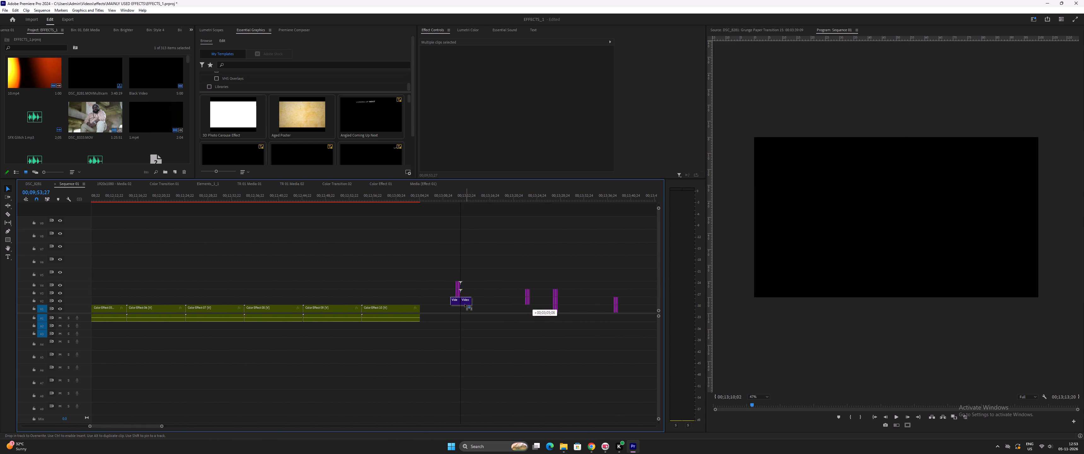
pyautogui.moveTo(465, 304); pyautogui.dragTo(458, 305)
# Play the adjustment-layer transition over the street dancer clips near 00;13;11 to preview it.
pyautogui.click(441, 198)
pyautogui.press('=')
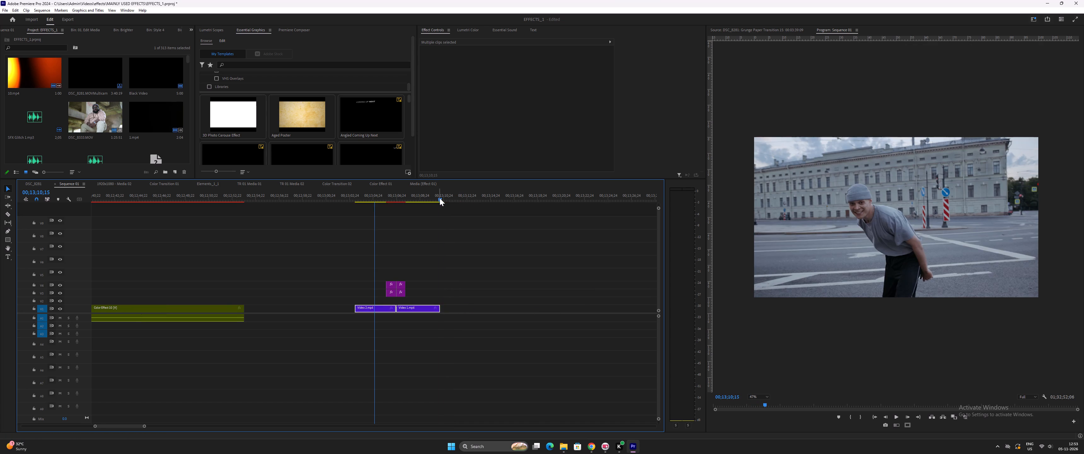
pyautogui.press('=')
pyautogui.press('space')
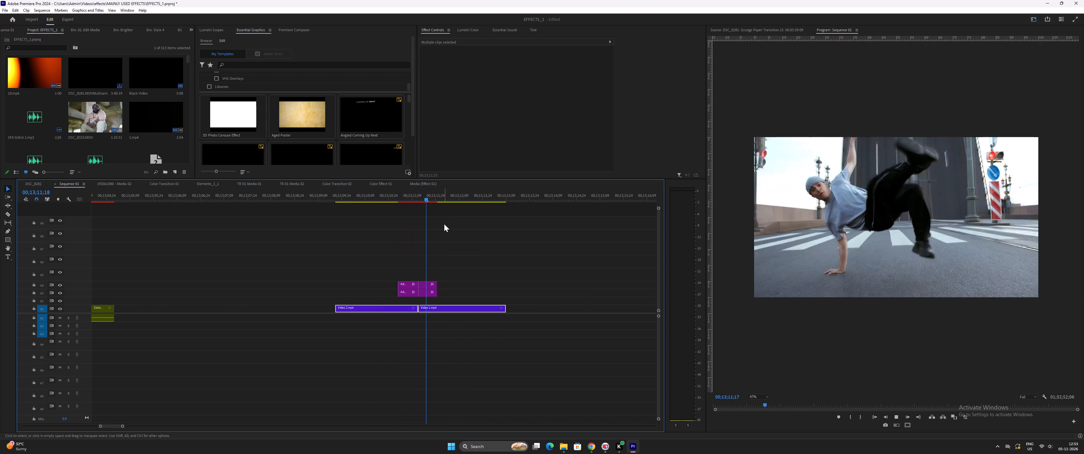
pyautogui.press('space')
pyautogui.click(387, 197)
pyautogui.press('space')
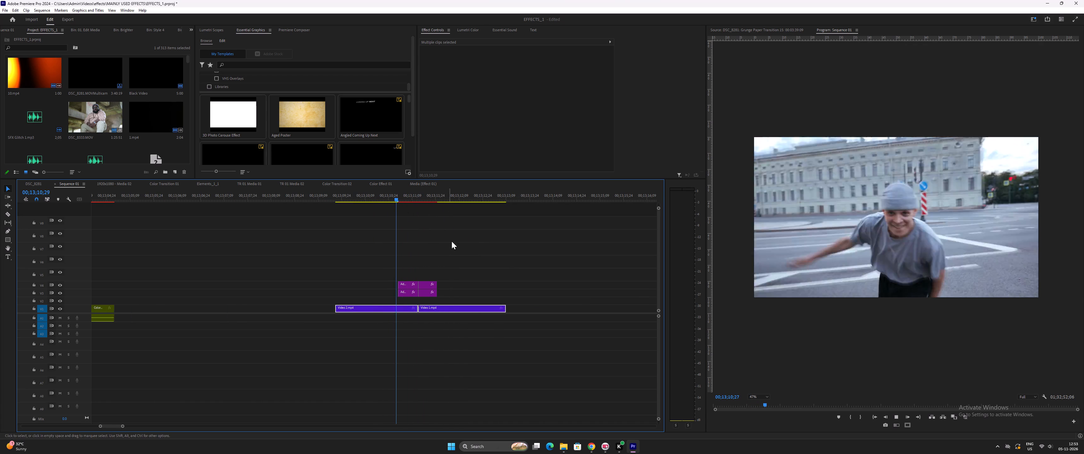
# Move the three-track adjustment layer group near 00;13;28 up one track, to V2 through V4.
pyautogui.press('-')
pyautogui.press('-')
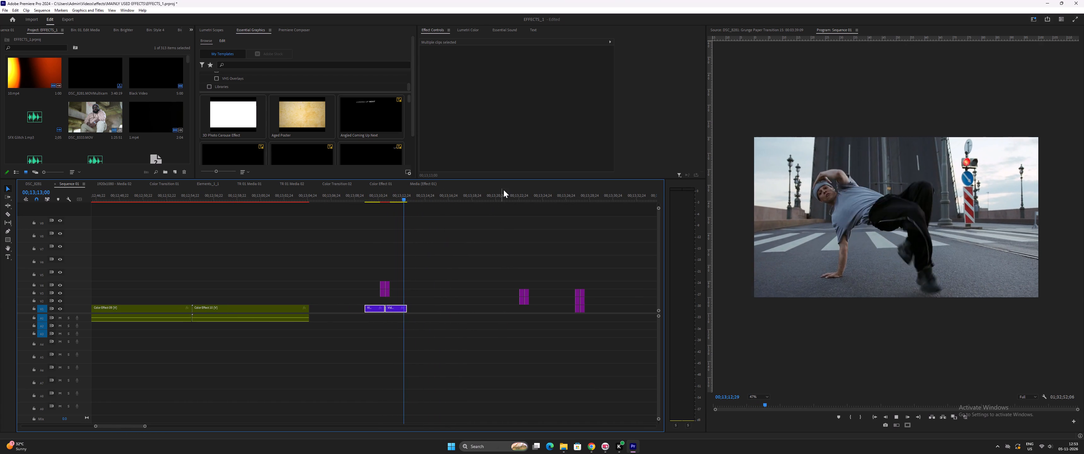
pyautogui.click(519, 195)
pyautogui.press('space')
pyautogui.press('=')
pyautogui.press('space')
pyautogui.moveTo(476, 198); pyautogui.dragTo(481, 200)
pyautogui.press('space')
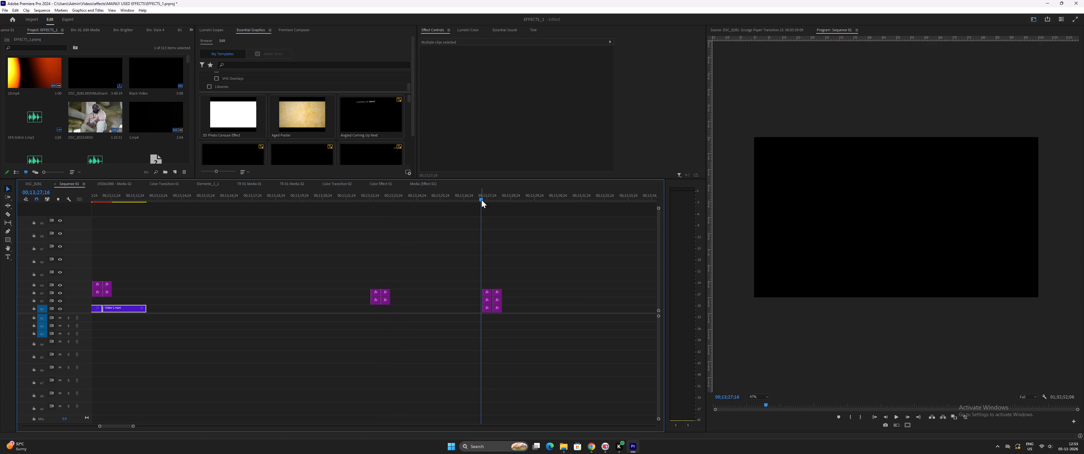
pyautogui.press('-')
pyautogui.press('space')
pyautogui.moveTo(418, 279); pyautogui.dragTo(442, 306)
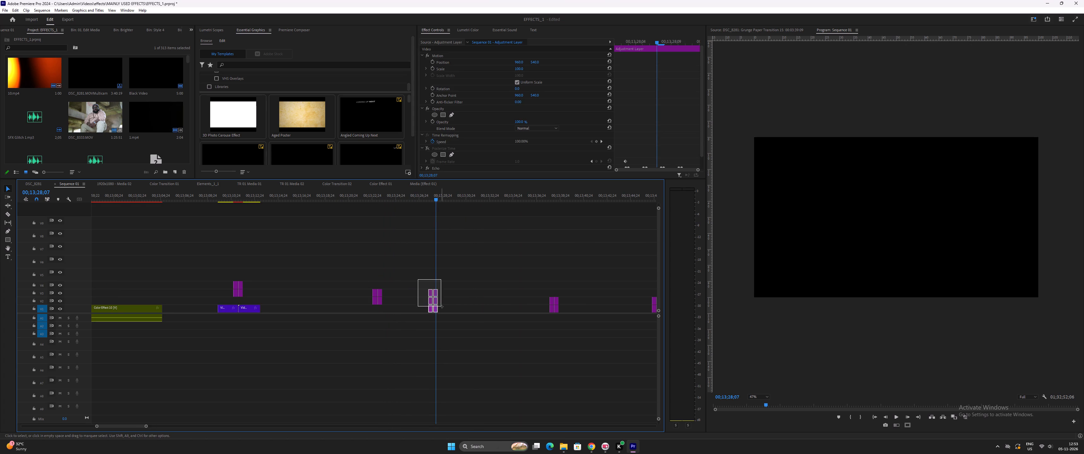
pyautogui.moveTo(442, 306); pyautogui.dragTo(445, 308)
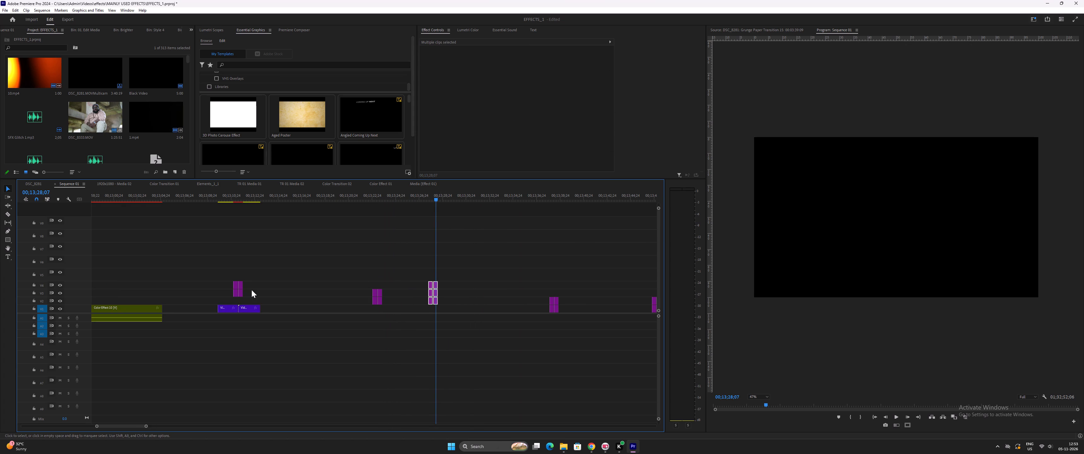
# Duplicate the street dancer clip pair from 00;13;11 onto V1, with its cut beneath the adjustment layers near 00;13;28.
pyautogui.moveTo(227, 300); pyautogui.dragTo(251, 311)
pyautogui.keyDown('alt'); pyautogui.moveTo(251, 310); pyautogui.dragTo(418, 309); pyautogui.keyUp('alt')
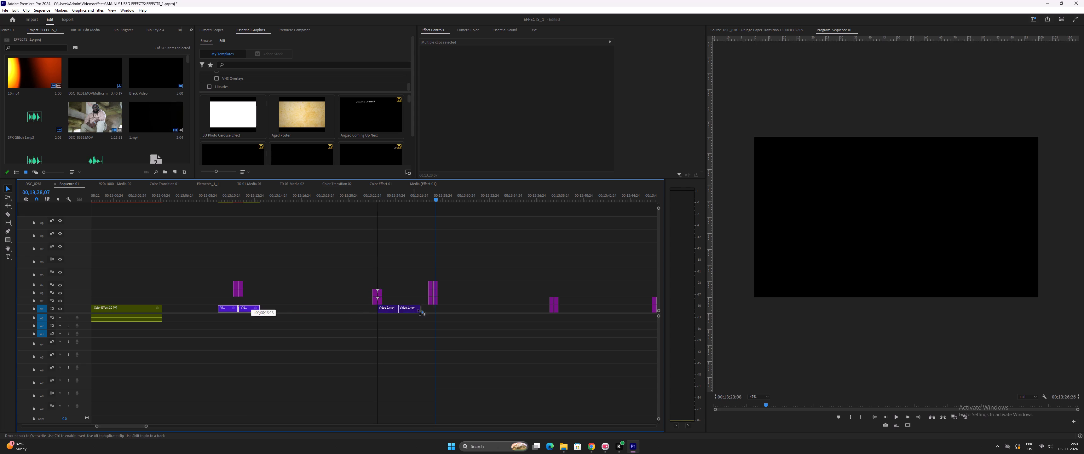
pyautogui.keyDown('alt'); pyautogui.moveTo(418, 309); pyautogui.dragTo(447, 309); pyautogui.keyUp('alt')
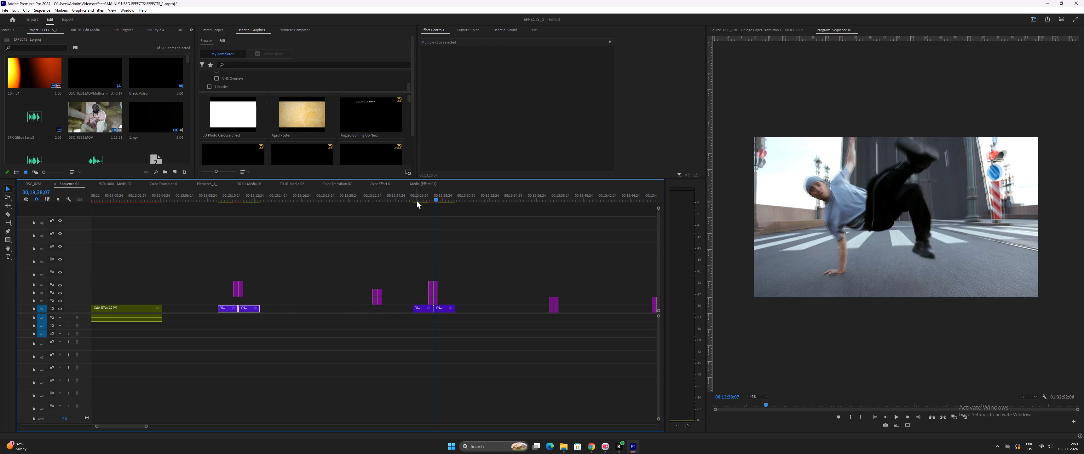
# Play the transition over the duplicated street dancer clips near 00;13;28 to preview it.
pyautogui.click(417, 201)
pyautogui.press('space')
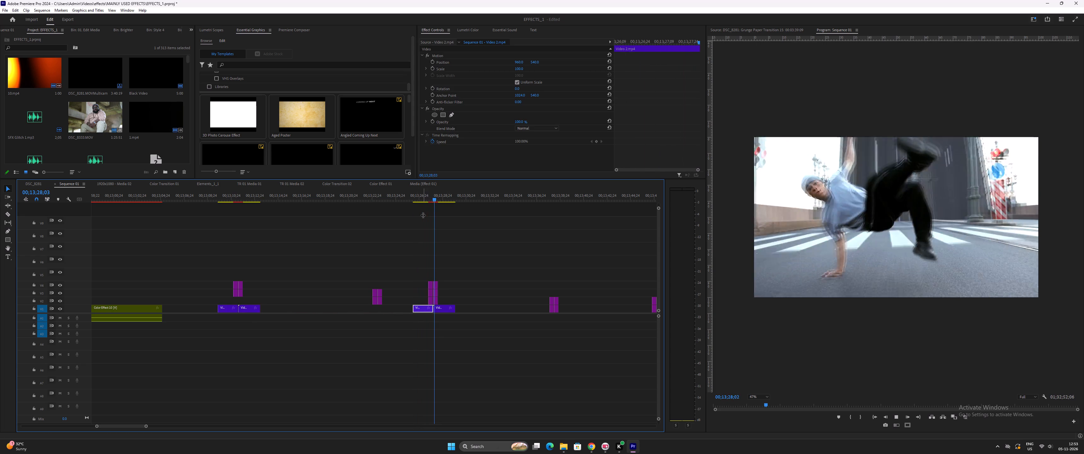
pyautogui.scroll(-6, 476, 244)
pyautogui.scroll(-3, 486, 217)
pyautogui.press('space')
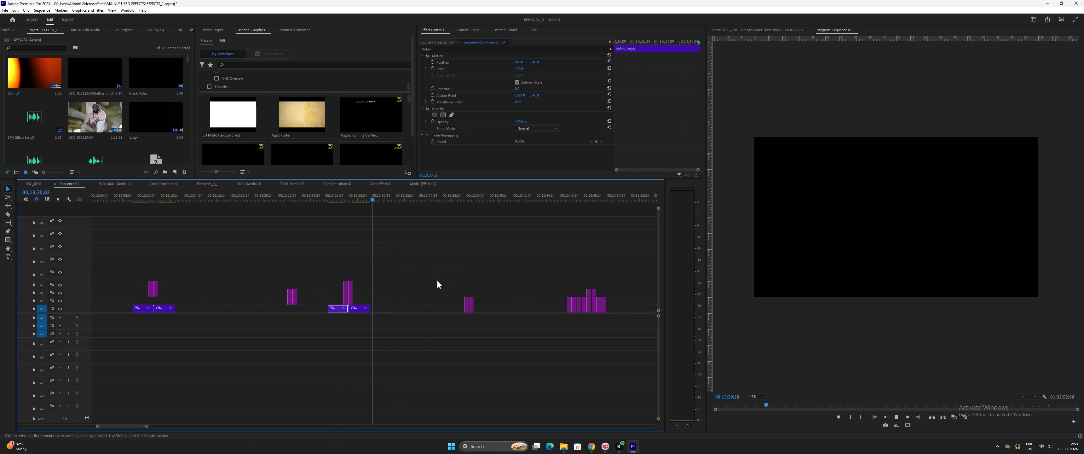
# Move the adjustment layer group near 00;13;38 up one track and duplicate the street dancer clip pair beneath it on V1.
pyautogui.moveTo(446, 281); pyautogui.dragTo(483, 312)
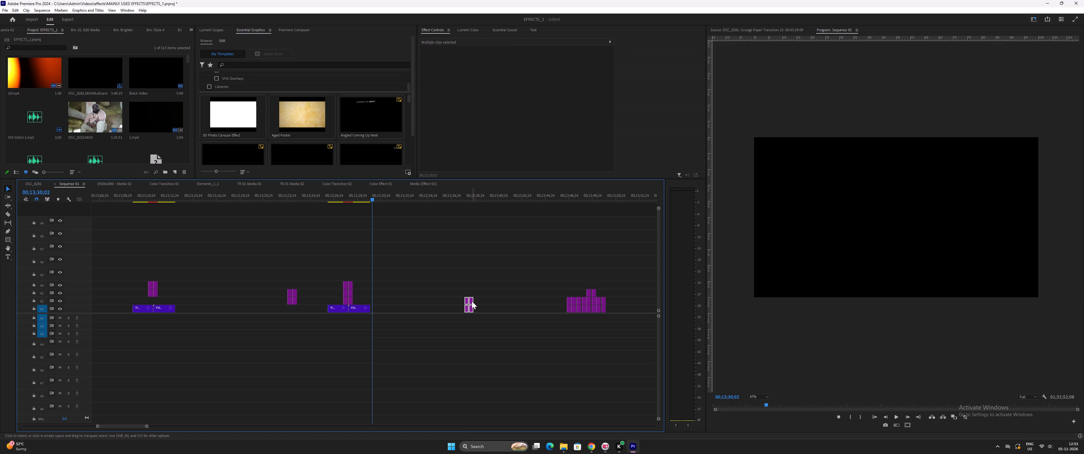
pyautogui.moveTo(472, 301); pyautogui.dragTo(470, 295)
pyautogui.moveTo(340, 321); pyautogui.dragTo(373, 309)
pyautogui.keyDown('alt'); pyautogui.moveTo(359, 311); pyautogui.dragTo(480, 312); pyautogui.keyUp('alt')
# Play the transition over the street dancer clips near 00;13;38 to preview it.
pyautogui.click(460, 199)
pyautogui.press('space')
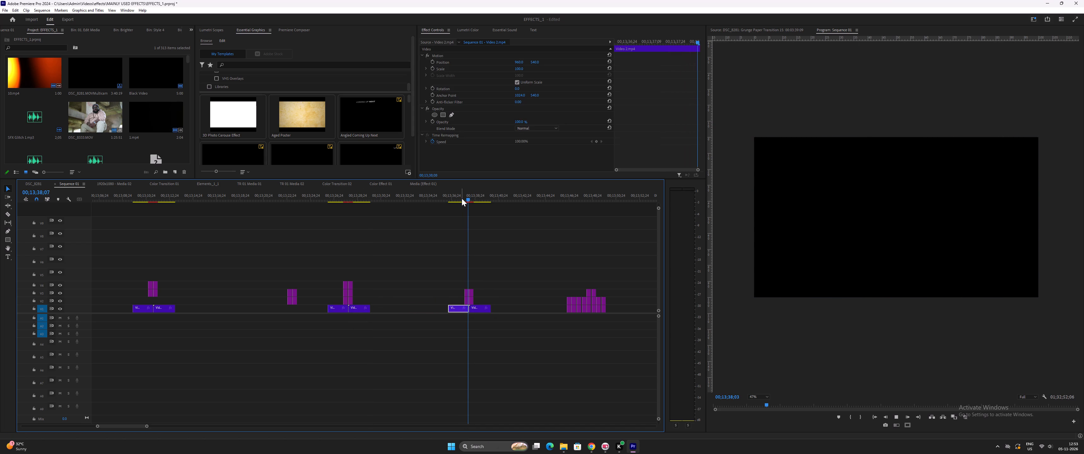
pyautogui.scroll(-6, 531, 245)
pyautogui.press('space')
# Move the wide adjustment layer group starting near 00;13;46;21 up one track, freeing V1 beneath it.
pyautogui.click(511, 188)
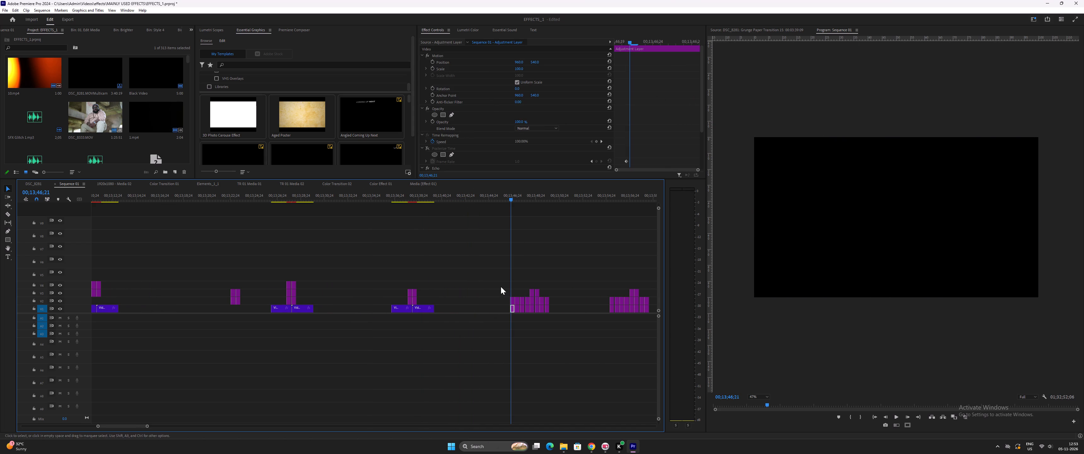
pyautogui.moveTo(502, 286); pyautogui.dragTo(566, 310)
pyautogui.moveTo(532, 302); pyautogui.dragTo(531, 293)
# Duplicate the street dancer clip pair onto V1 beneath the adjustment layer group starting at 00;13;46;21.
pyautogui.moveTo(394, 318); pyautogui.dragTo(424, 307)
pyautogui.keyDown('alt'); pyautogui.moveTo(421, 310); pyautogui.dragTo(430, 308); pyautogui.keyUp('alt')
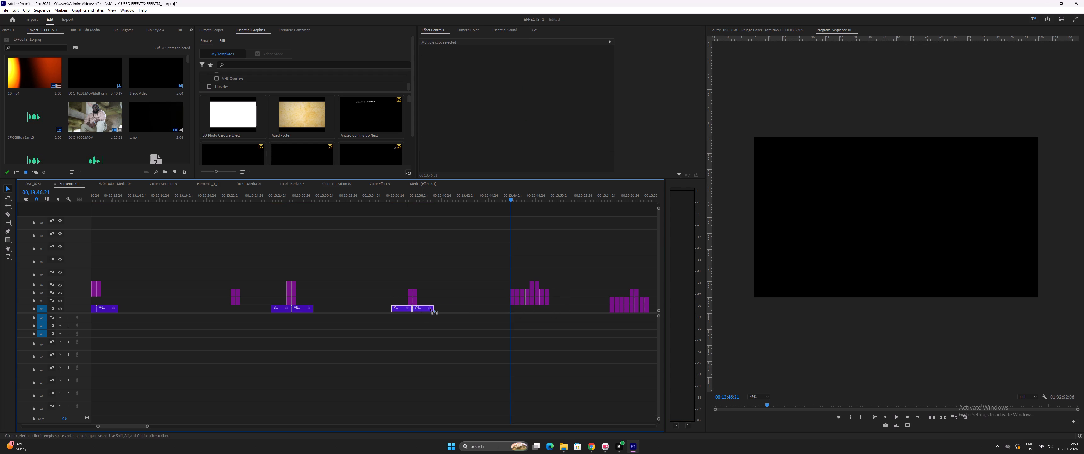
pyautogui.keyDown('alt'); pyautogui.moveTo(430, 308); pyautogui.dragTo(539, 309); pyautogui.keyUp('alt')
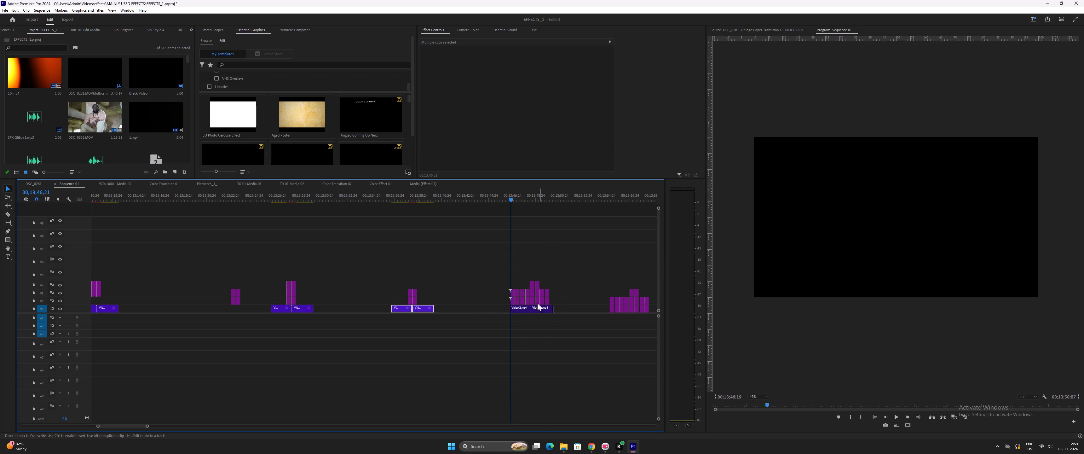
# Play the transitions over the duplicated street dancer clips near 00;13;49 to preview them.
pyautogui.press('space')
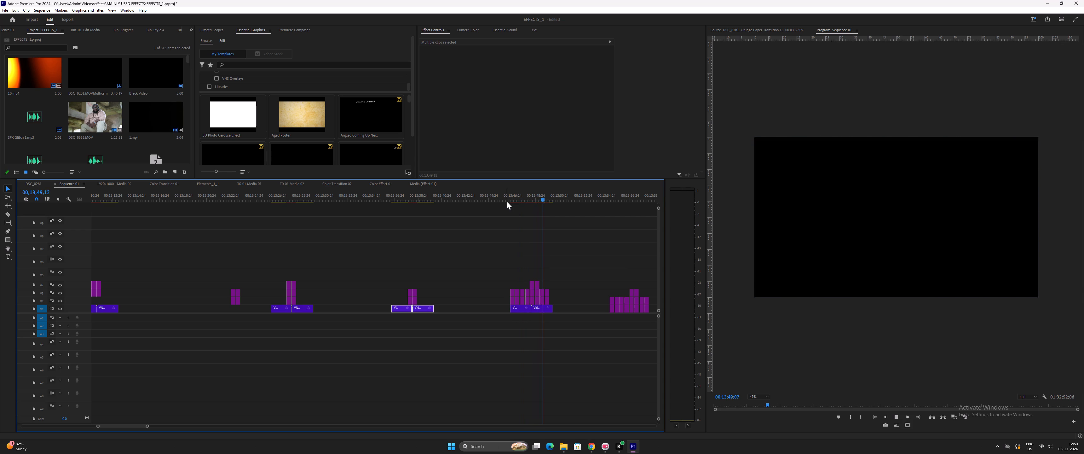
pyautogui.write('==')
pyautogui.press('=')
pyautogui.press('space')
pyautogui.moveTo(277, 200); pyautogui.dragTo(276, 200)
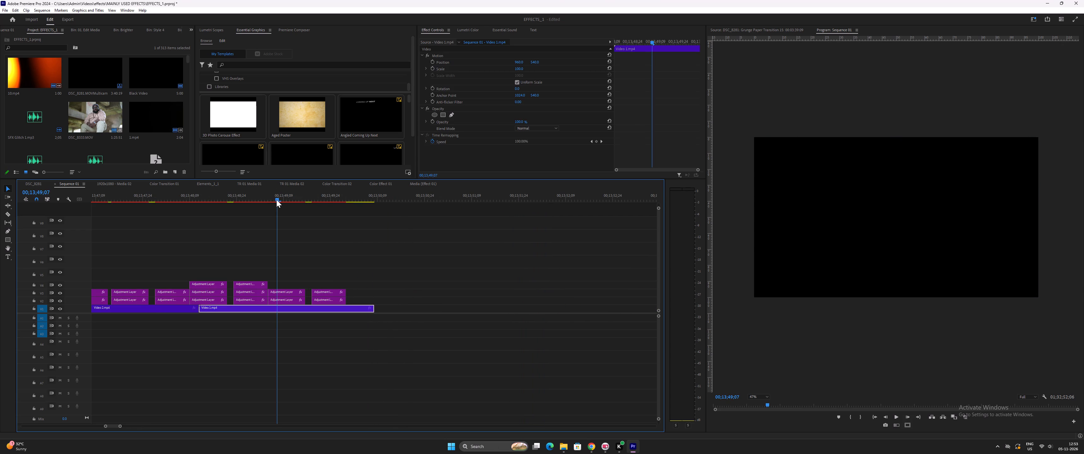
pyautogui.moveTo(276, 200); pyautogui.dragTo(231, 201)
pyautogui.press('space')
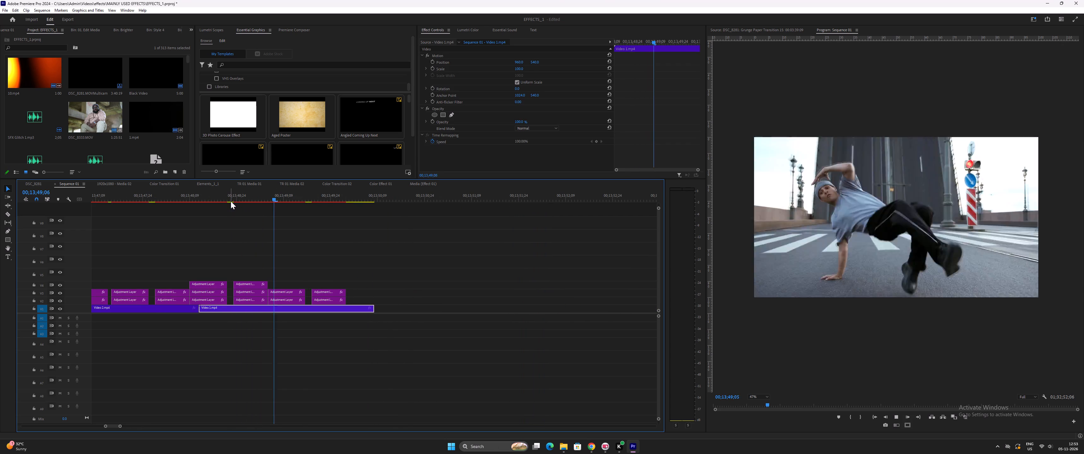
pyautogui.press('space')
pyautogui.click(313, 199)
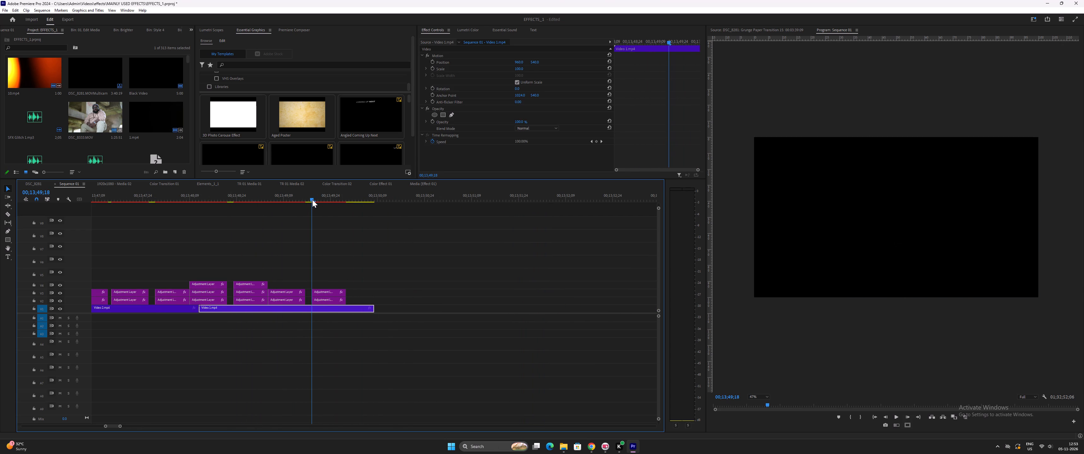
pyautogui.press('space')
pyautogui.press('-')
pyautogui.press('-')
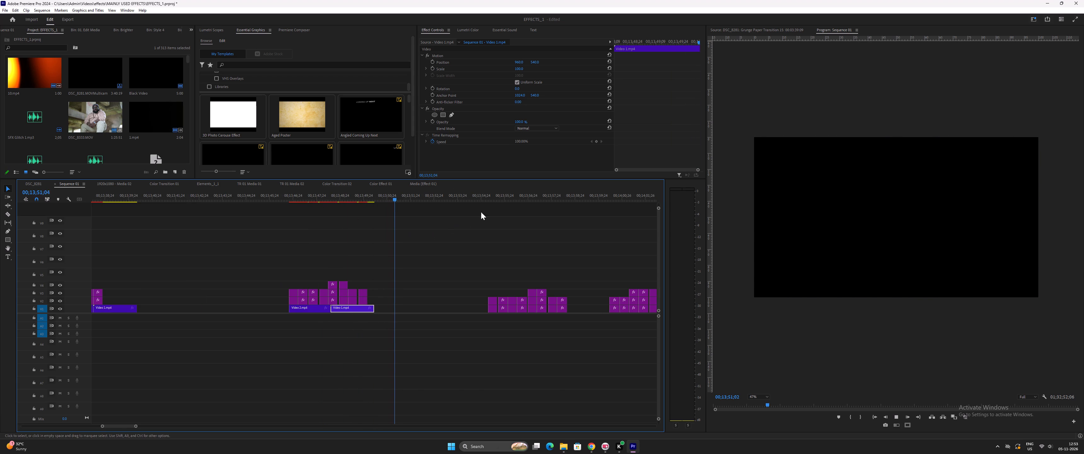
pyautogui.press('space')
# Move the three adjustment layer groups between about 00;13;56 and 00;14;24 up one track, freeing V1 beneath them.
pyautogui.click(490, 195)
pyautogui.press('space')
pyautogui.press('-')
pyautogui.press('space')
pyautogui.moveTo(424, 275); pyautogui.dragTo(429, 279)
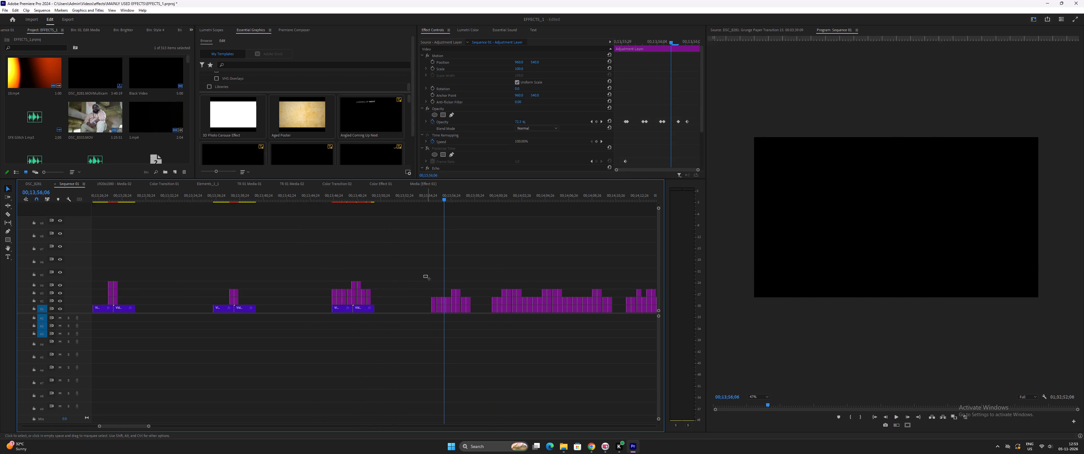
pyautogui.moveTo(429, 279); pyautogui.dragTo(476, 308)
pyautogui.press('-')
pyautogui.moveTo(394, 276); pyautogui.dragTo(424, 293)
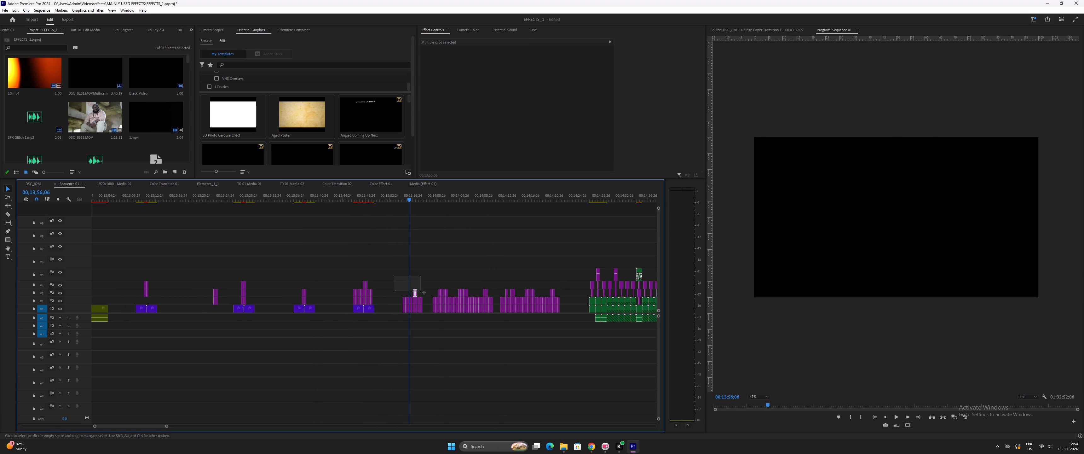
pyautogui.moveTo(424, 293); pyautogui.dragTo(566, 309)
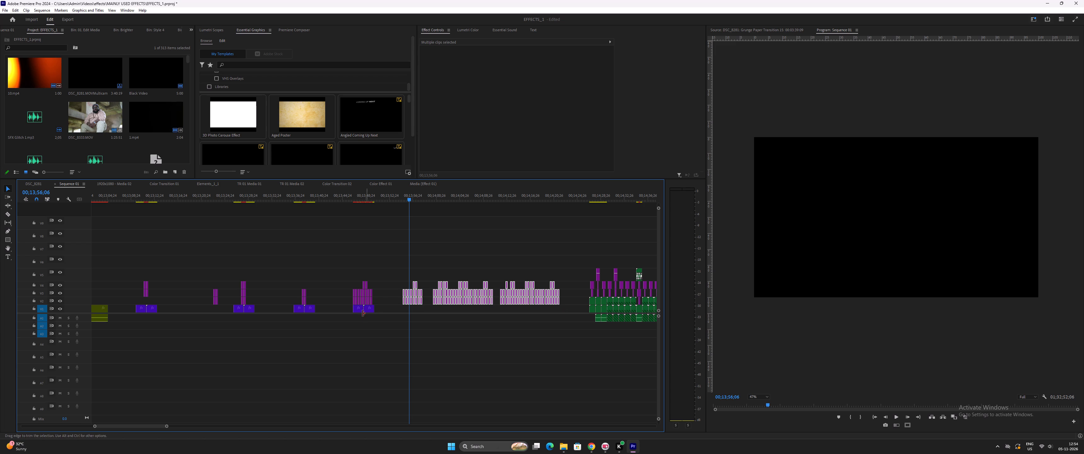
# Duplicate the street dancer clip pair onto V1 beneath the adjustment layer group near 00;13;56.
pyautogui.moveTo(357, 317); pyautogui.dragTo(373, 310)
pyautogui.keyDown('alt'); pyautogui.moveTo(369, 310); pyautogui.dragTo(418, 307); pyautogui.keyUp('alt')
# Play the transition over the street dancer clips near 00;13;56 to preview it.
pyautogui.click(402, 197)
pyautogui.press('space')
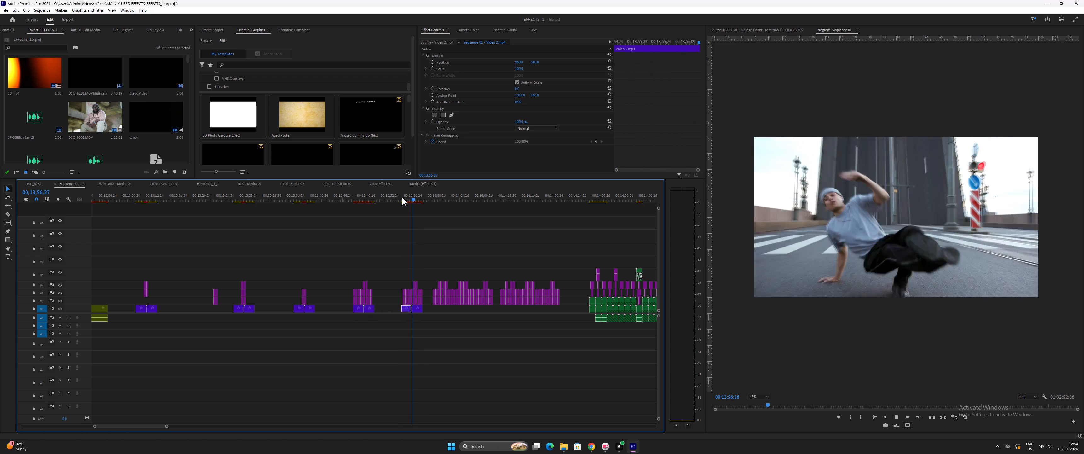
pyautogui.press('space')
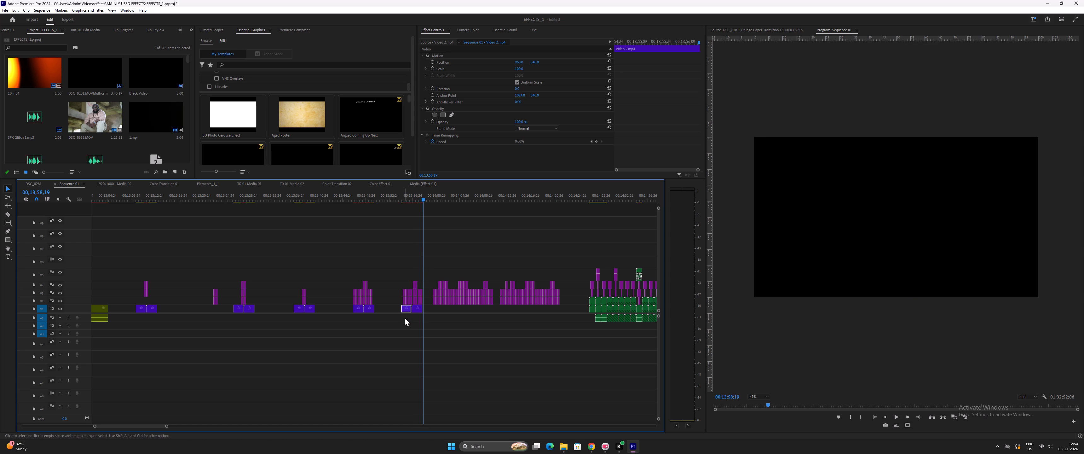
# Duplicate the street dancer clip pair onto V1 at the start of the wide adjustment layer group near 00;14;00.
pyautogui.moveTo(405, 317); pyautogui.dragTo(421, 309)
pyautogui.keyDown('alt'); pyautogui.moveTo(417, 311); pyautogui.dragTo(453, 310); pyautogui.keyUp('alt')
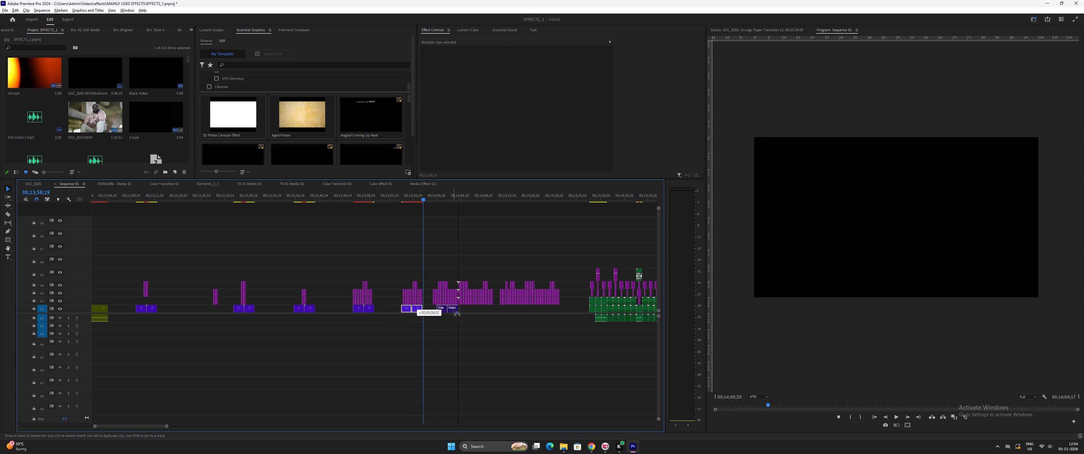
pyautogui.keyDown('alt'); pyautogui.moveTo(453, 310); pyautogui.dragTo(448, 310); pyautogui.keyUp('alt')
# Play the effects over the street dancer clips from about 00;14;00 to preview them.
pyautogui.click(433, 198)
pyautogui.press('space')
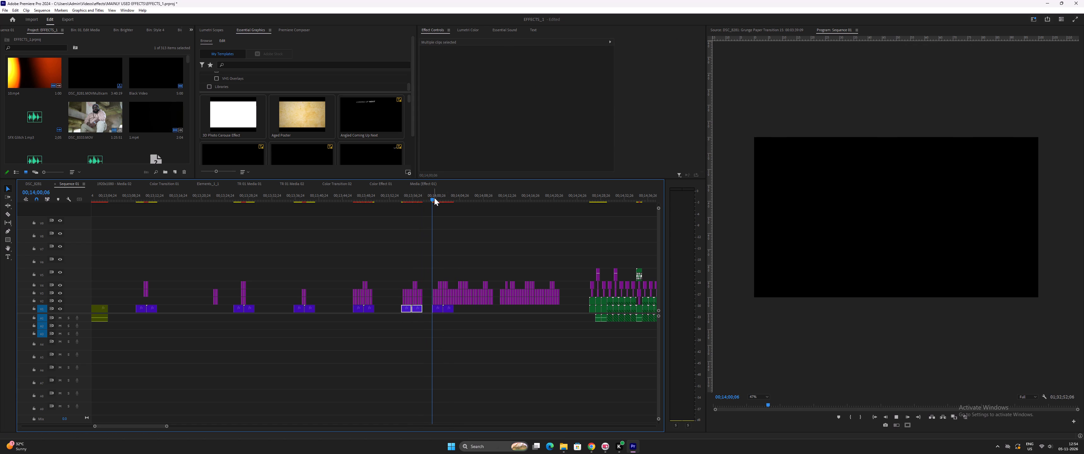
pyautogui.write('==')
pyautogui.press('=')
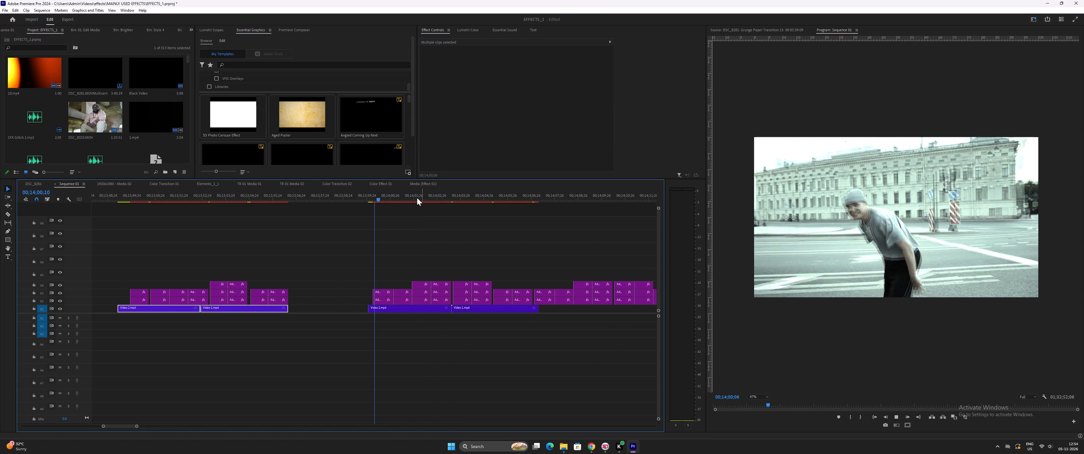
pyautogui.press('-')
pyautogui.press('-')
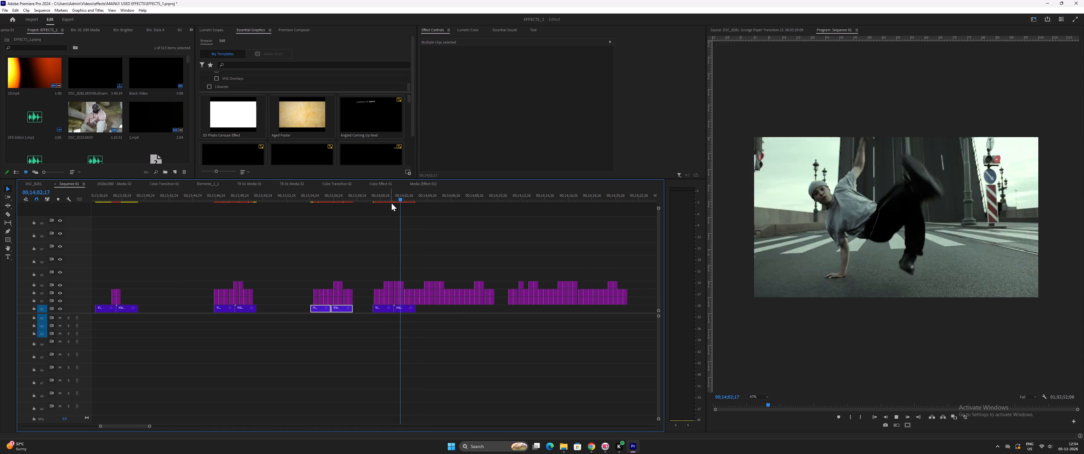
pyautogui.press('-')
pyautogui.press('space')
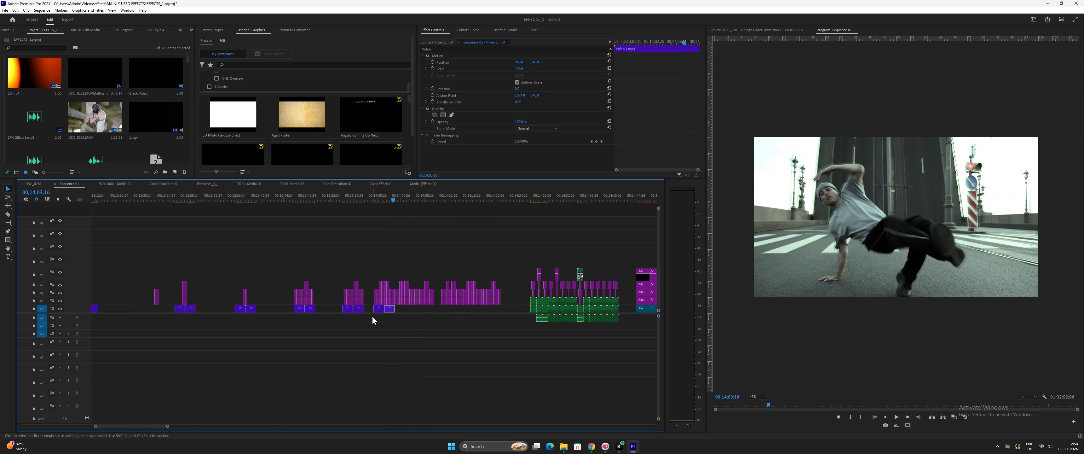
# Duplicate the street dancer clip pair four more times along V1, once under the 00;14;00 group and three times under the following group.
pyautogui.keyDown('alt'); pyautogui.moveTo(378, 316); pyautogui.dragTo(392, 311); pyautogui.keyUp('alt')
pyautogui.keyDown('alt'); pyautogui.moveTo(388, 310); pyautogui.dragTo(415, 307); pyautogui.keyUp('alt')
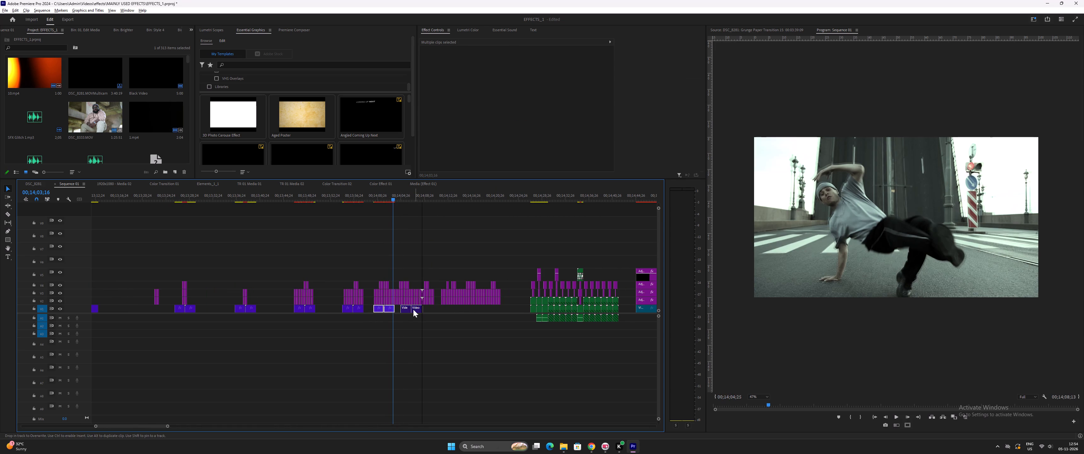
pyautogui.keyDown('alt'); pyautogui.moveTo(406, 316); pyautogui.dragTo(417, 308); pyautogui.keyUp('alt')
pyautogui.keyDown('alt'); pyautogui.click(417, 308); pyautogui.keyUp('alt')
pyautogui.keyDown('alt'); pyautogui.moveTo(416, 311); pyautogui.dragTo(462, 311); pyautogui.keyUp('alt')
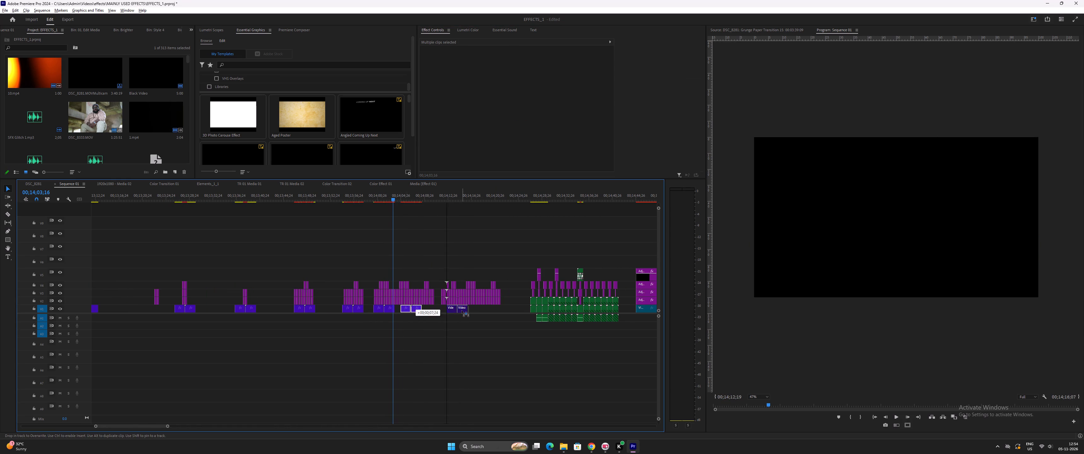
pyautogui.keyDown('alt'); pyautogui.moveTo(462, 311); pyautogui.dragTo(458, 311); pyautogui.keyUp('alt')
pyautogui.keyDown('alt'); pyautogui.moveTo(447, 317); pyautogui.dragTo(458, 311); pyautogui.keyUp('alt')
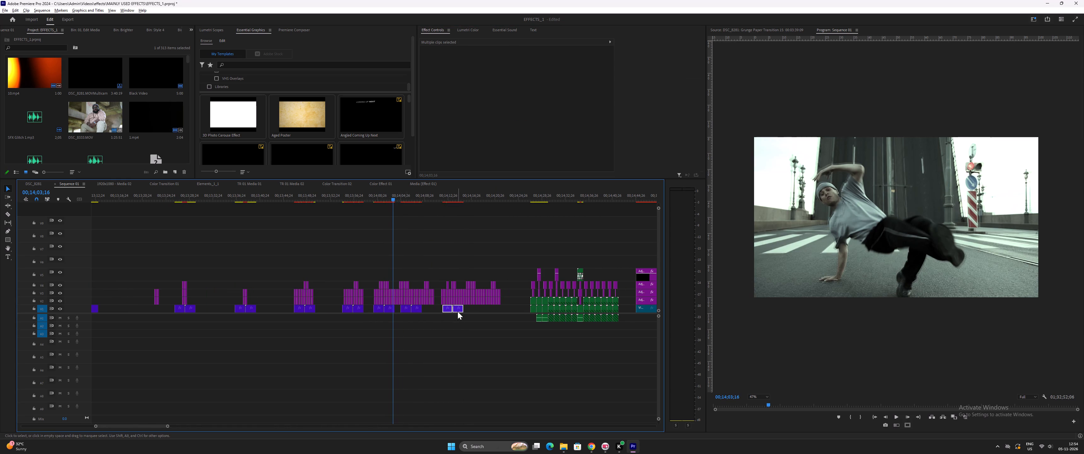
pyautogui.keyDown('alt'); pyautogui.moveTo(457, 311); pyautogui.dragTo(484, 308); pyautogui.keyUp('alt')
pyautogui.keyDown('alt'); pyautogui.moveTo(473, 317); pyautogui.dragTo(491, 311); pyautogui.keyUp('alt')
pyautogui.keyDown('alt'); pyautogui.moveTo(485, 310); pyautogui.dragTo(508, 310); pyautogui.keyUp('alt')
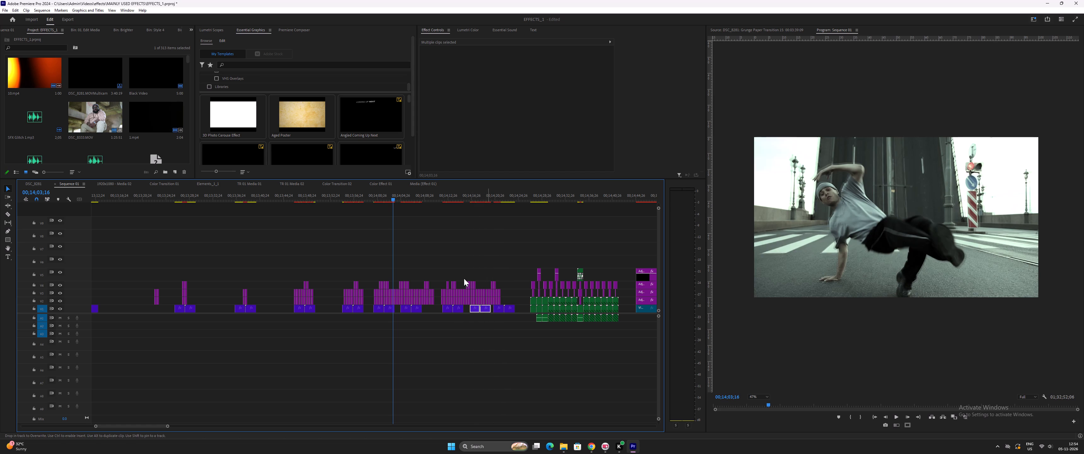
# Preview the transitions over the duplicated street dancer pairs from about 00;14;01, 00;14;12 and 00;14;17.
pyautogui.moveTo(380, 198); pyautogui.dragTo(384, 198)
pyautogui.press('space')
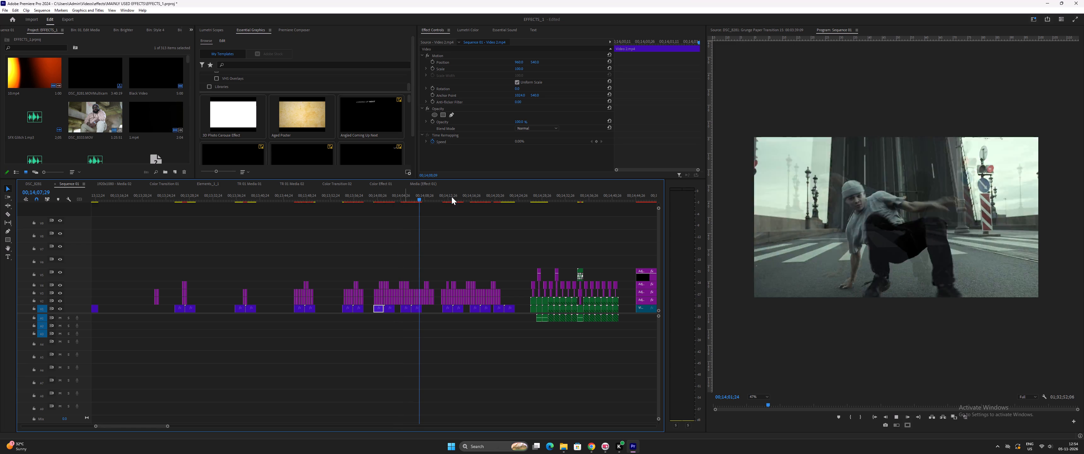
pyautogui.moveTo(442, 193); pyautogui.dragTo(446, 194)
pyautogui.press('space')
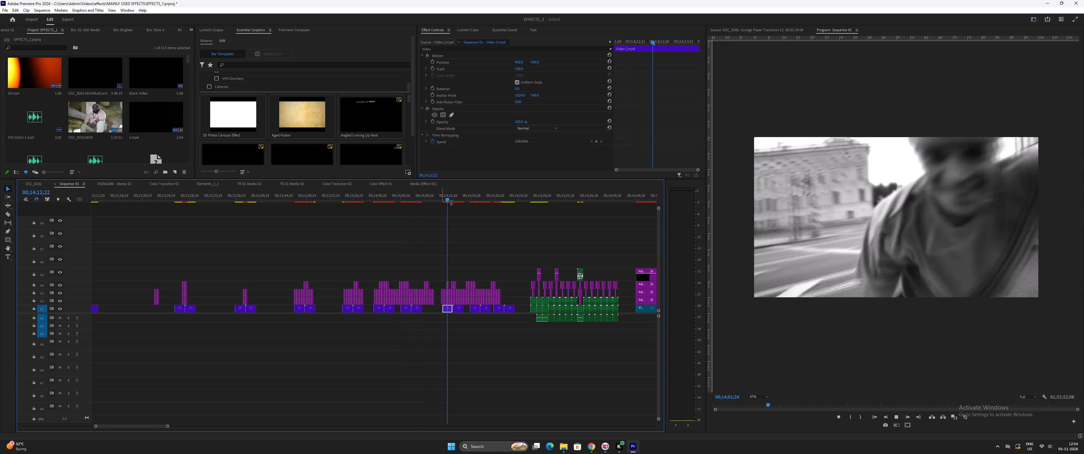
pyautogui.click(474, 196)
pyautogui.press('space')
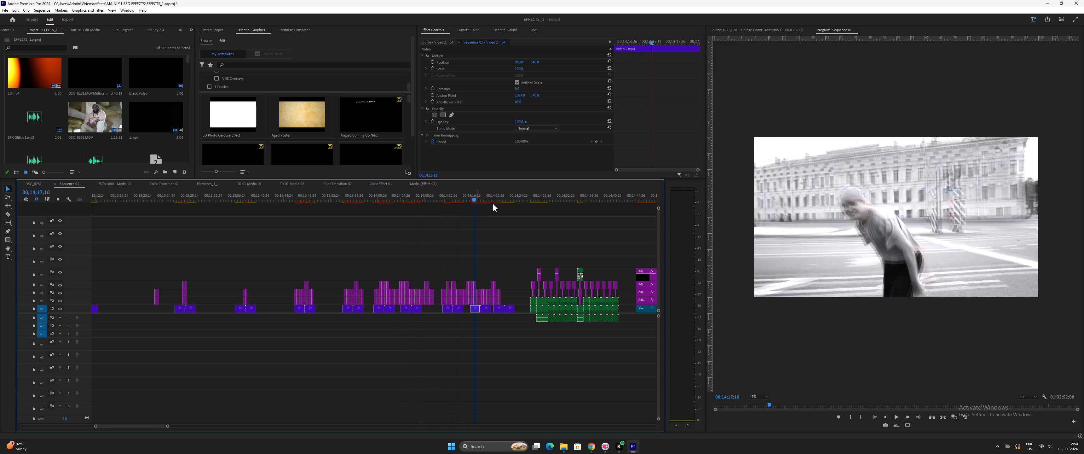
pyautogui.press('space')
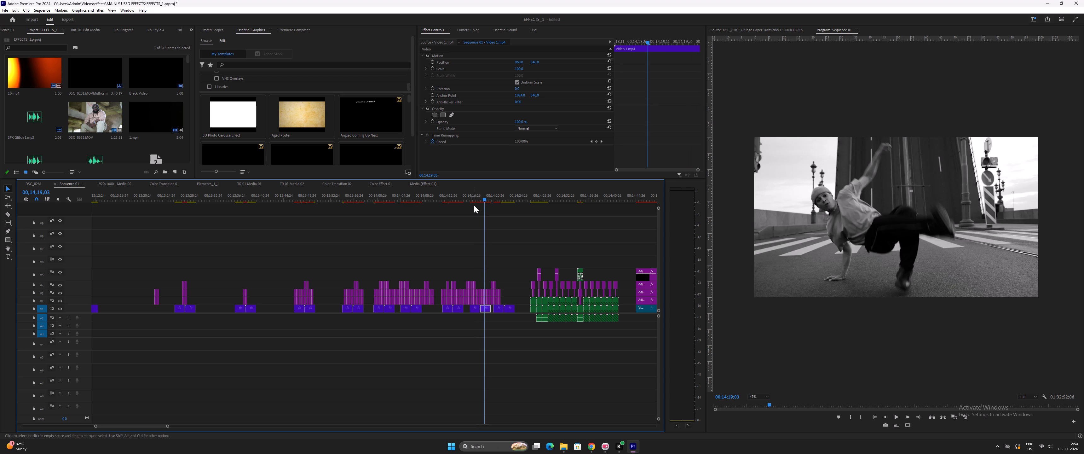
# Play the last two street dancer pairs from about 00;14;16 and 00;14;20 to preview their transitions.
pyautogui.press('=')
pyautogui.moveTo(340, 196); pyautogui.dragTo(342, 195)
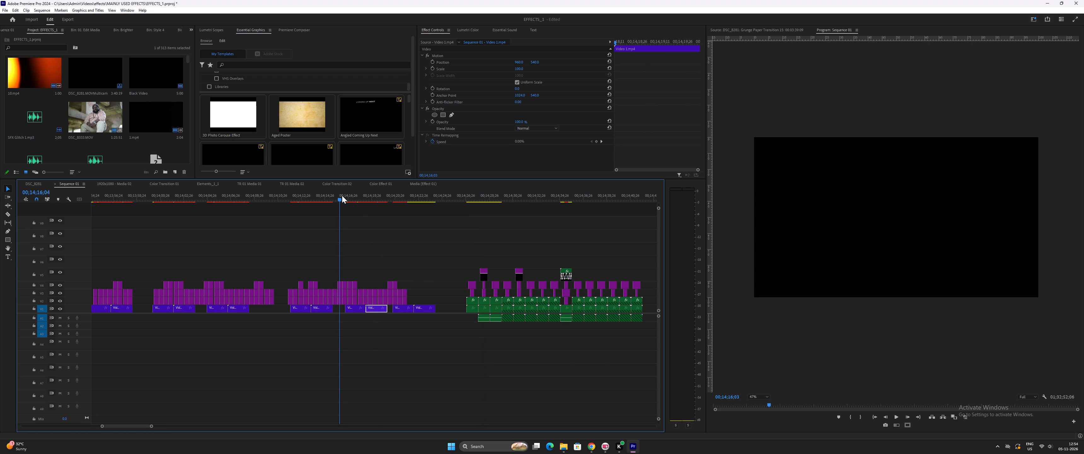
pyautogui.moveTo(342, 195); pyautogui.dragTo(343, 195)
pyautogui.press('space')
pyautogui.write('=')
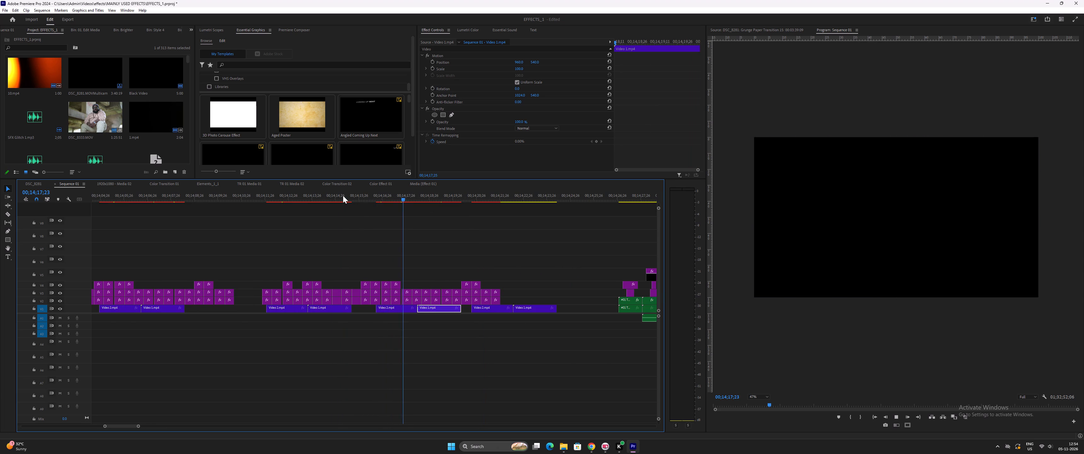
pyautogui.press('space')
pyautogui.click(478, 192)
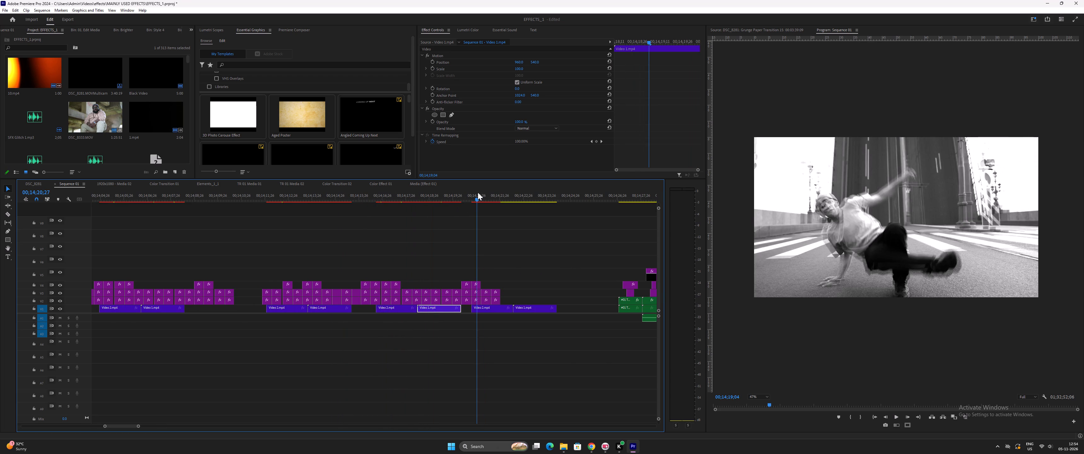
pyautogui.press('space')
pyautogui.press('-')
pyautogui.press('space')
# Play the existing transition media clips from about 00;14;27 to review them.
pyautogui.click(500, 193)
pyautogui.press('space')
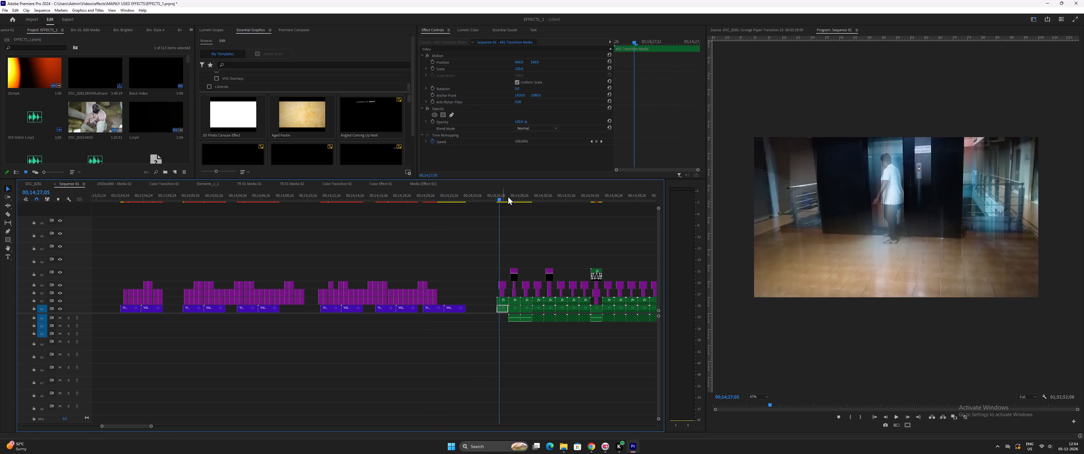
pyautogui.press('=')
pyautogui.press('-')
pyautogui.press('-')
pyautogui.press('-')
pyautogui.write('--')
pyautogui.press('space')
# Examine the Copy Color nested clips on V1 starting near 00;17;25 by playing and scrubbing through the first one.
pyautogui.press('-')
pyautogui.click(449, 193)
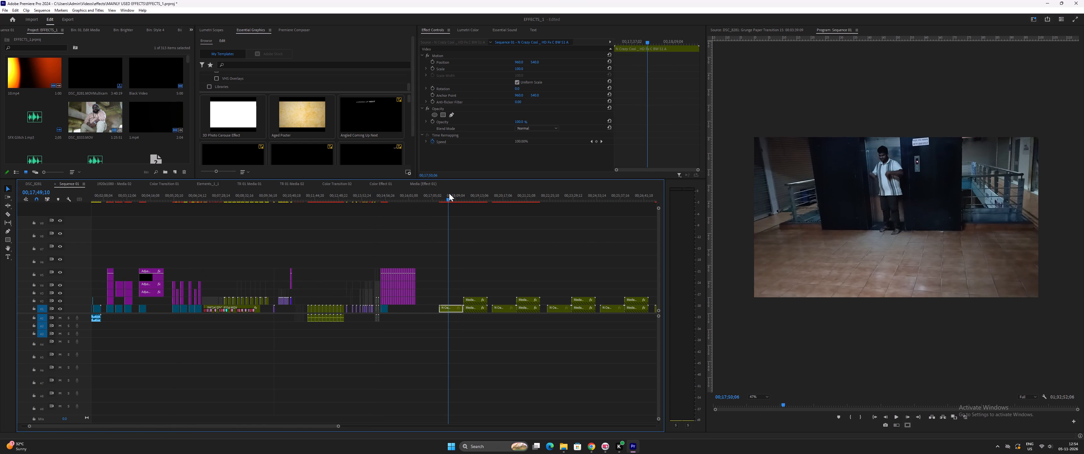
pyautogui.press('space')
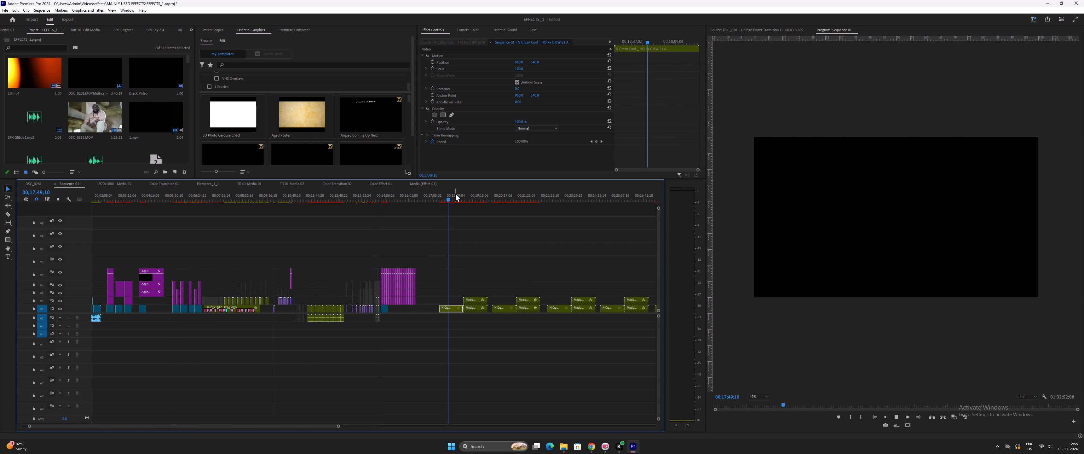
pyautogui.press('=')
pyautogui.press('=')
pyautogui.press('space')
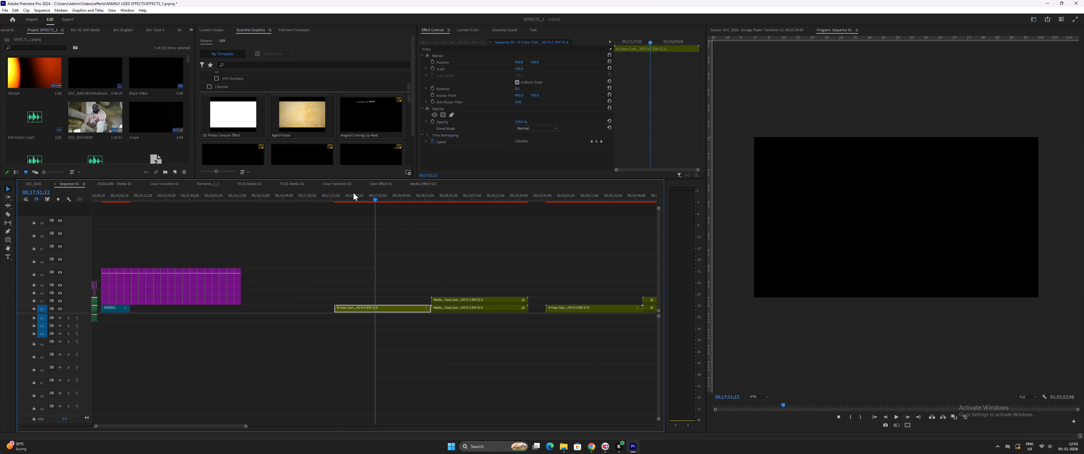
pyautogui.click(338, 193)
pyautogui.press('space')
pyautogui.press('space')
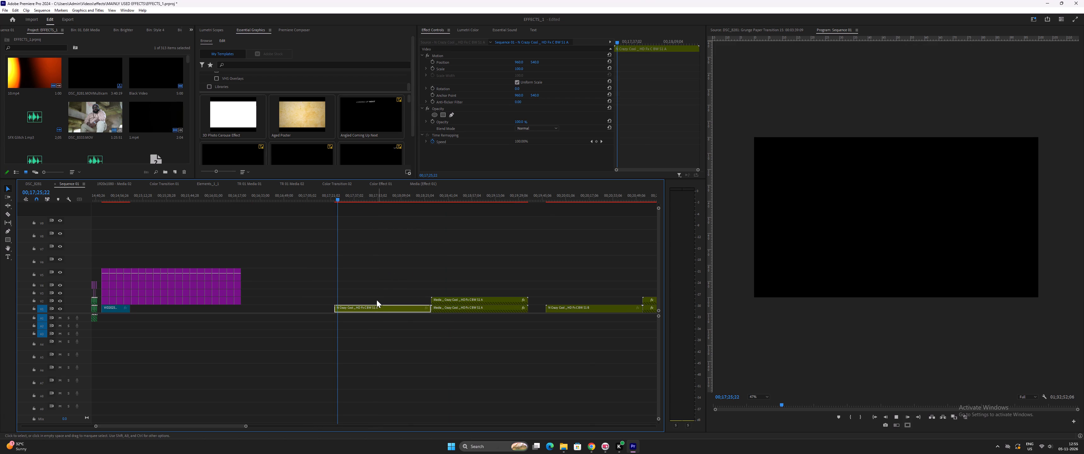
pyautogui.moveTo(346, 201); pyautogui.dragTo(369, 200)
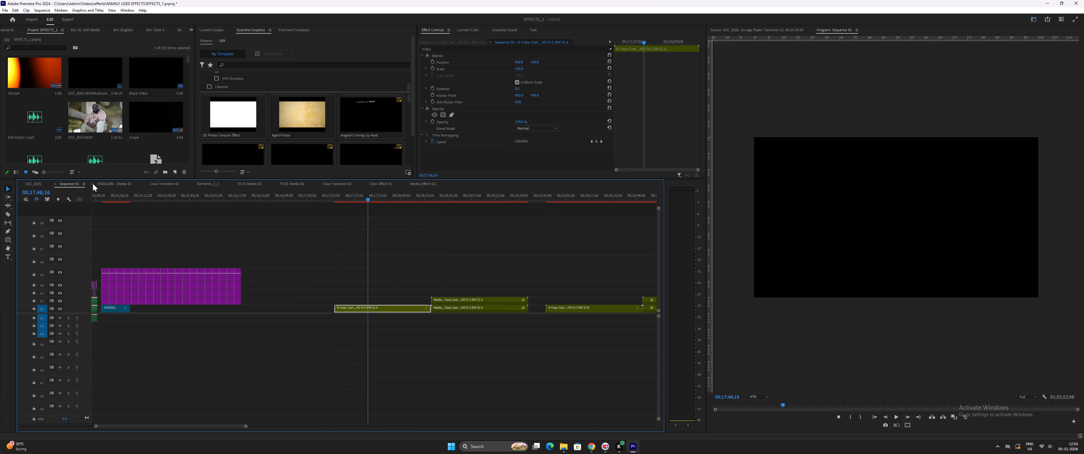
# Close the extra open nested sequences, keeping only Sequence 01 and the FUNK RAP MUSIC VIDEO sequence open.
pyautogui.click(93, 183)
pyautogui.click(93, 183)
pyautogui.click(93, 183)
pyautogui.click(92, 184)
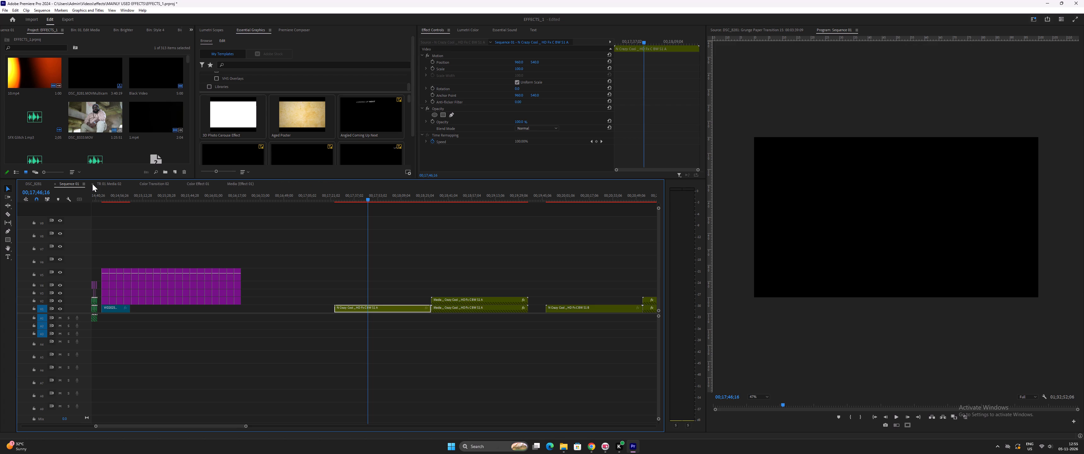
pyautogui.click(92, 184)
pyautogui.click(92, 184)
pyautogui.click(92, 184)
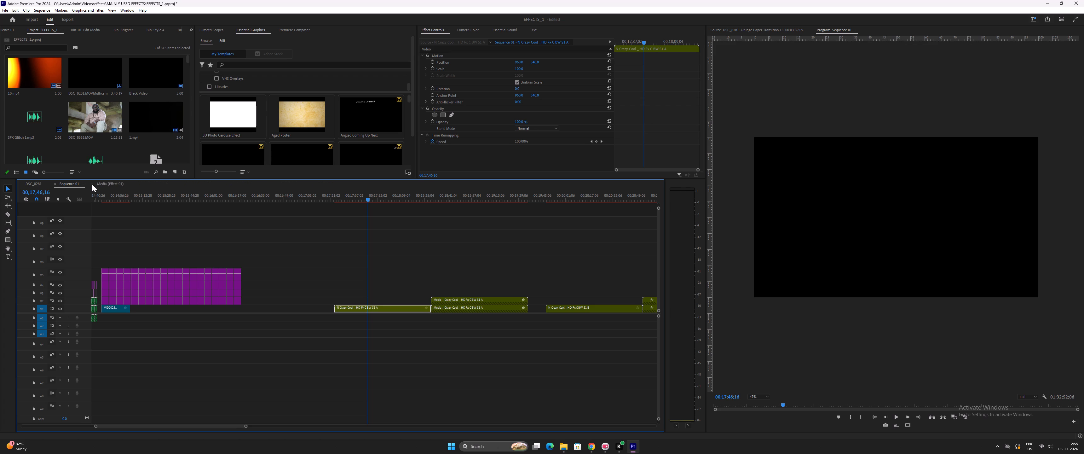
pyautogui.click(92, 184)
# Open the V1 Media nested clip near 00;18;44 and place Sequence 01's V1 video from below the purple clips at its start.
pyautogui.press('space')
pyautogui.press('-')
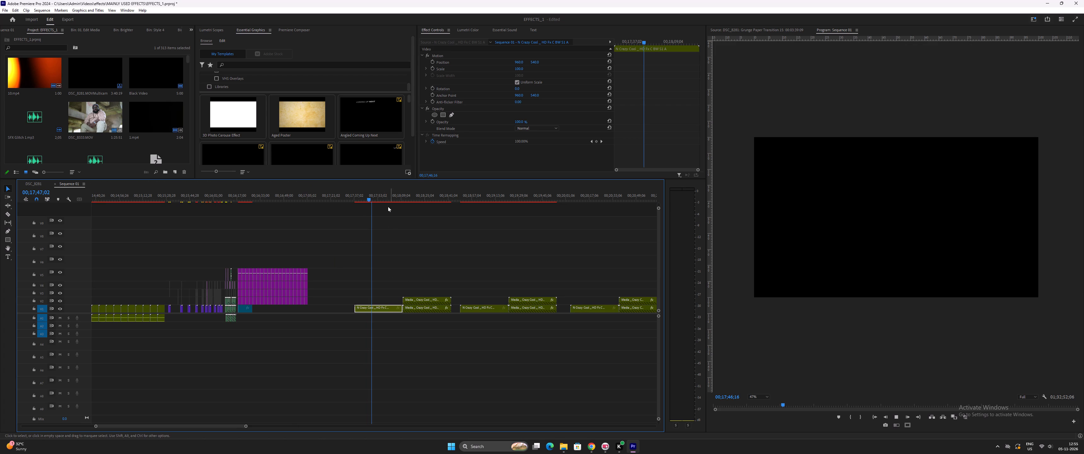
pyautogui.moveTo(391, 196); pyautogui.dragTo(415, 206)
pyautogui.doubleClick(419, 307)
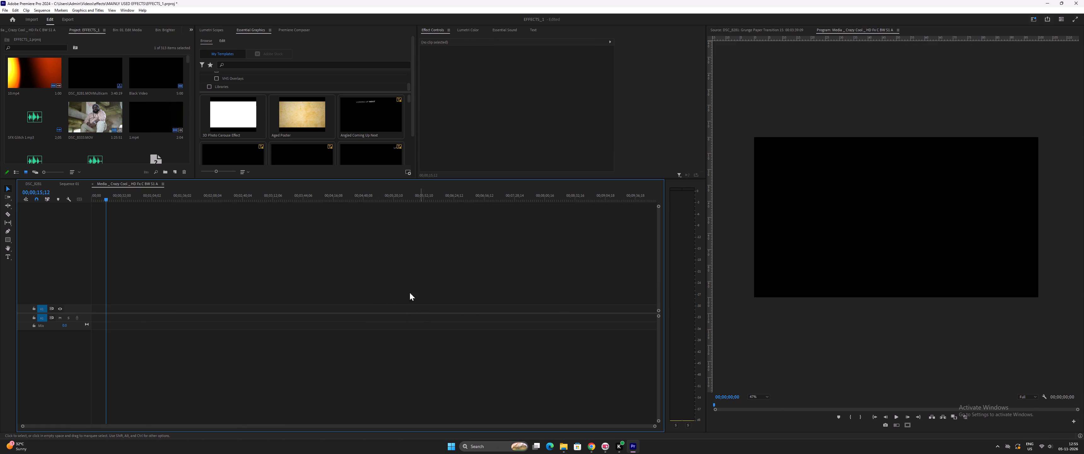
pyautogui.click(65, 183)
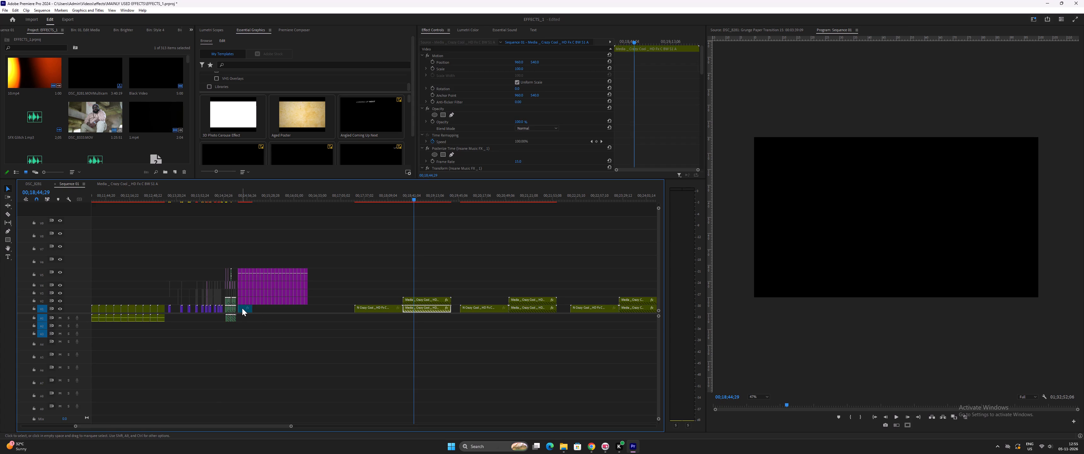
pyautogui.moveTo(242, 308); pyautogui.dragTo(130, 186)
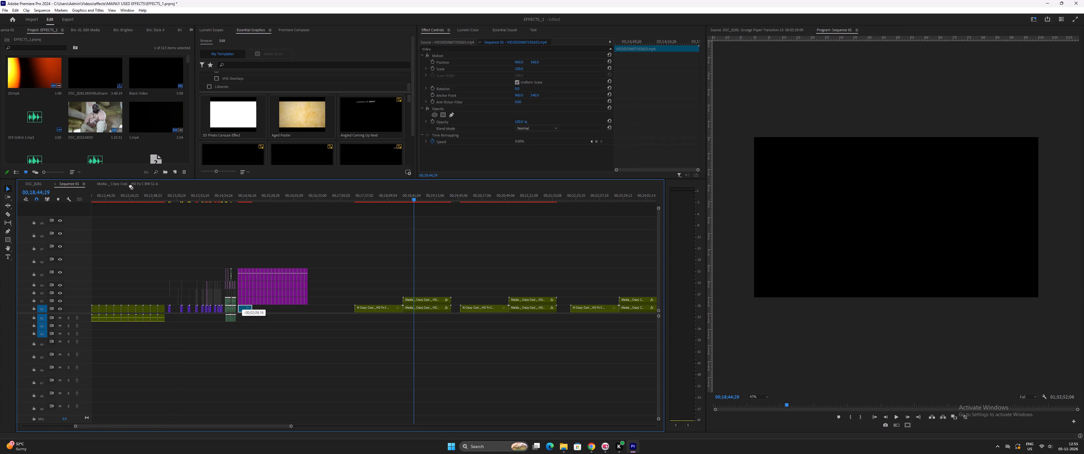
pyautogui.moveTo(130, 186); pyautogui.dragTo(95, 309)
# Play the sample video inside the Media nested sequence from its start.
pyautogui.moveTo(104, 198); pyautogui.dragTo(75, 205)
pyautogui.press('space')
pyautogui.write('=')
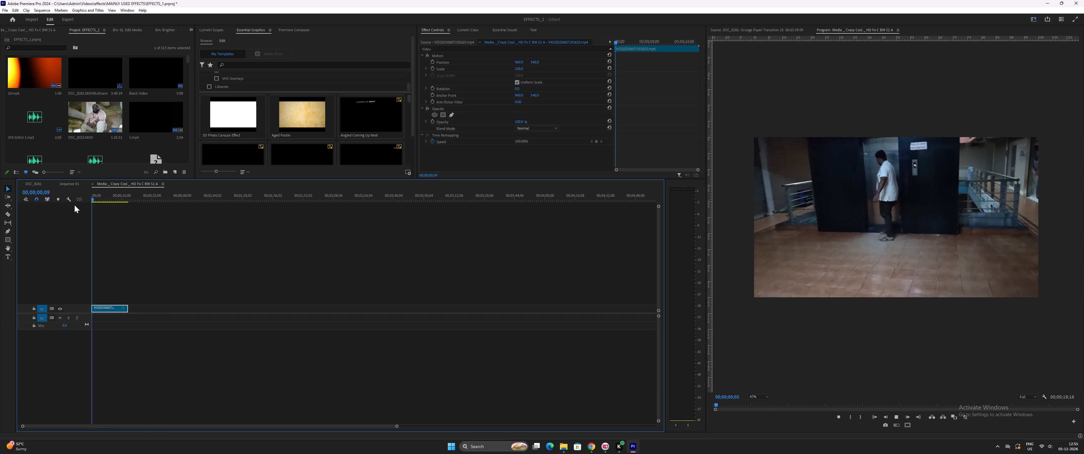
pyautogui.press('=')
pyautogui.press('space')
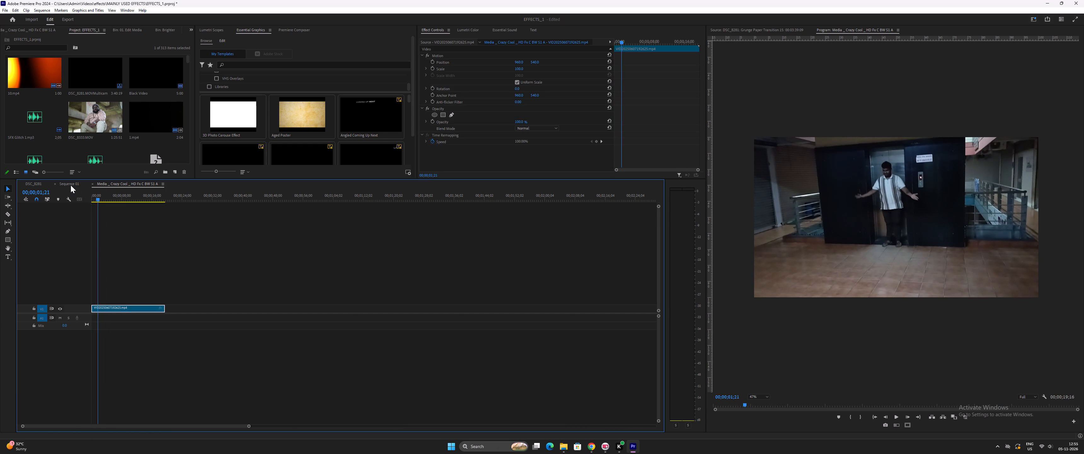
# Preview Sequence 01's first Copy Color nested clip by playing from about 00;18;08 and scrubbing to about 00;18;11.
pyautogui.click(71, 185)
pyautogui.press('=')
pyautogui.press('=')
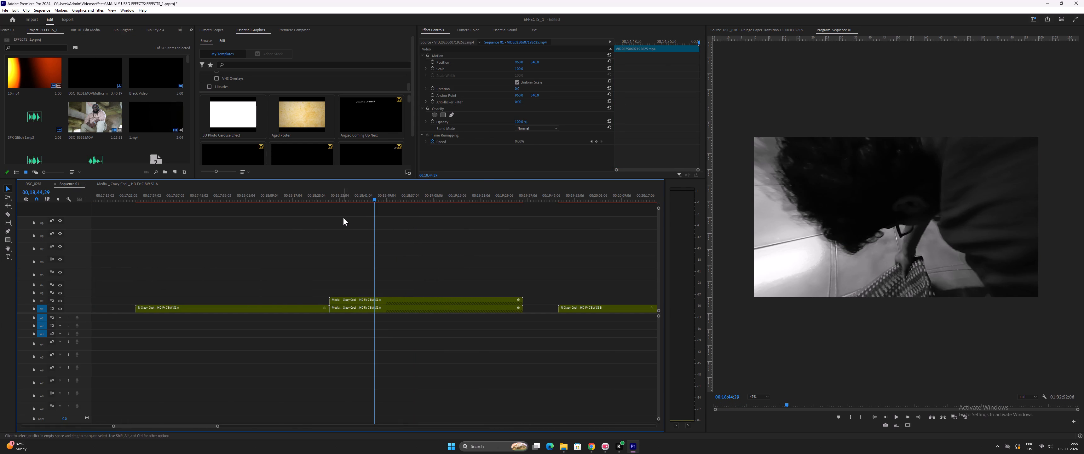
pyautogui.press('-')
pyautogui.click(340, 202)
pyautogui.click(324, 191)
pyautogui.press('space')
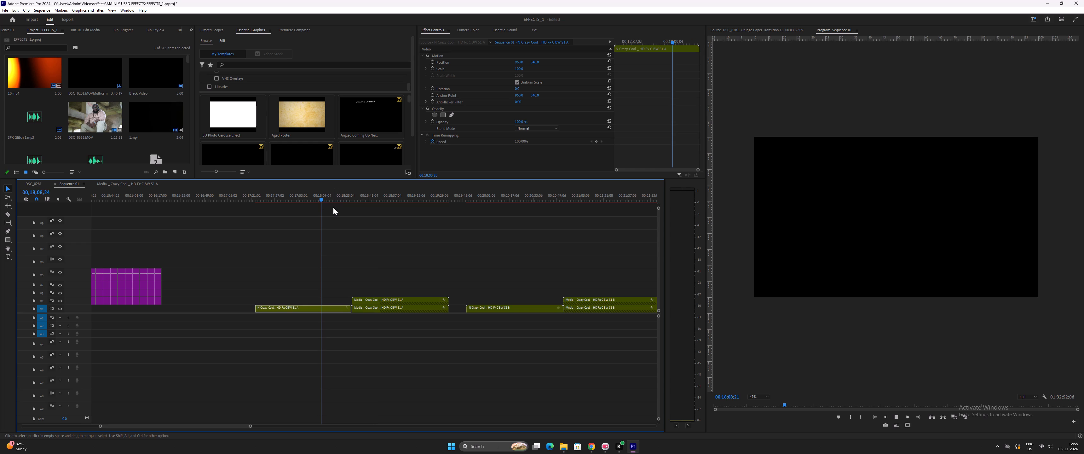
pyautogui.press('space')
pyautogui.press('space')
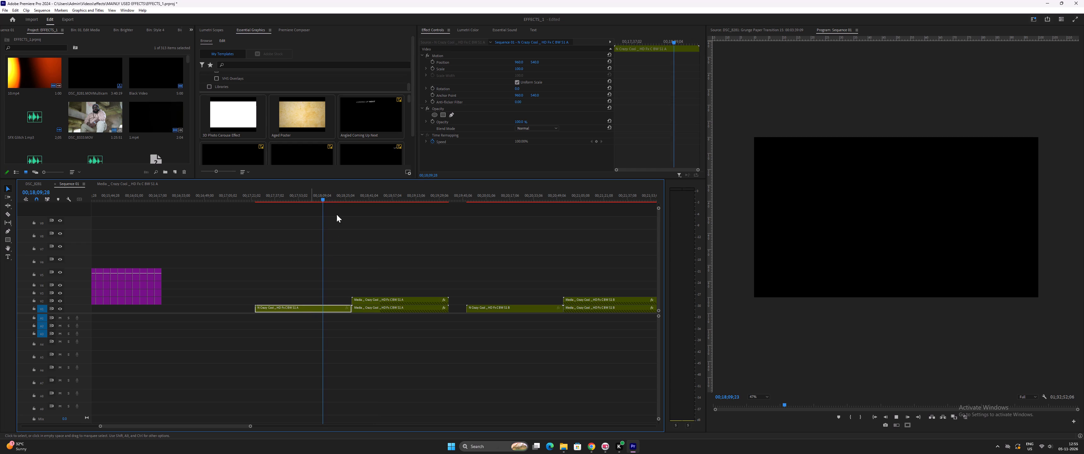
pyautogui.moveTo(333, 198); pyautogui.dragTo(326, 205)
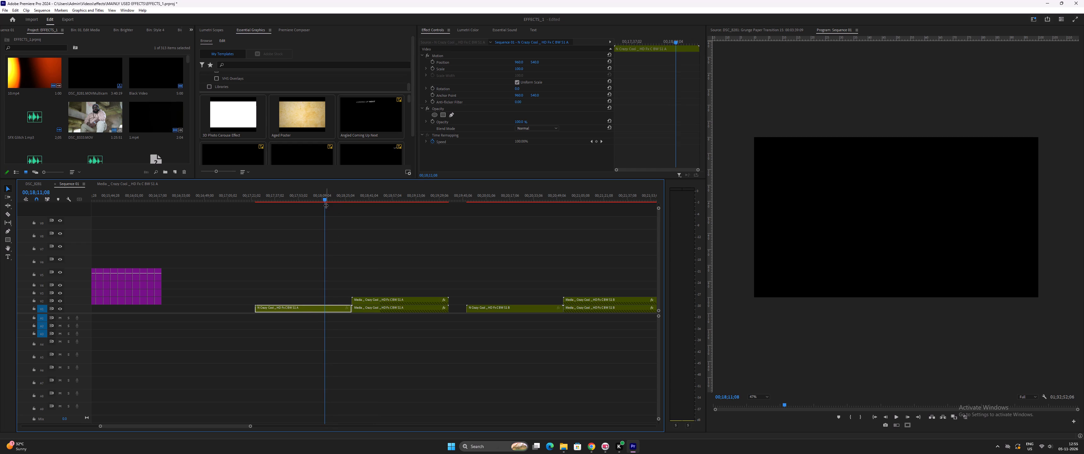
# Save the project.
pyautogui.hotkey('ctrl', 's')
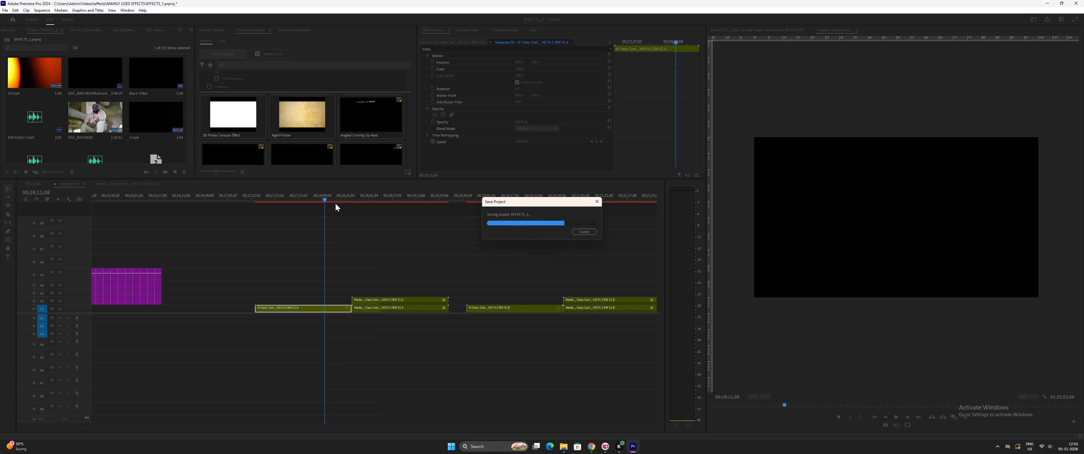
# Play the sample video in the Media nested sequence onward from about 00;00;01;21 to recheck it.
pyautogui.click(35, 183)
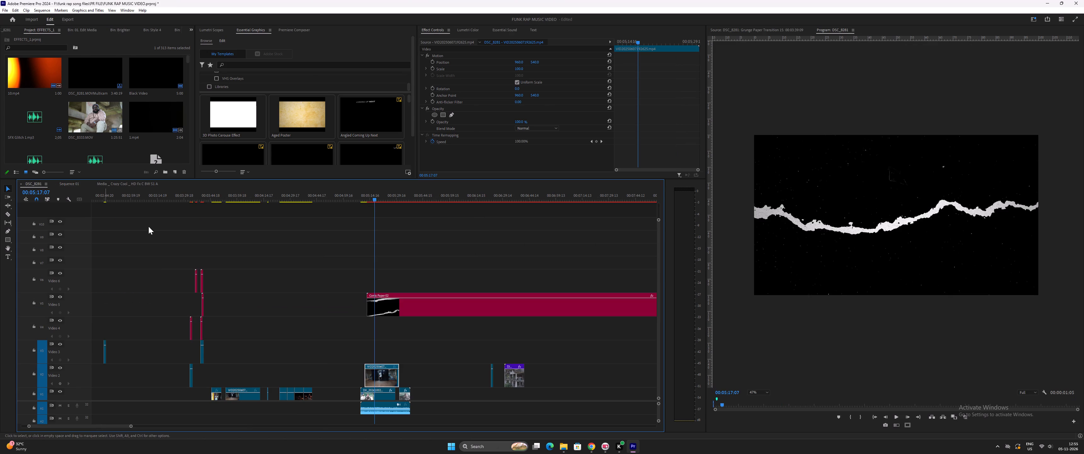
pyautogui.click(133, 184)
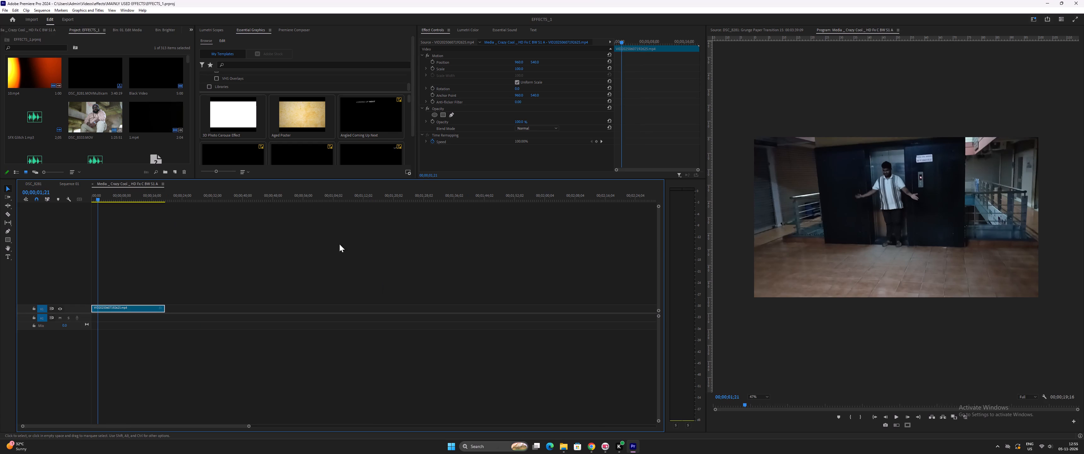
pyautogui.press('space')
pyautogui.press('space')
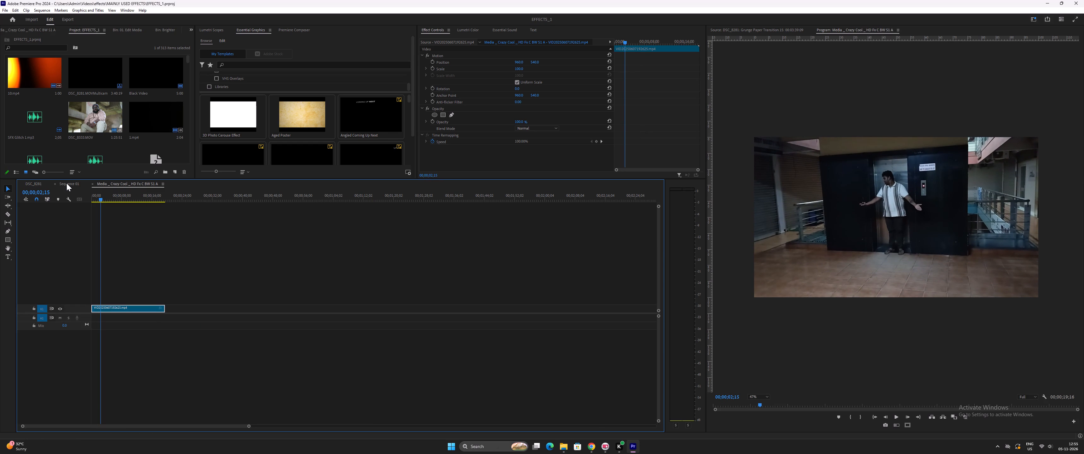
# Play and scrub Sequence 01 from about 00;18;11 to 00;18;30 to review the effect across the first nested clip's end.
pyautogui.click(66, 183)
pyautogui.press('space')
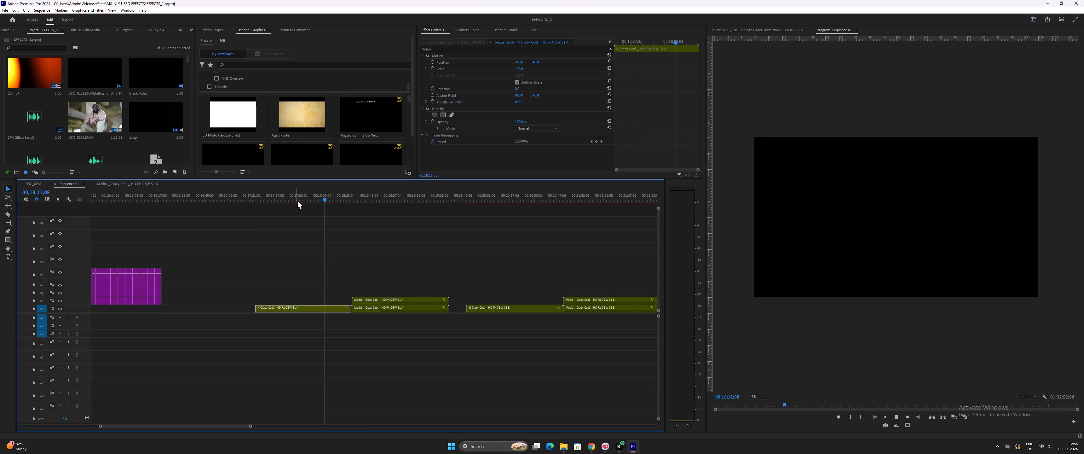
pyautogui.moveTo(331, 198); pyautogui.dragTo(338, 199)
pyautogui.press('space')
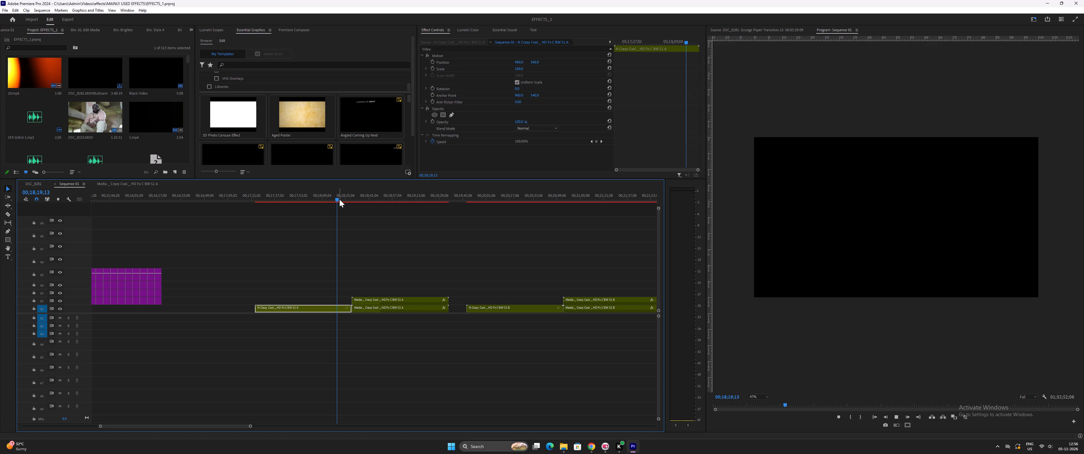
pyautogui.moveTo(342, 199); pyautogui.dragTo(353, 201)
pyautogui.press('space')
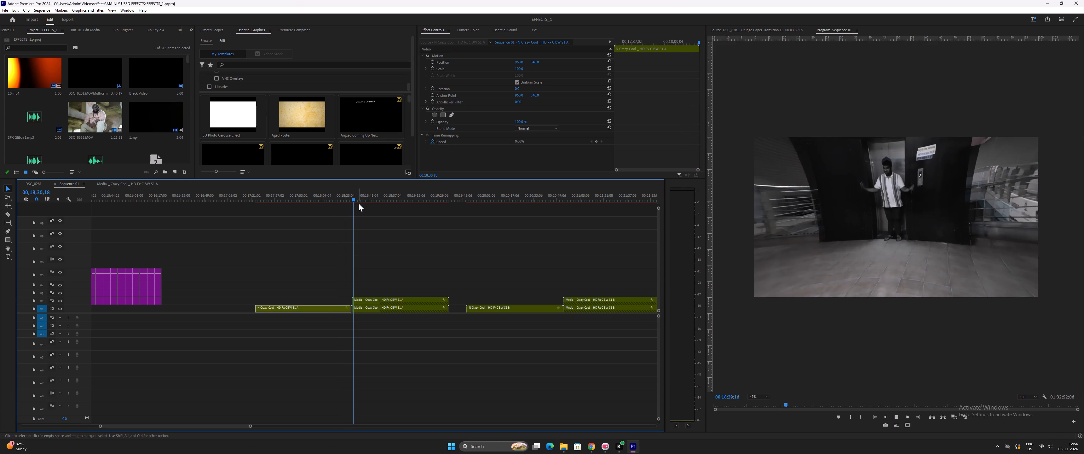
pyautogui.press('space')
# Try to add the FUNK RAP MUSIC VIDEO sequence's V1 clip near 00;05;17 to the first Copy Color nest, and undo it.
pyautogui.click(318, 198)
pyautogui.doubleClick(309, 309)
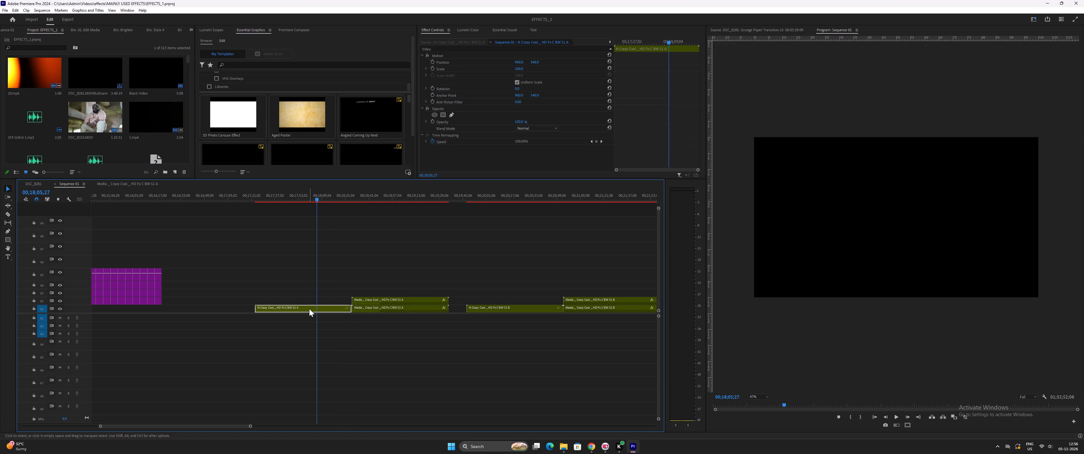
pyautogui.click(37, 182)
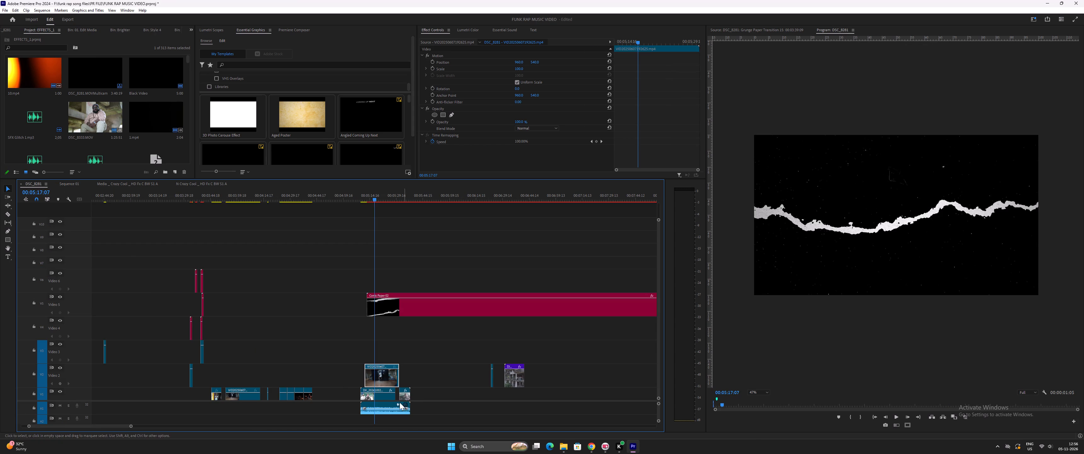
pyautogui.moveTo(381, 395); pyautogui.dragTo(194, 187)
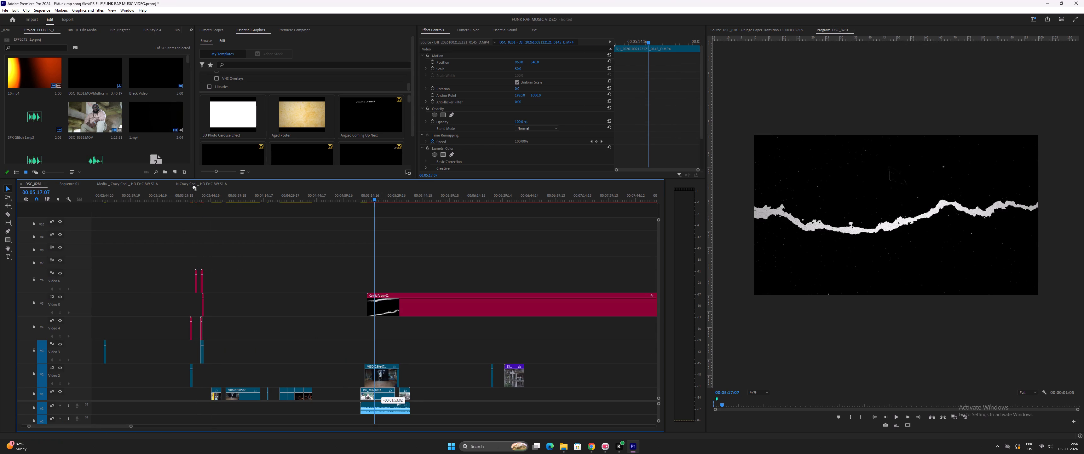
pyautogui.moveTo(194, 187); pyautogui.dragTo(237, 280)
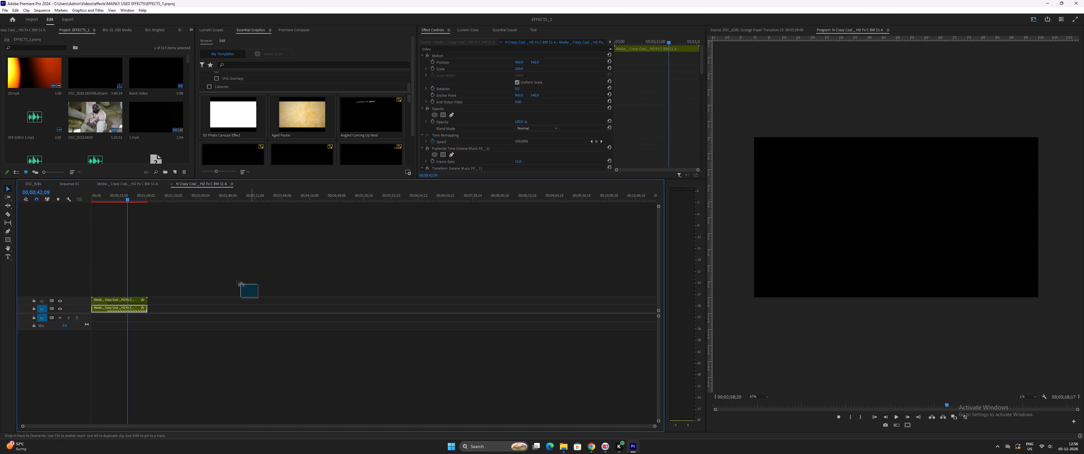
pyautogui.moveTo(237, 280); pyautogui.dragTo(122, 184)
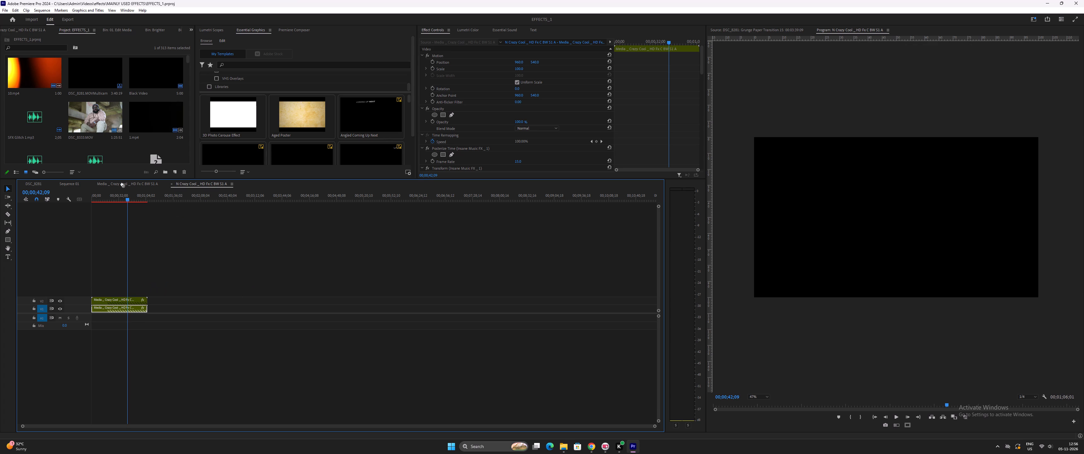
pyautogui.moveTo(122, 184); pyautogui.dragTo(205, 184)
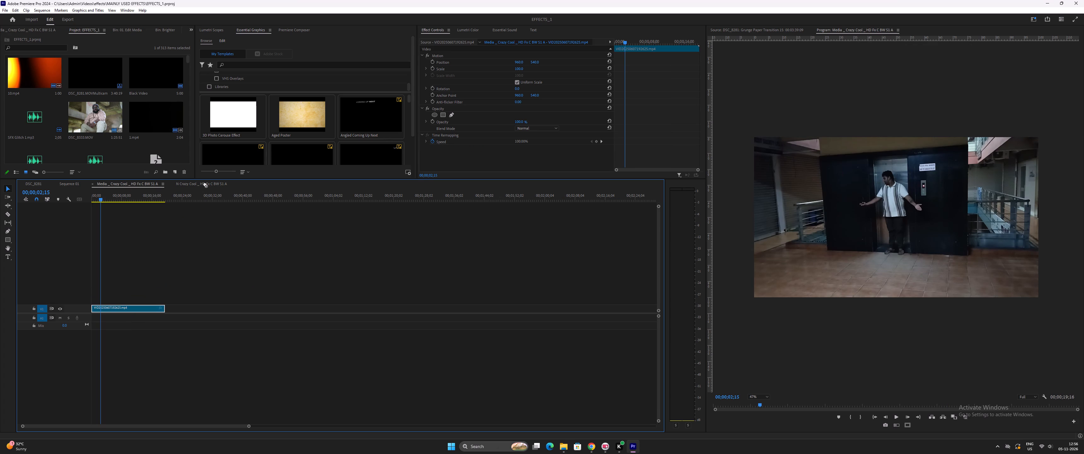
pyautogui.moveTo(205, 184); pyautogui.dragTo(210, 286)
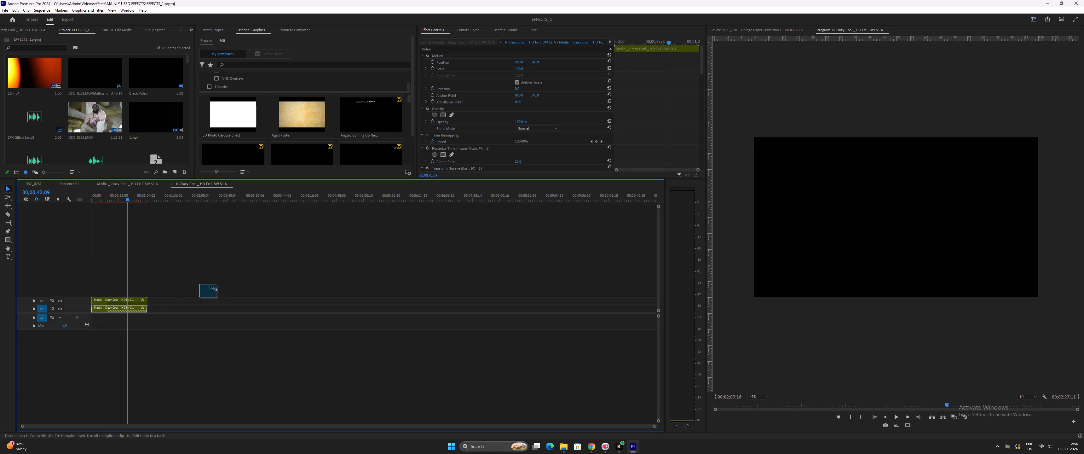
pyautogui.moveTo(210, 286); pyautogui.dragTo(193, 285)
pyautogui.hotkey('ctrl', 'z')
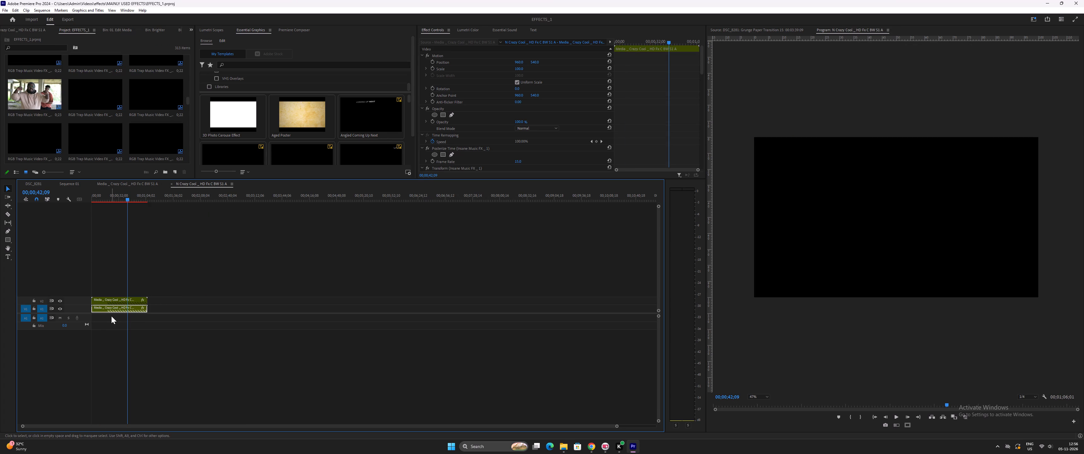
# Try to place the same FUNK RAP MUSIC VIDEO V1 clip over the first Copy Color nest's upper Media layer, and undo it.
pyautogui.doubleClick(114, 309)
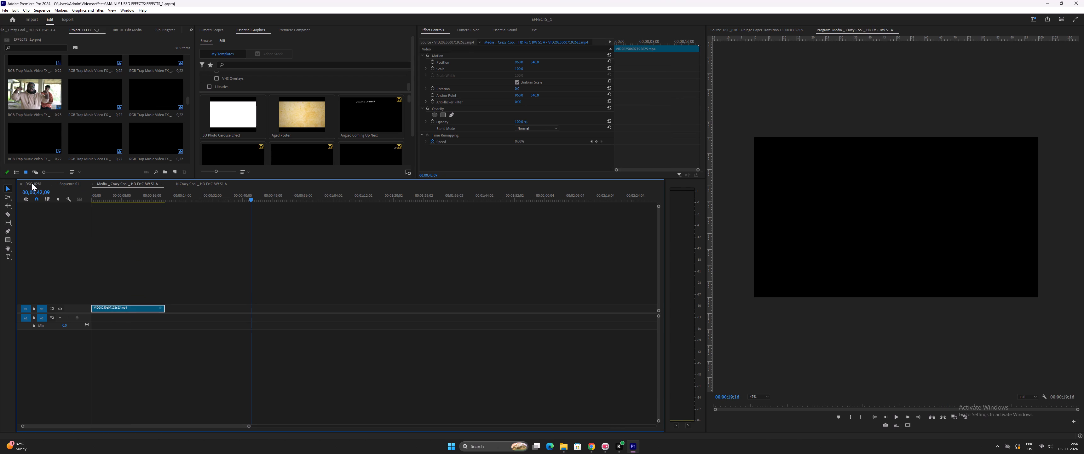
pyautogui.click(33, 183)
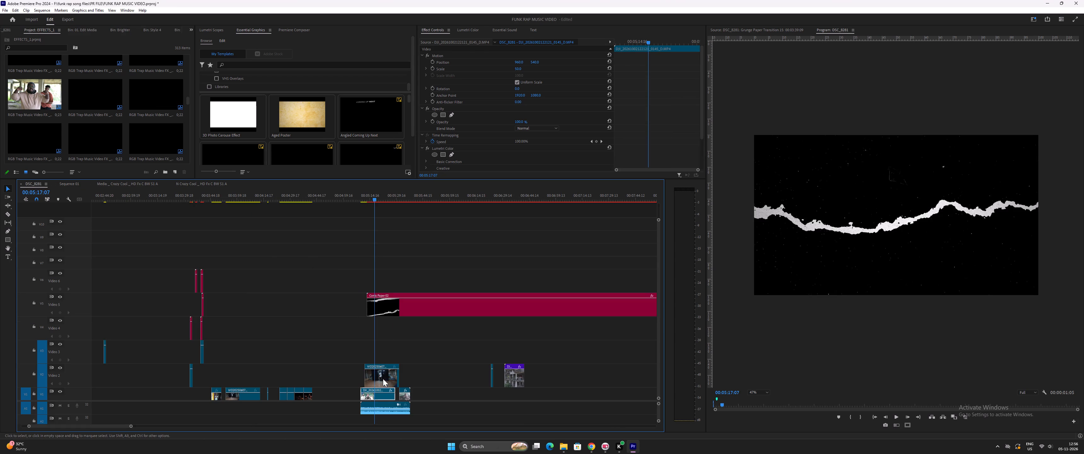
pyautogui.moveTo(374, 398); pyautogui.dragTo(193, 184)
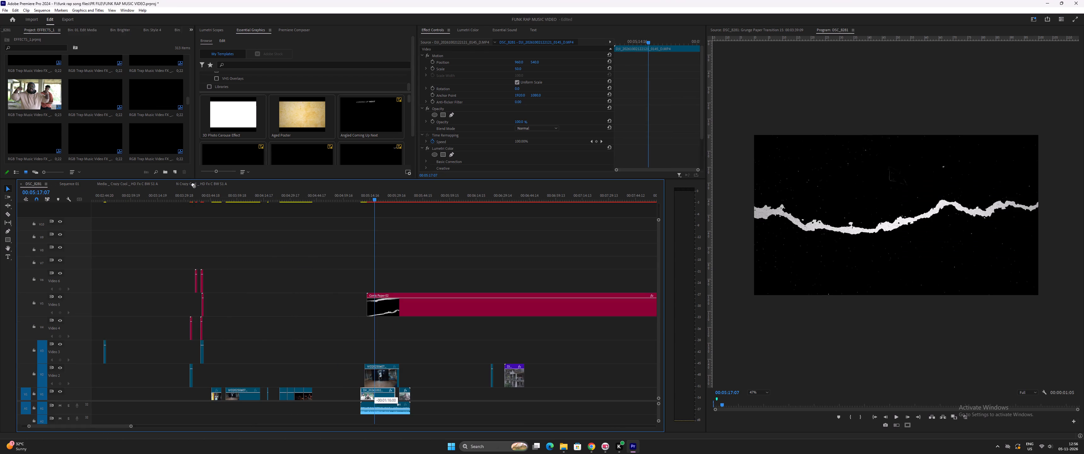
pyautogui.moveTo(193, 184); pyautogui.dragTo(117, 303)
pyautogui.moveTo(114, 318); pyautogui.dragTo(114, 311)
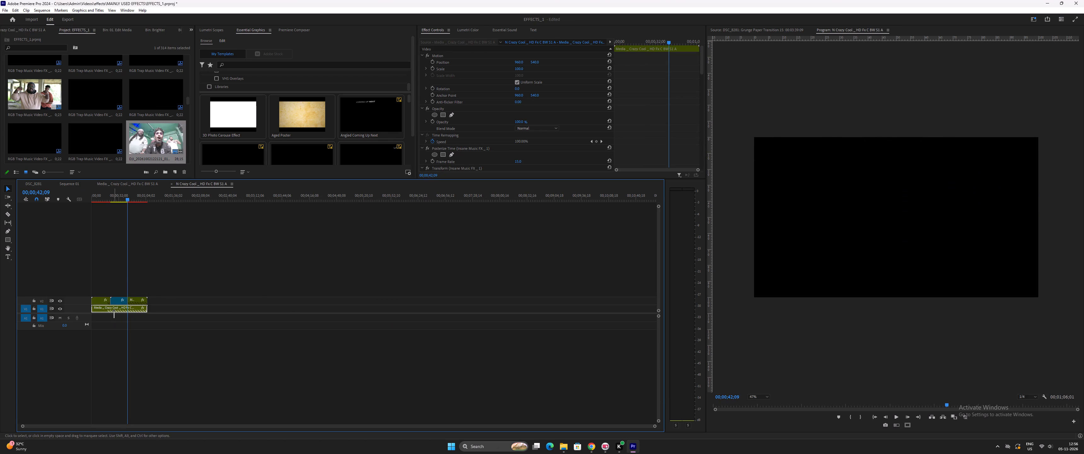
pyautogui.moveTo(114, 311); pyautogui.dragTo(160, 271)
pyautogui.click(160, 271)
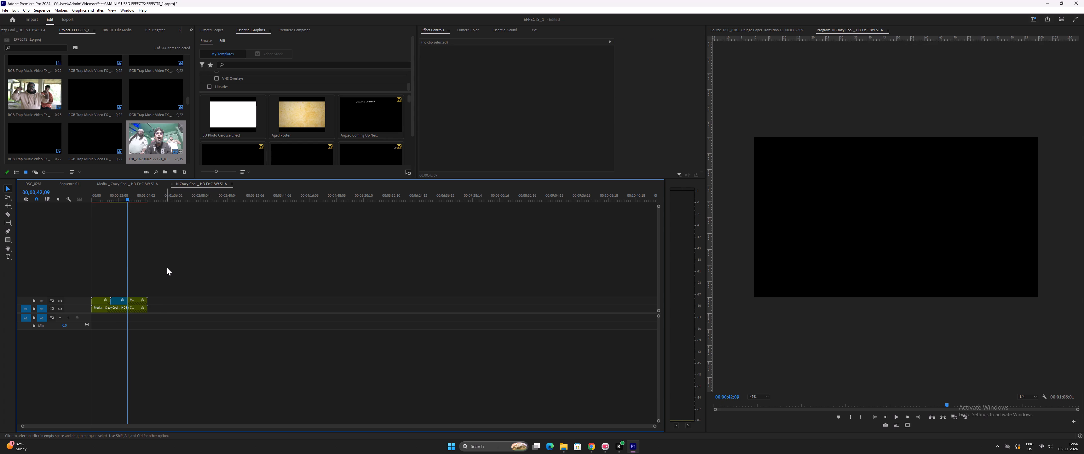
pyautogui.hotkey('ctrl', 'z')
# Open the lower Media clip inside the first Copy Color nest and scrub its footage back to the start.
pyautogui.doubleClick(114, 307)
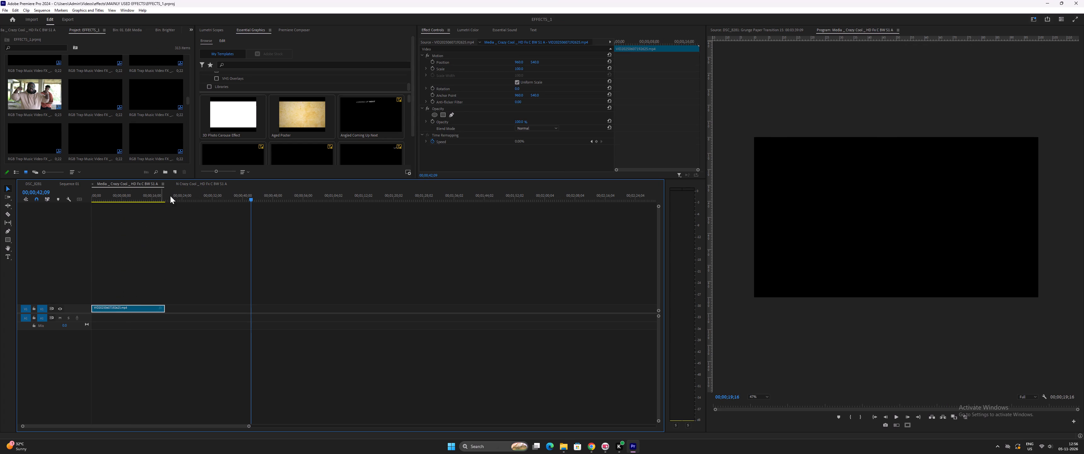
pyautogui.moveTo(172, 192); pyautogui.dragTo(84, 210)
# Return to Sequence 01 and play and scrub the first color nest from about 00;17;22 to 00;18;18.
pyautogui.click(74, 184)
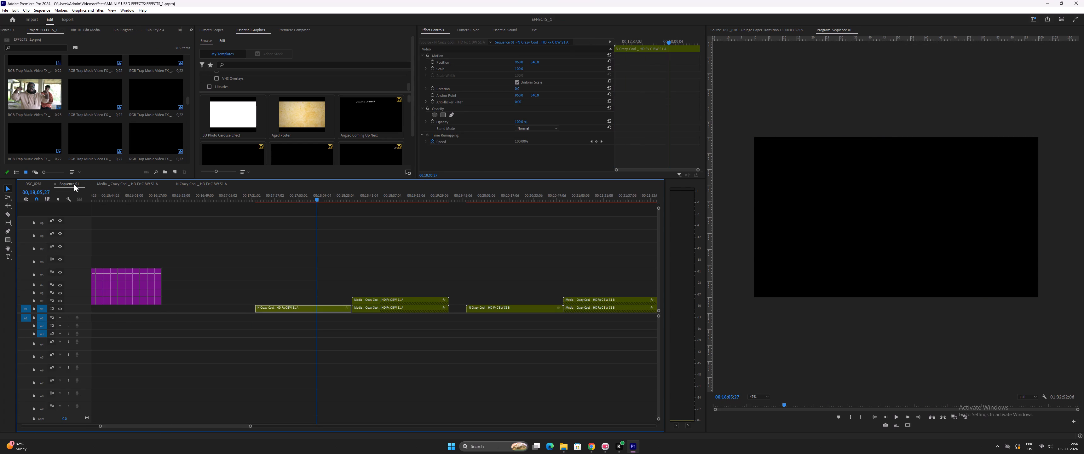
pyautogui.click(252, 195)
pyautogui.press('space')
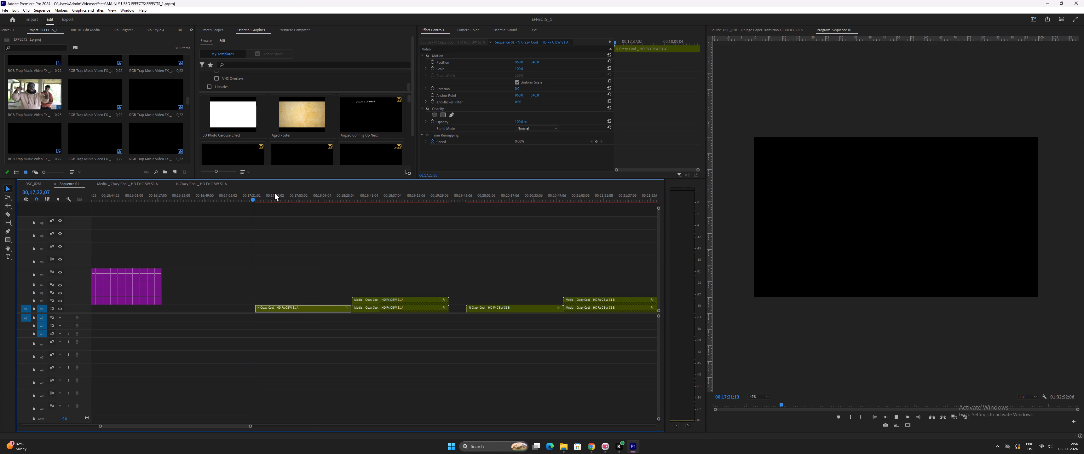
pyautogui.moveTo(298, 195); pyautogui.dragTo(288, 195)
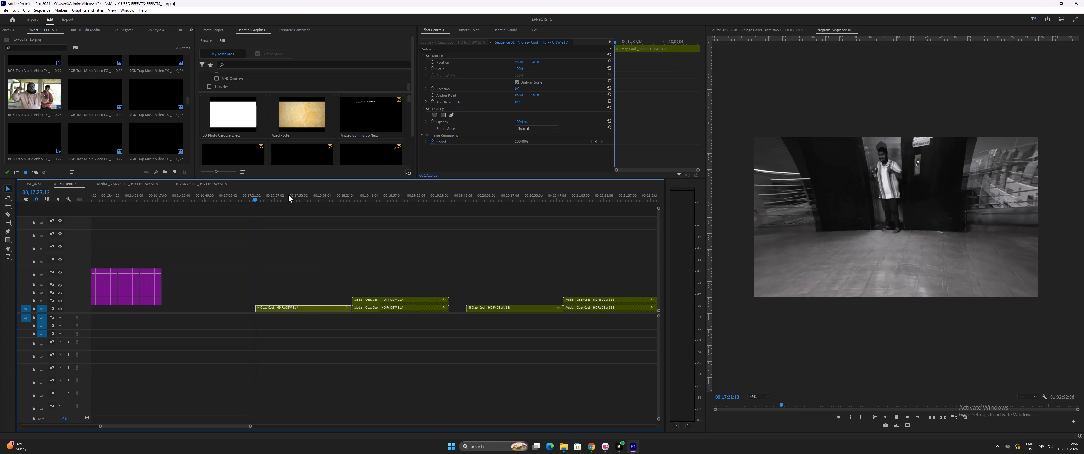
pyautogui.moveTo(288, 195); pyautogui.dragTo(336, 207)
pyautogui.press('space')
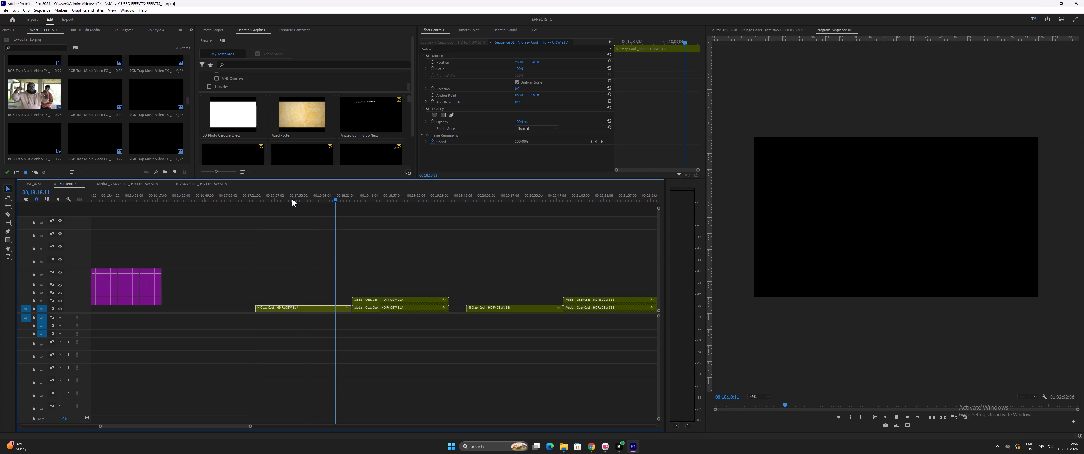
pyautogui.press('space')
# Delete the stacked V1 and V2 Media clip pairs that follow each of the first five color nests in Sequence 01.
pyautogui.moveTo(378, 278); pyautogui.dragTo(408, 334)
pyautogui.press('Delete')
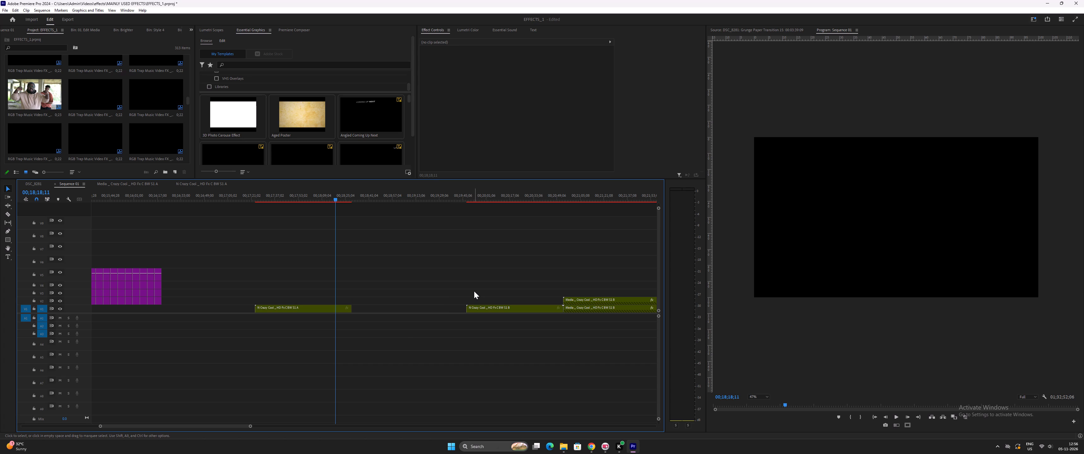
pyautogui.press('-')
pyautogui.moveTo(483, 283); pyautogui.dragTo(509, 332)
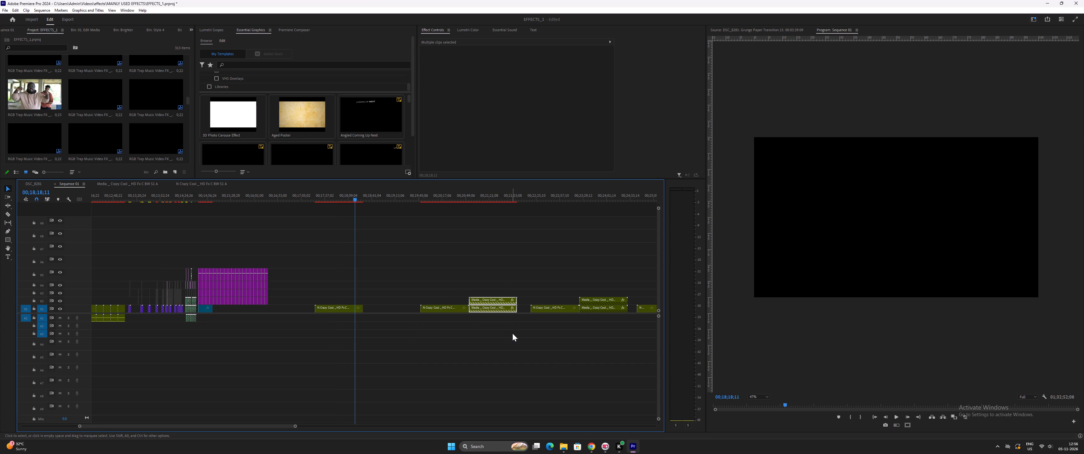
pyautogui.press('Delete')
pyautogui.press('-')
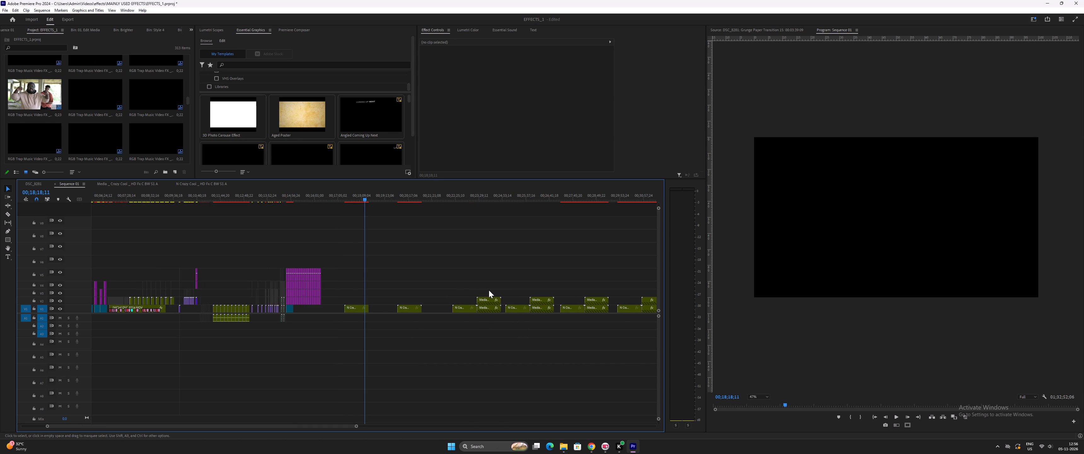
pyautogui.moveTo(489, 289); pyautogui.dragTo(496, 323)
pyautogui.press('Delete')
pyautogui.moveTo(544, 282); pyautogui.dragTo(552, 324)
pyautogui.press('Delete')
pyautogui.moveTo(597, 287); pyautogui.dragTo(607, 339)
pyautogui.press('Delete')
# Delete the stacked Media clip pairs that follow the sixth and seventh color nests.
pyautogui.scroll(-20, 598, 339)
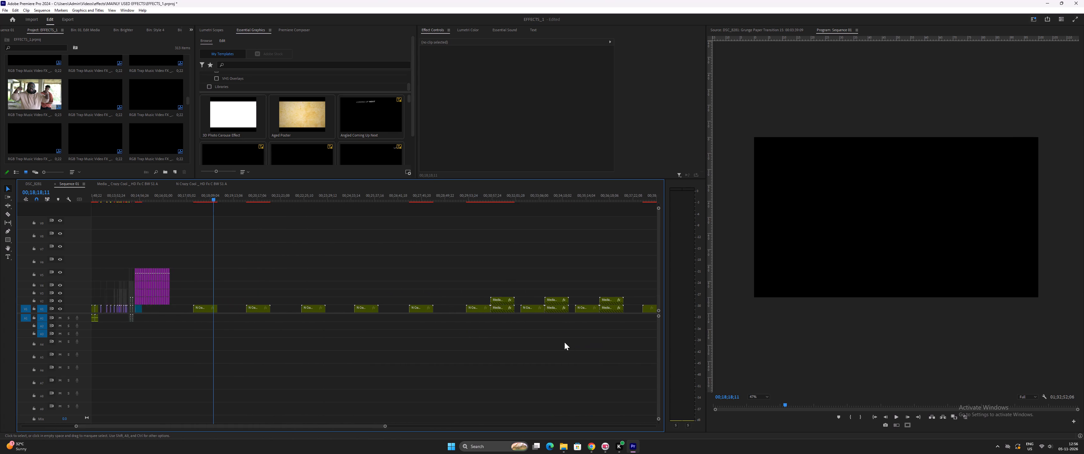
pyautogui.scroll(-3, 564, 342)
pyautogui.moveTo(435, 285); pyautogui.dragTo(442, 328)
pyautogui.press('Delete')
pyautogui.moveTo(490, 285); pyautogui.dragTo(497, 331)
pyautogui.press('Delete')
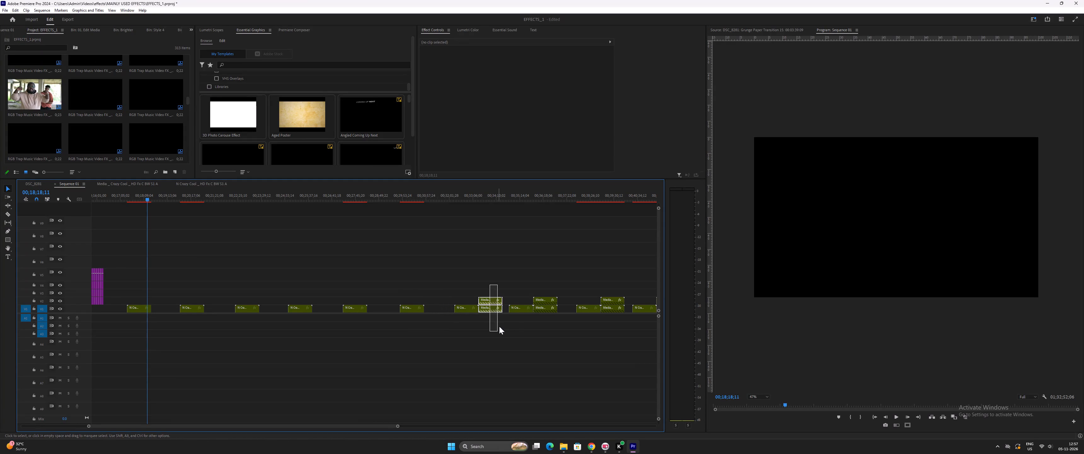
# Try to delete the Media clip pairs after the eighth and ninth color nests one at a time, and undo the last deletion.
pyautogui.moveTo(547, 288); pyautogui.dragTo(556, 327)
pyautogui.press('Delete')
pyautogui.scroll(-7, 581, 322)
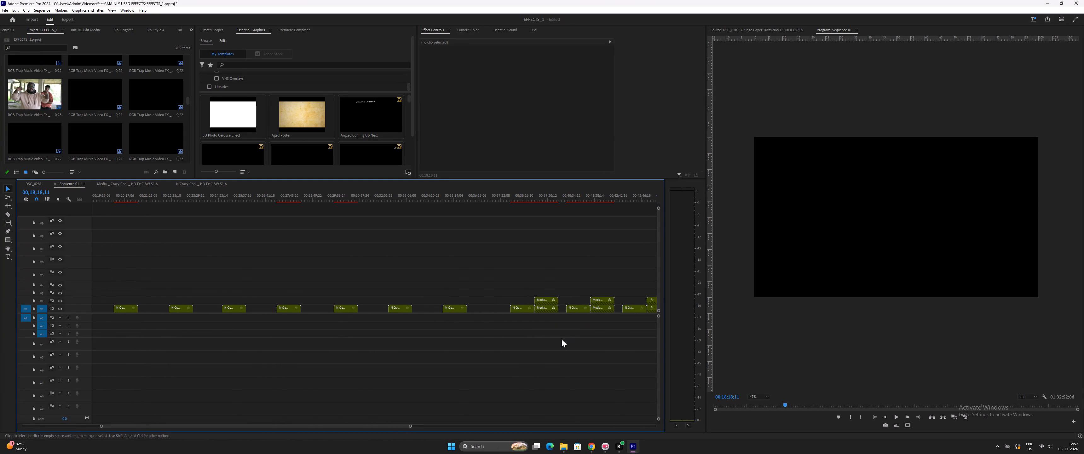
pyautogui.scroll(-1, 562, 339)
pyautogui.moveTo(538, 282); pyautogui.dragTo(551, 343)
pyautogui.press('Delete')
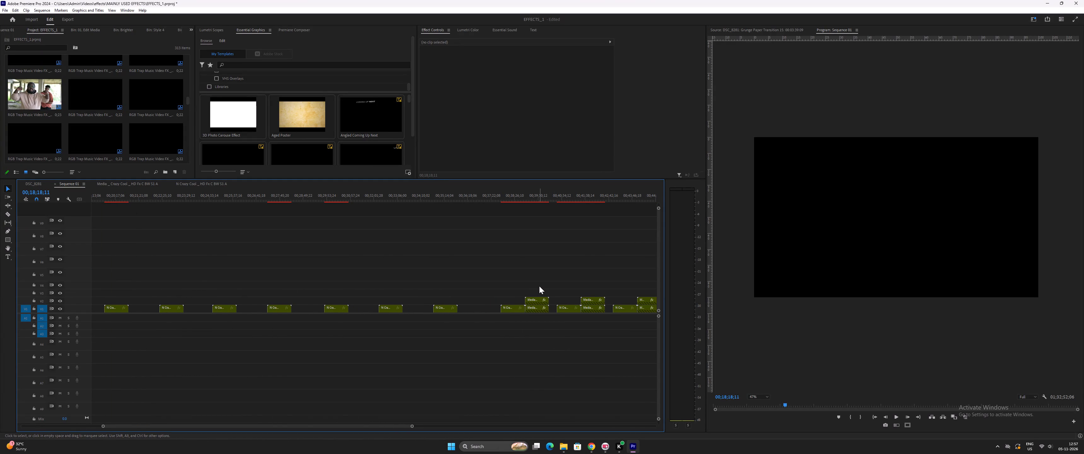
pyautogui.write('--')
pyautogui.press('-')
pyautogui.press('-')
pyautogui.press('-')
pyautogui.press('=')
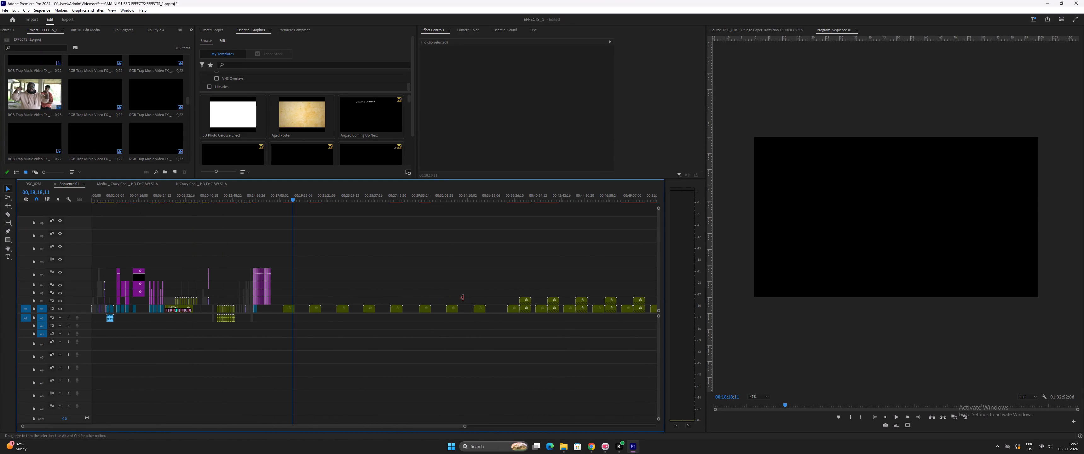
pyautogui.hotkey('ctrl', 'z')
# Select the six stacked Media clip pairs following the eighth through thirteenth color nests and delete them together.
pyautogui.moveTo(491, 289); pyautogui.dragTo(494, 306)
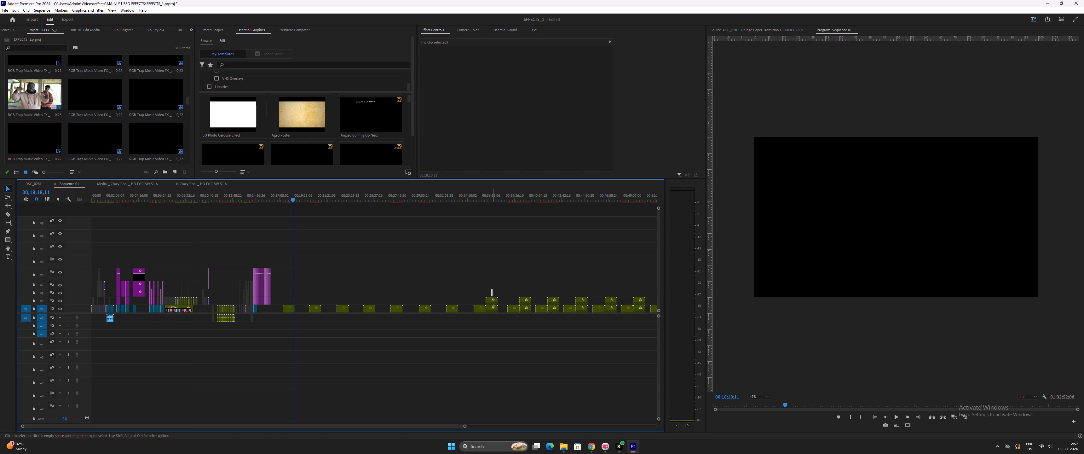
pyautogui.moveTo(494, 306); pyautogui.dragTo(495, 321)
pyautogui.keyDown('shift'); pyautogui.moveTo(527, 290); pyautogui.dragTo(530, 317); pyautogui.keyUp('shift')
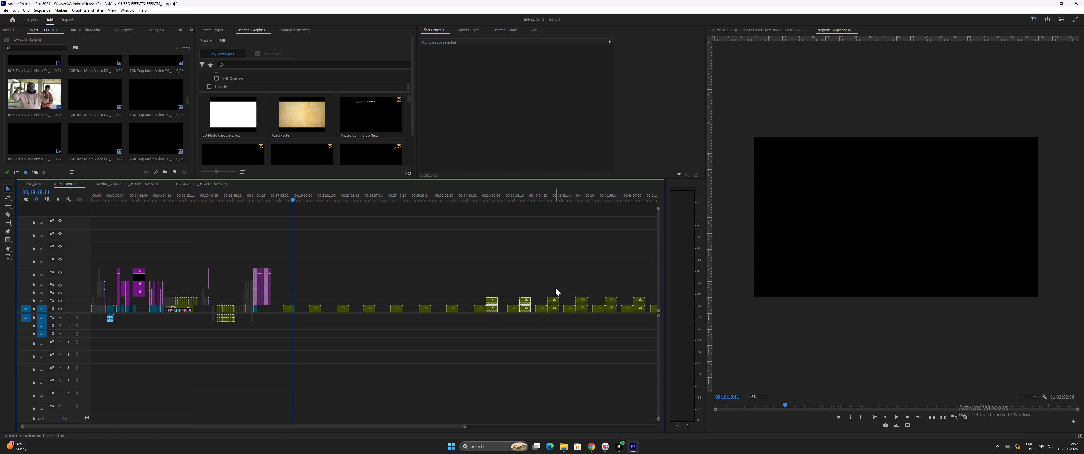
pyautogui.keyDown('shift'); pyautogui.moveTo(554, 288); pyautogui.dragTo(556, 320); pyautogui.keyUp('shift')
pyautogui.keyDown('shift'); pyautogui.moveTo(578, 289); pyautogui.dragTo(584, 325); pyautogui.keyUp('shift')
pyautogui.keyDown('shift'); pyautogui.moveTo(613, 290); pyautogui.dragTo(617, 323); pyautogui.keyUp('shift')
pyautogui.keyDown('shift'); pyautogui.moveTo(617, 323); pyautogui.dragTo(617, 323); pyautogui.keyUp('shift')
pyautogui.keyDown('shift'); pyautogui.moveTo(640, 287); pyautogui.dragTo(642, 319); pyautogui.keyUp('shift')
pyautogui.press('Delete')
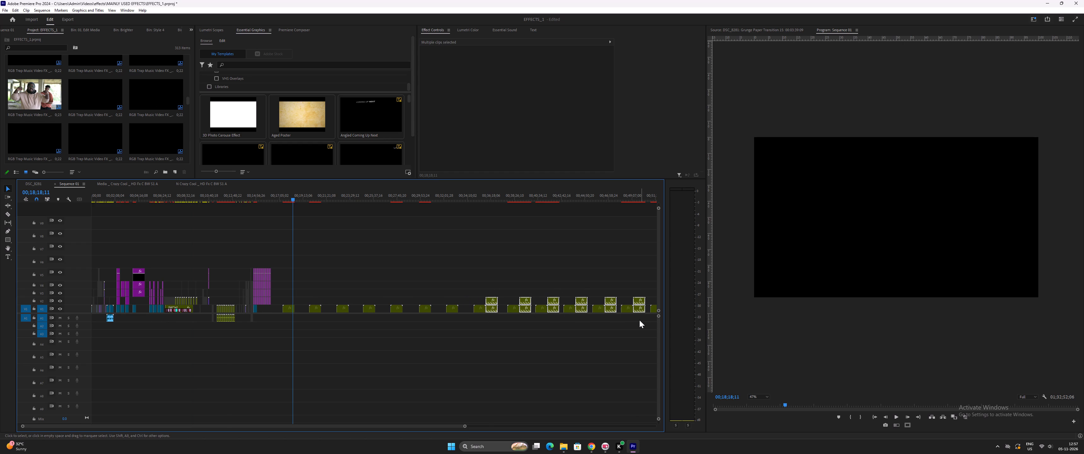
# Select all remaining stacked Media clip pairs between the later color nests in Sequence 01 and delete them together.
pyautogui.scroll(-20, 621, 322)
pyautogui.scroll(-20, 621, 322)
pyautogui.scroll(-3, 621, 322)
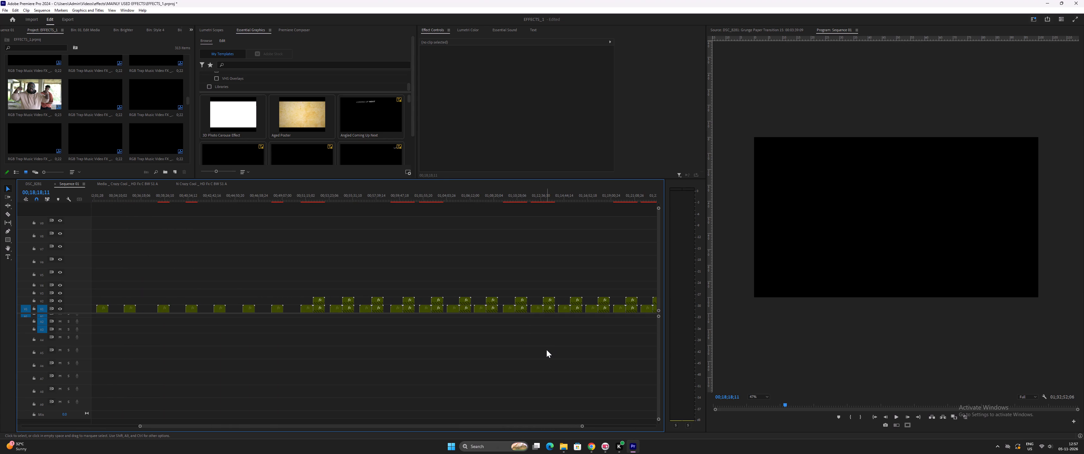
pyautogui.scroll(-9, 546, 350)
pyautogui.keyDown('ctrl'); pyautogui.scroll(17, 394, 337); pyautogui.keyUp('ctrl')
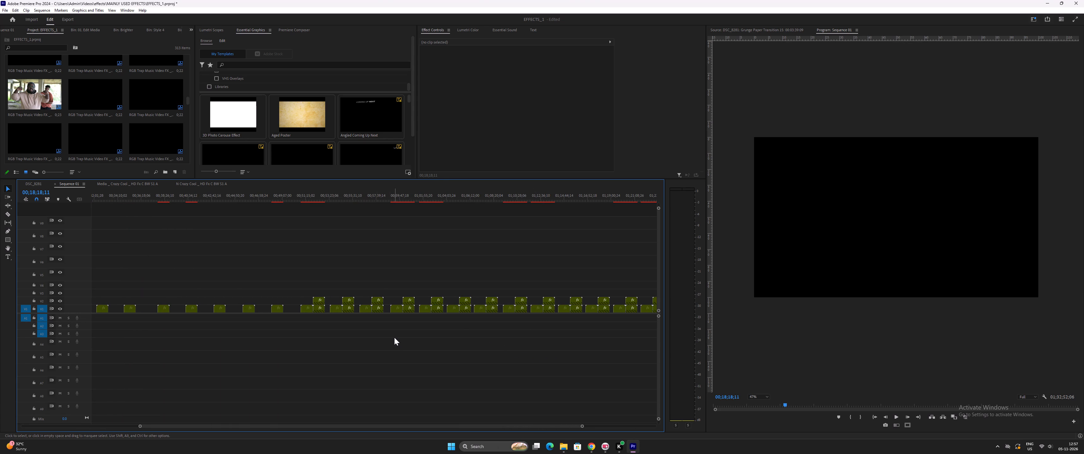
pyautogui.keyDown('ctrl'); pyautogui.scroll(3, 394, 337); pyautogui.keyUp('ctrl')
pyautogui.keyDown('shift'); pyautogui.scroll(-11, 420, 276); pyautogui.keyUp('shift')
pyautogui.keyDown('alt'); pyautogui.scroll(-3, 420, 280); pyautogui.keyUp('alt')
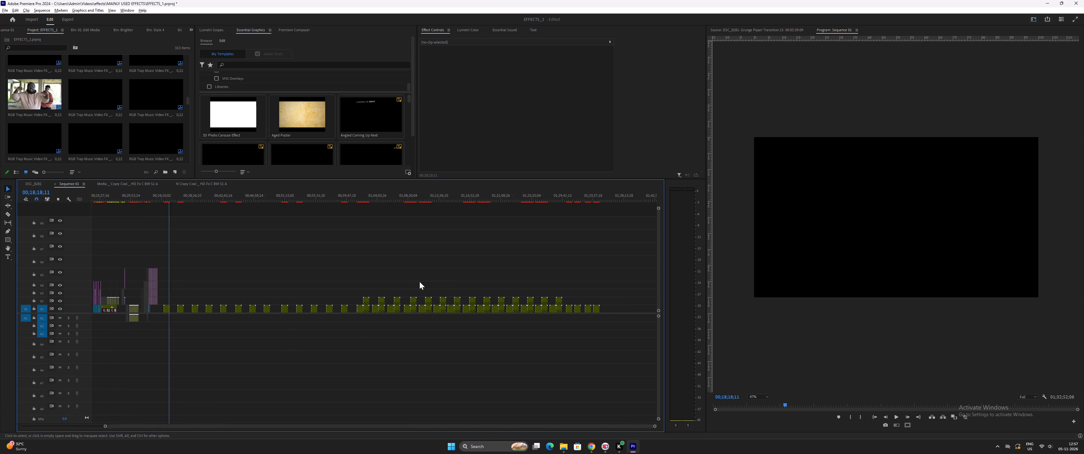
pyautogui.keyDown('alt'); pyautogui.scroll(-6, 419, 282); pyautogui.keyUp('alt')
pyautogui.keyDown('alt'); pyautogui.scroll(2, 422, 288); pyautogui.keyUp('alt')
pyautogui.keyDown('alt'); pyautogui.scroll(-4, 423, 288); pyautogui.keyUp('alt')
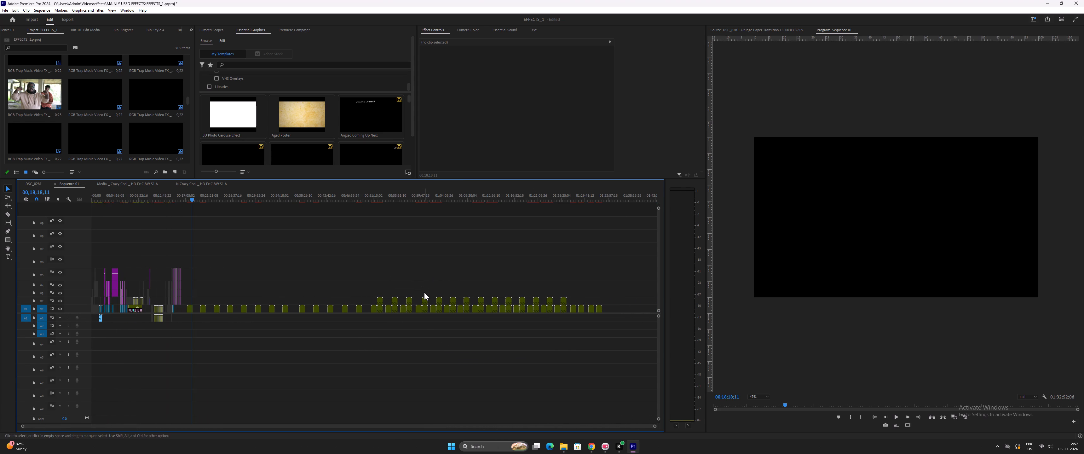
pyautogui.keyDown('alt'); pyautogui.scroll(-20, 424, 292); pyautogui.keyUp('alt')
pyautogui.keyDown('alt'); pyautogui.scroll(-1, 424, 292); pyautogui.keyUp('alt')
pyautogui.keyDown('alt'); pyautogui.scroll(2, 397, 279); pyautogui.keyUp('alt')
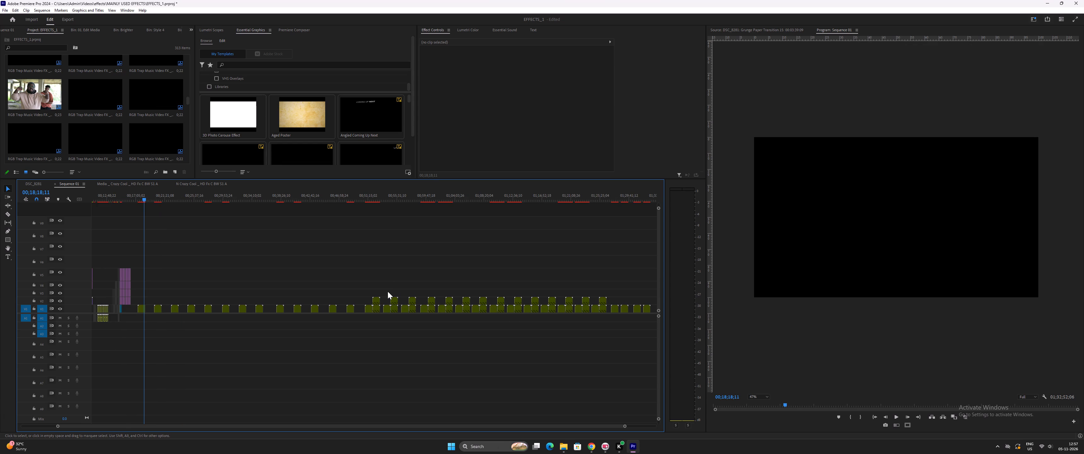
pyautogui.moveTo(378, 291); pyautogui.dragTo(382, 315)
pyautogui.keyDown('shift'); pyautogui.moveTo(395, 290); pyautogui.dragTo(396, 304); pyautogui.keyUp('shift')
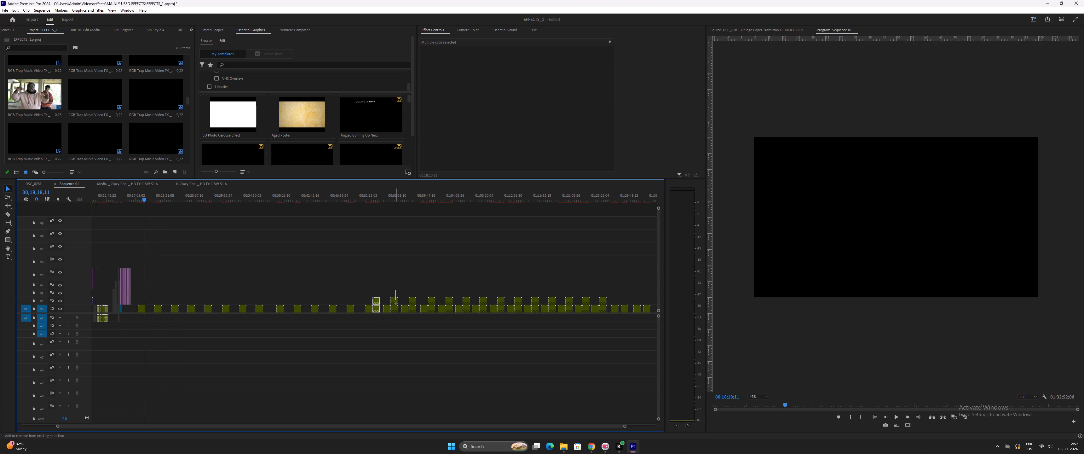
pyautogui.keyDown('shift'); pyautogui.moveTo(396, 304); pyautogui.dragTo(397, 317); pyautogui.keyUp('shift')
pyautogui.keyDown('shift'); pyautogui.moveTo(414, 291); pyautogui.dragTo(411, 318); pyautogui.keyUp('shift')
pyautogui.keyDown('shift'); pyautogui.moveTo(432, 291); pyautogui.dragTo(436, 316); pyautogui.keyUp('shift')
pyautogui.keyDown('shift'); pyautogui.moveTo(449, 289); pyautogui.dragTo(446, 319); pyautogui.keyUp('shift')
pyautogui.keyDown('shift'); pyautogui.moveTo(467, 293); pyautogui.dragTo(467, 314); pyautogui.keyUp('shift')
pyautogui.keyDown('shift'); pyautogui.moveTo(482, 288); pyautogui.dragTo(483, 313); pyautogui.keyUp('shift')
pyautogui.keyDown('shift'); pyautogui.moveTo(502, 290); pyautogui.dragTo(503, 312); pyautogui.keyUp('shift')
pyautogui.keyDown('shift'); pyautogui.moveTo(518, 293); pyautogui.dragTo(517, 316); pyautogui.keyUp('shift')
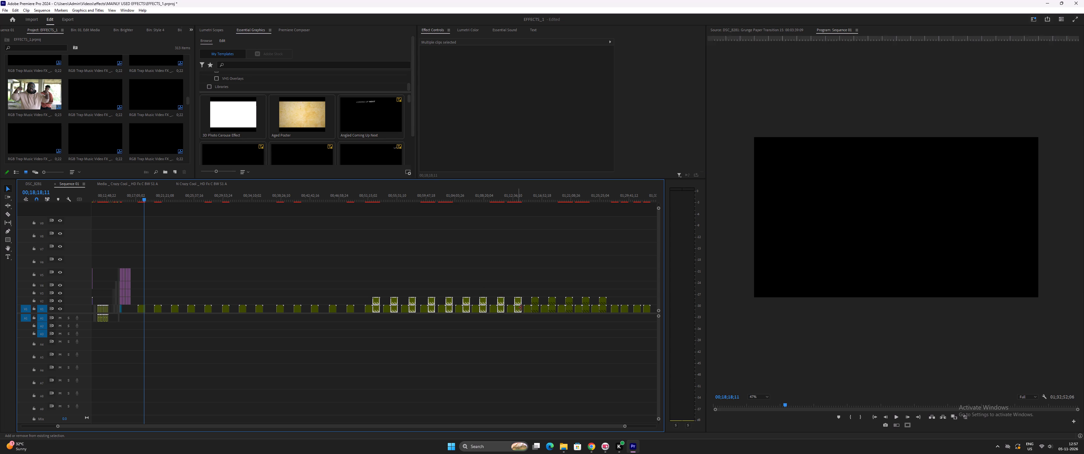
pyautogui.keyDown('shift'); pyautogui.moveTo(534, 292); pyautogui.dragTo(536, 312); pyautogui.keyUp('shift')
pyautogui.keyDown('shift'); pyautogui.moveTo(551, 291); pyautogui.dragTo(556, 316); pyautogui.keyUp('shift')
pyautogui.keyDown('shift'); pyautogui.moveTo(570, 293); pyautogui.dragTo(572, 314); pyautogui.keyUp('shift')
pyautogui.keyDown('shift'); pyautogui.moveTo(585, 292); pyautogui.dragTo(588, 311); pyautogui.keyUp('shift')
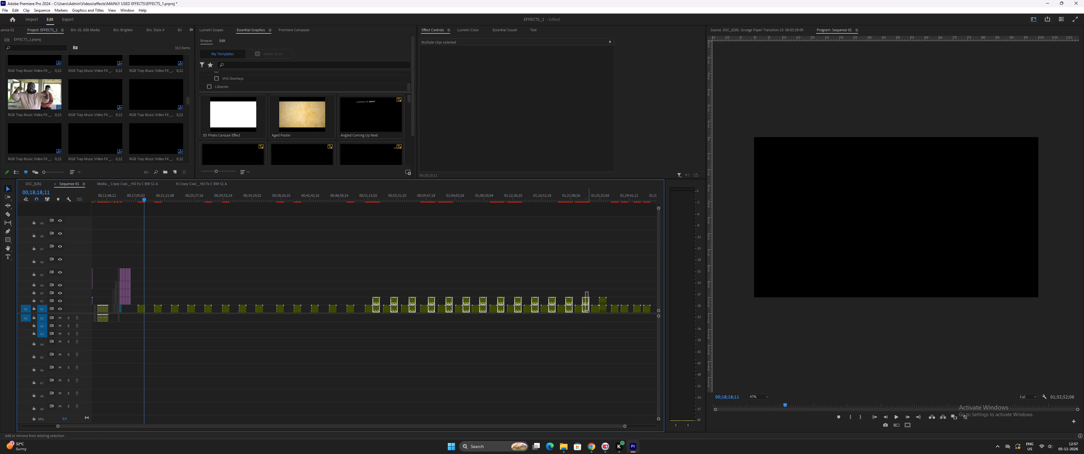
pyautogui.keyDown('shift'); pyautogui.moveTo(588, 311); pyautogui.dragTo(588, 311); pyautogui.keyUp('shift')
pyautogui.keyDown('shift'); pyautogui.moveTo(603, 288); pyautogui.dragTo(603, 315); pyautogui.keyUp('shift')
pyautogui.press('Delete')
# Open the color nest near 01;01;41 in Sequence 01, and open the lower Media clip inside it.
pyautogui.press('-')
pyautogui.press('-')
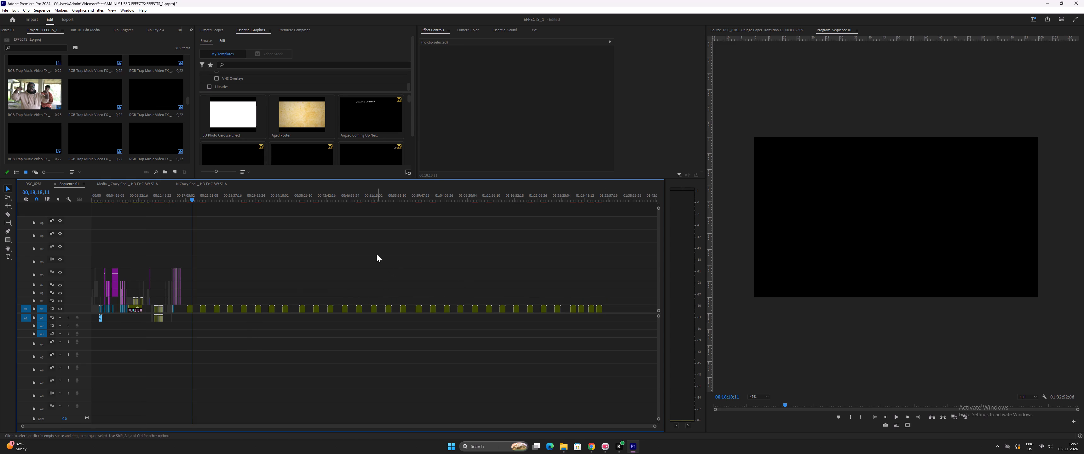
pyautogui.moveTo(391, 198); pyautogui.dragTo(431, 201)
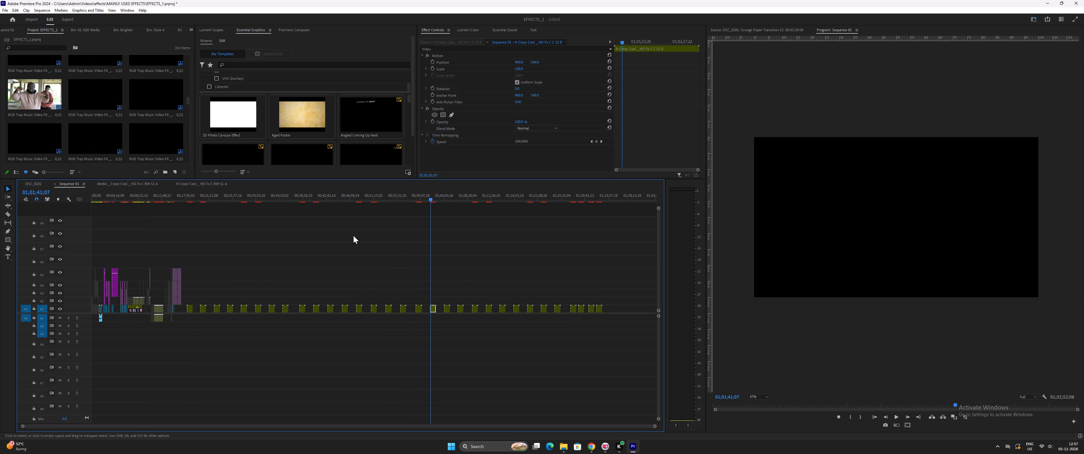
pyautogui.doubleClick(434, 311)
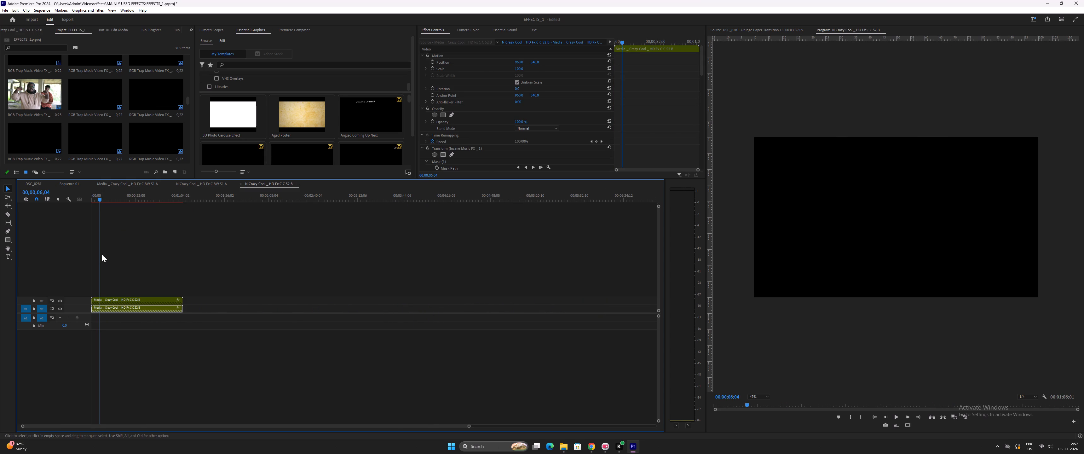
pyautogui.doubleClick(108, 308)
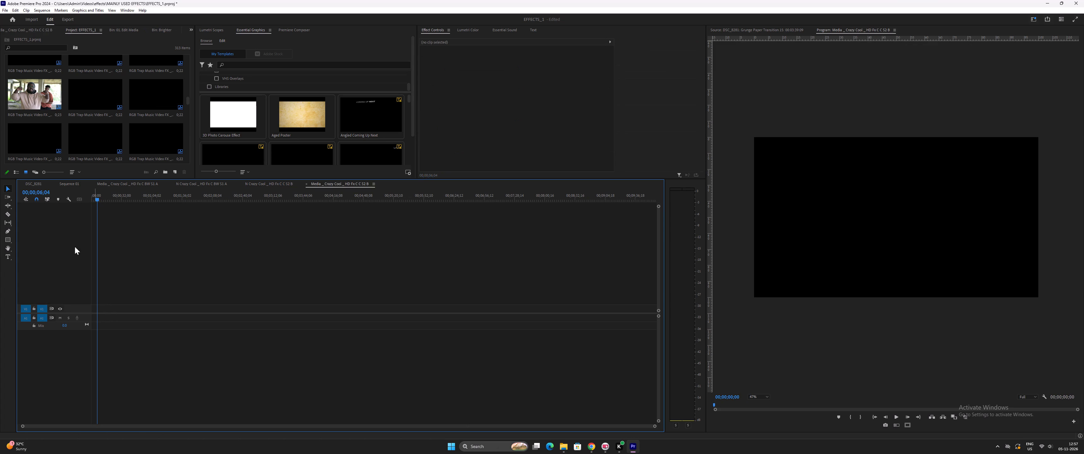
# Place the FUNK RAP MUSIC VIDEO sequence's V1 clip near 00;05;17 at the start of the empty Media sequence's V1 track.
pyautogui.click(32, 183)
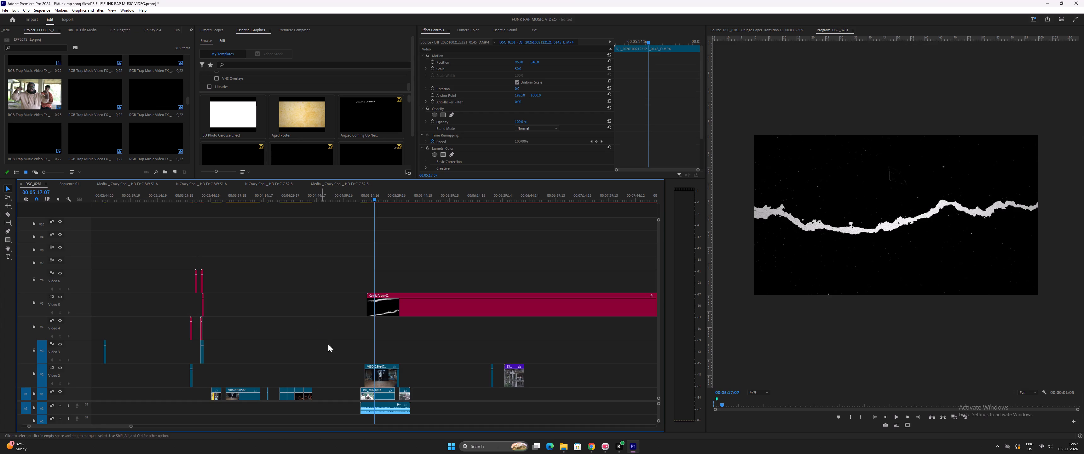
pyautogui.moveTo(378, 396); pyautogui.dragTo(353, 197)
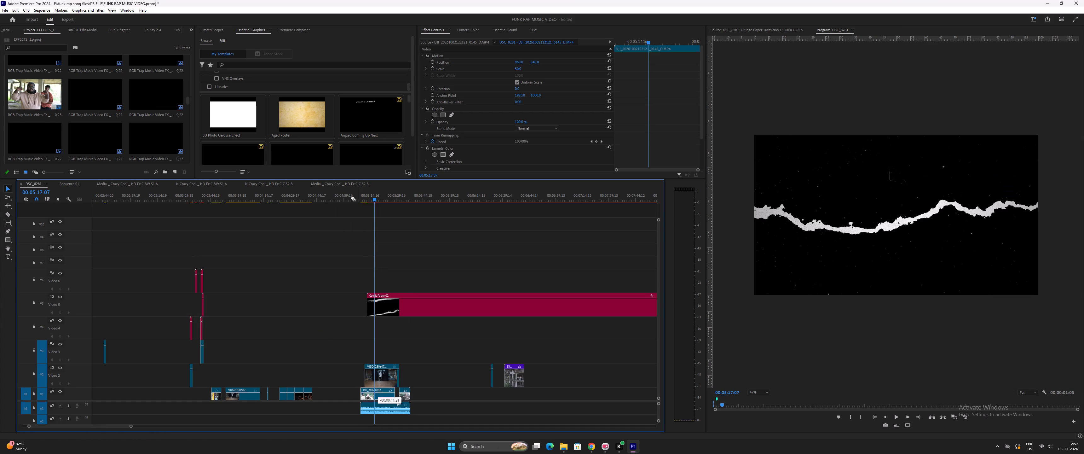
pyautogui.moveTo(353, 197); pyautogui.dragTo(136, 324)
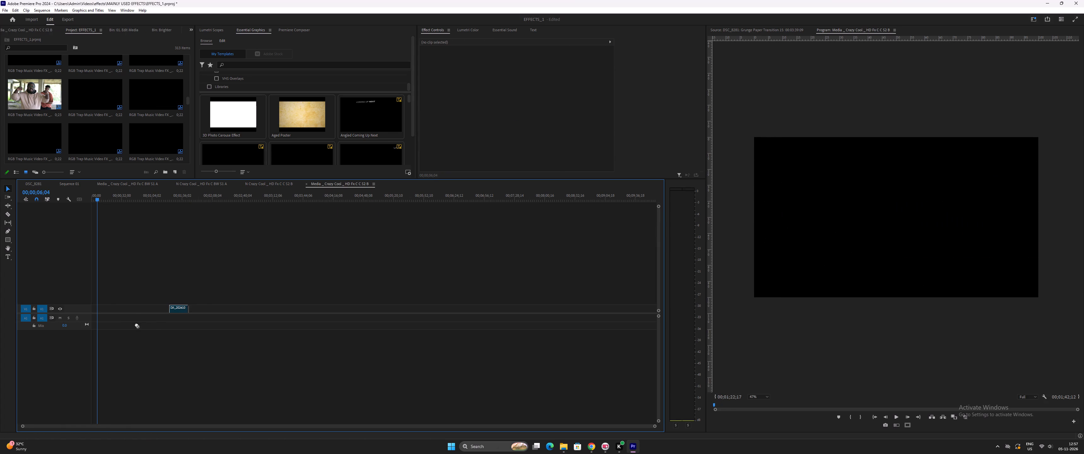
pyautogui.moveTo(136, 324); pyautogui.dragTo(95, 310)
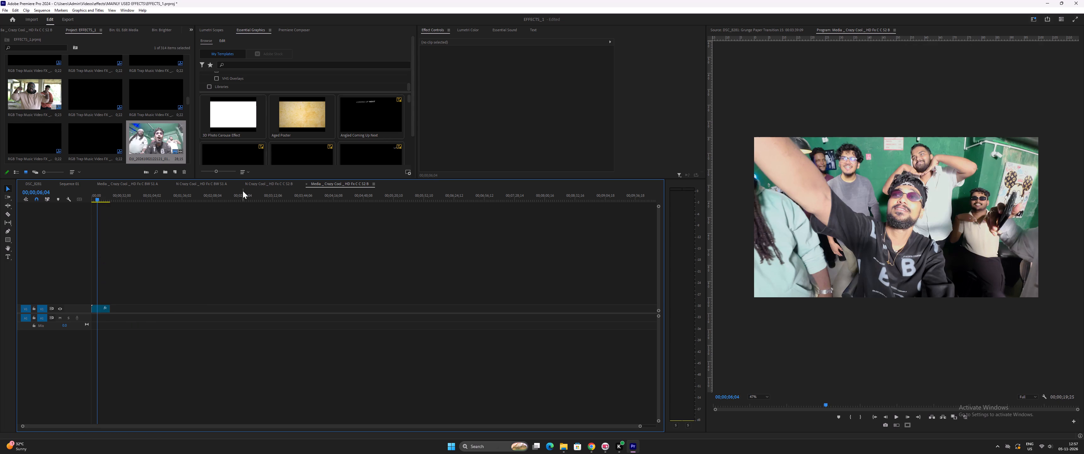
# Return to Sequence 01 and play back the refilled color nest from about 01;01;37 to examine its effect.
pyautogui.click(274, 183)
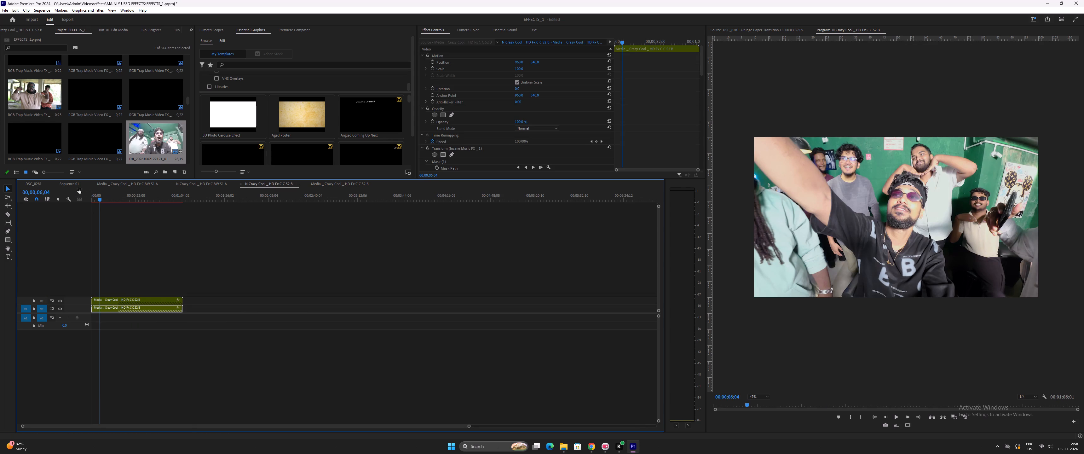
pyautogui.click(68, 183)
pyautogui.press('space')
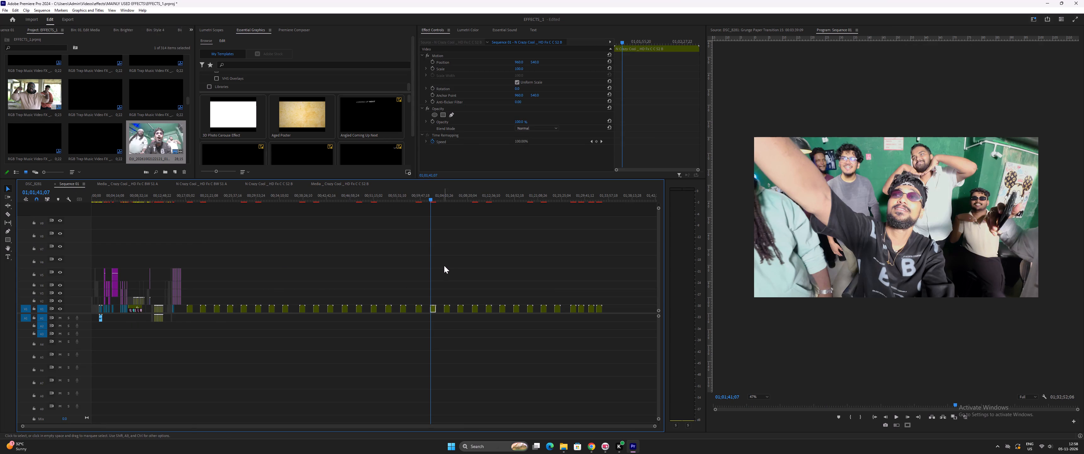
pyautogui.write('==')
pyautogui.press('space')
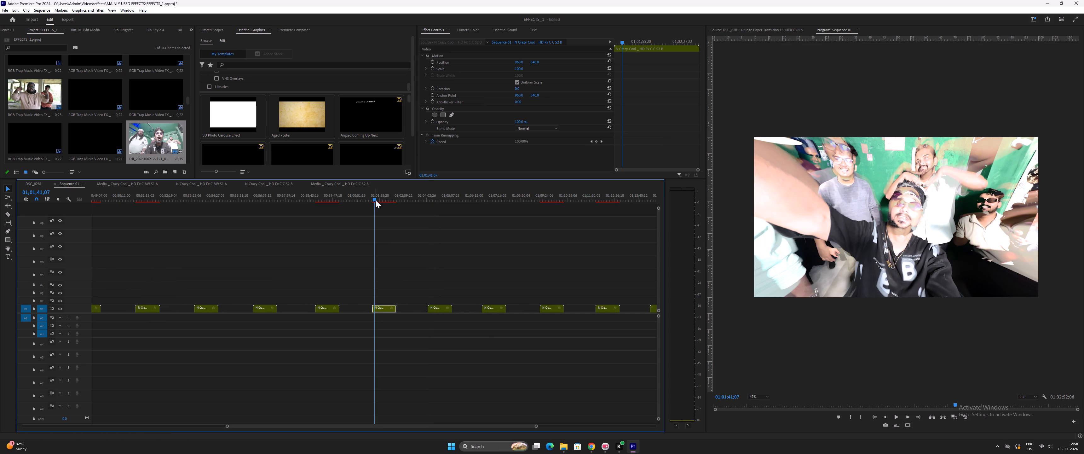
pyautogui.moveTo(376, 200); pyautogui.dragTo(370, 201)
pyautogui.press('space')
pyautogui.press('=')
pyautogui.press('=')
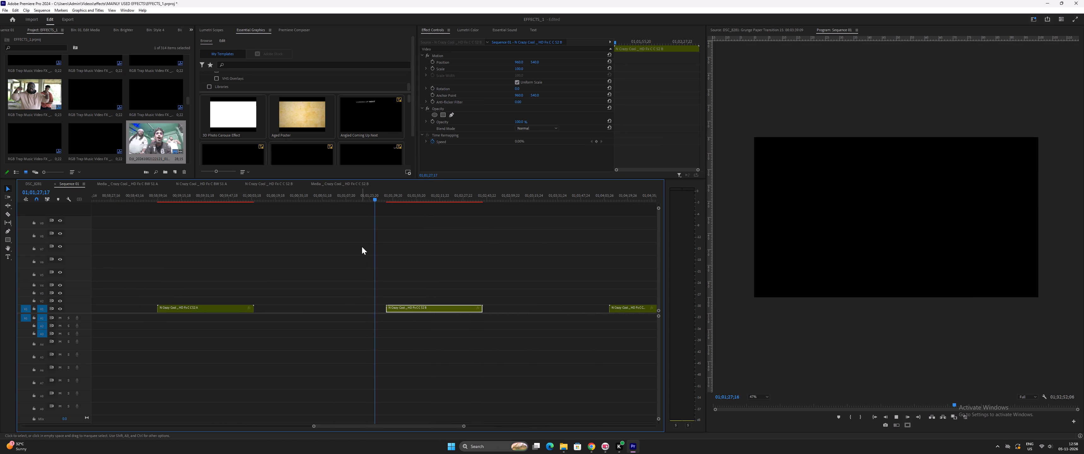
pyautogui.click(384, 196)
pyautogui.press('space')
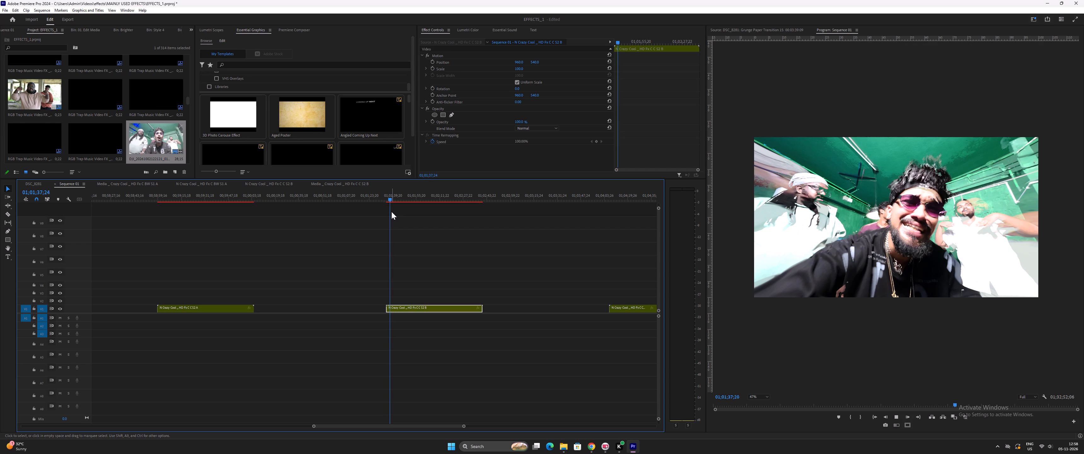
pyautogui.press('space')
pyautogui.write('=')
pyautogui.press('=')
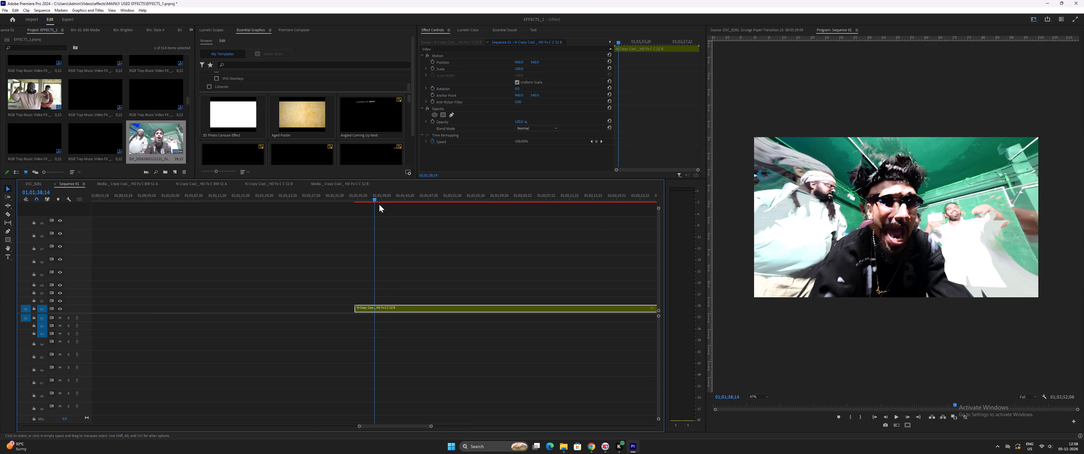
pyautogui.press('-')
pyautogui.press('-')
# Mark an in-to-out range from 01;01;33;29 to 01;01;48;04 over the beginning of the refilled color nest.
pyautogui.moveTo(372, 199); pyautogui.dragTo(369, 199)
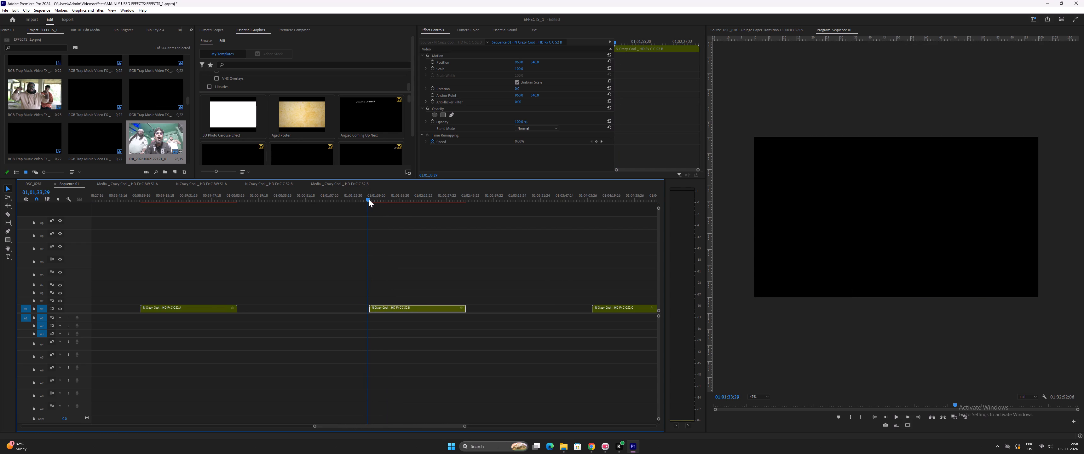
pyautogui.press('i')
pyautogui.click(401, 196)
pyautogui.click(389, 196)
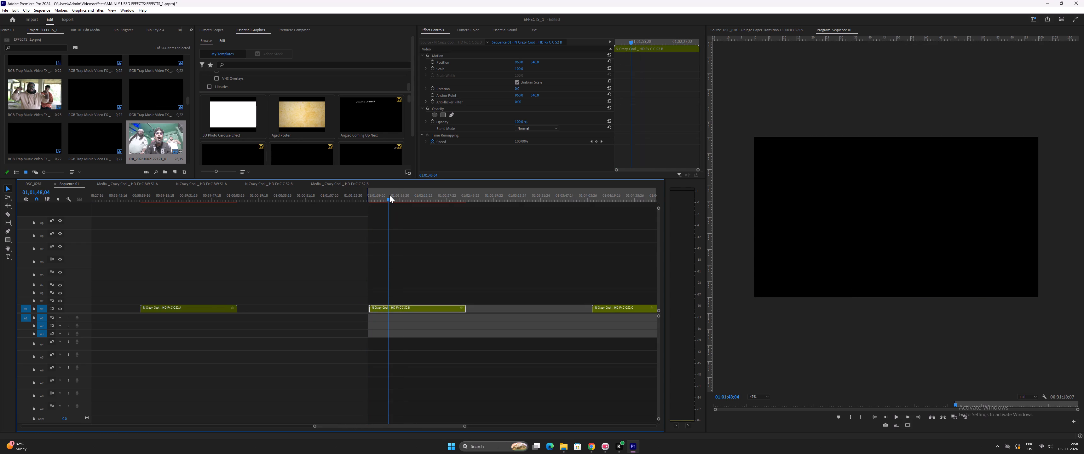
pyautogui.press('Menu')
pyautogui.press('o')
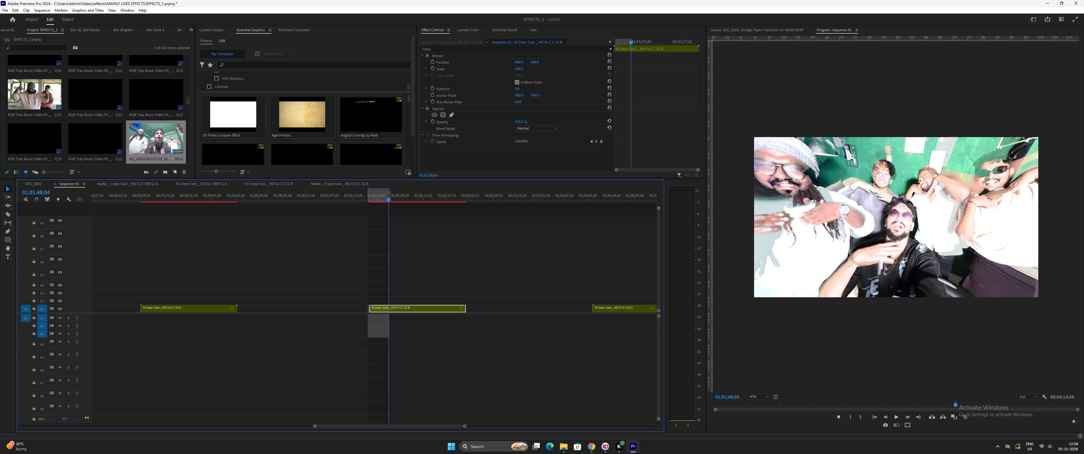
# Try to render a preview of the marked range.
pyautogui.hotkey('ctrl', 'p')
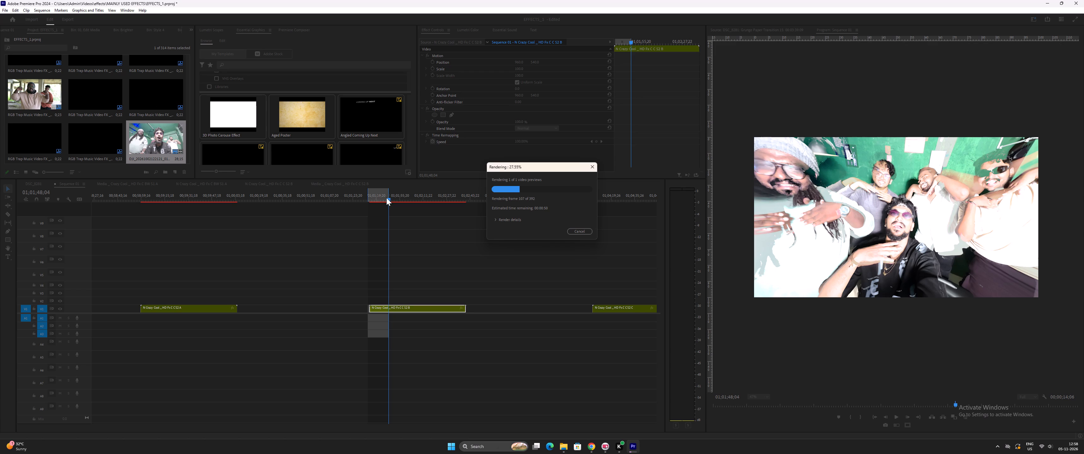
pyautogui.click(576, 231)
# Play the beginning of the refilled color nest in Sequence 01 again, starting from its first frames, to check the effect.
pyautogui.click(373, 197)
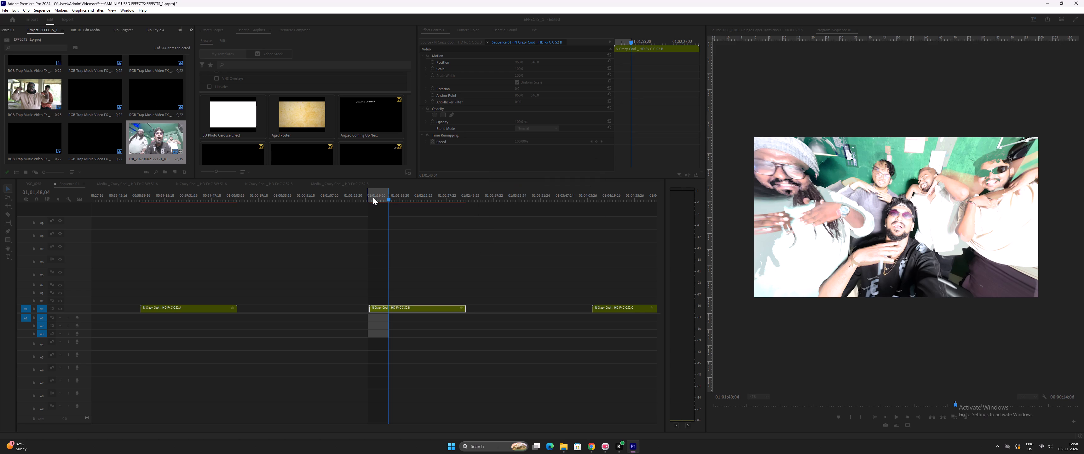
pyautogui.press('space')
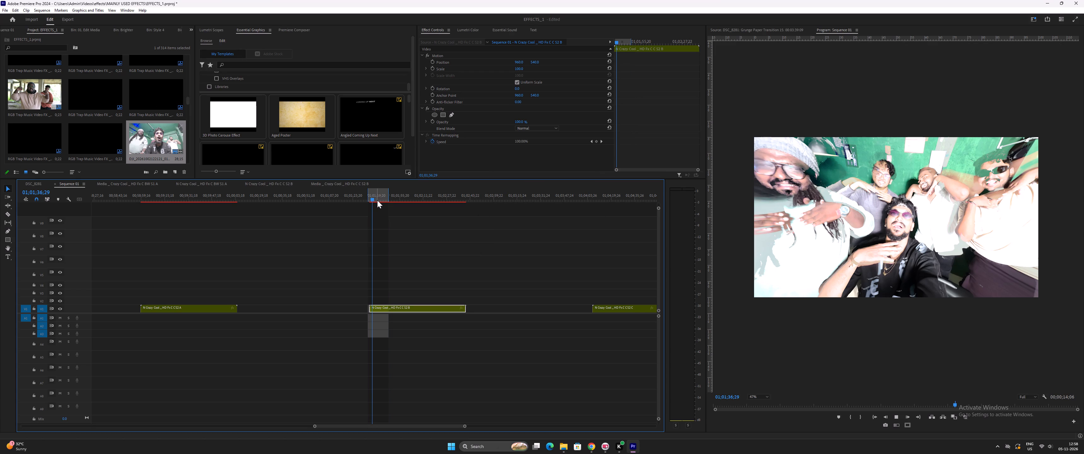
pyautogui.write('==')
pyautogui.press('=')
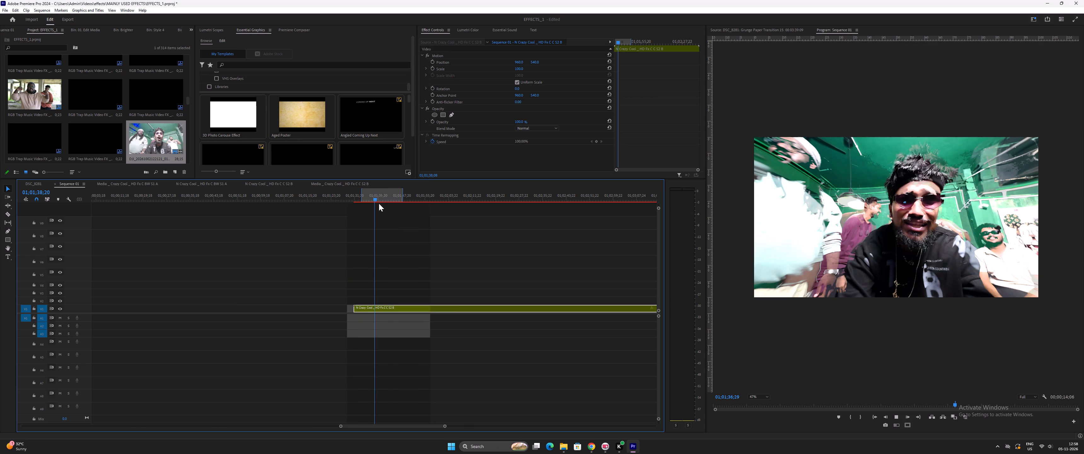
pyautogui.press('space')
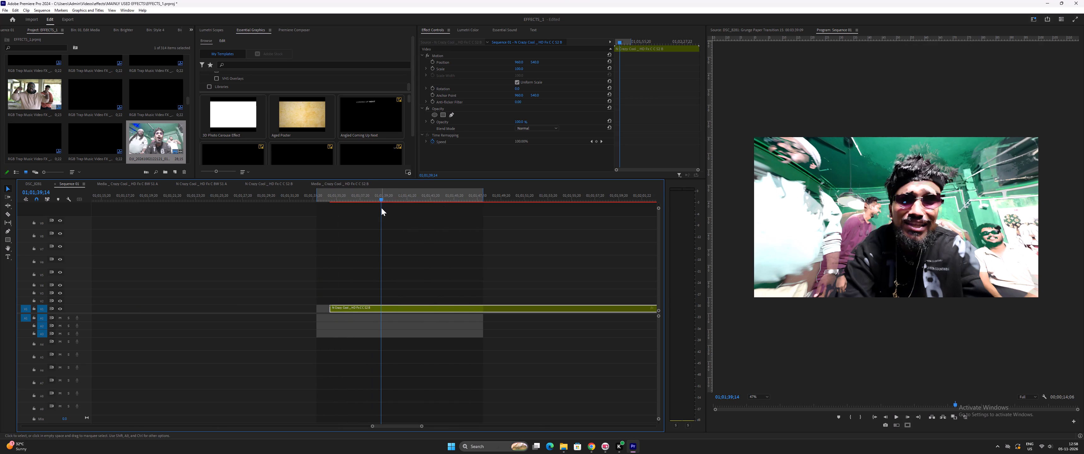
pyautogui.moveTo(364, 198); pyautogui.dragTo(332, 204)
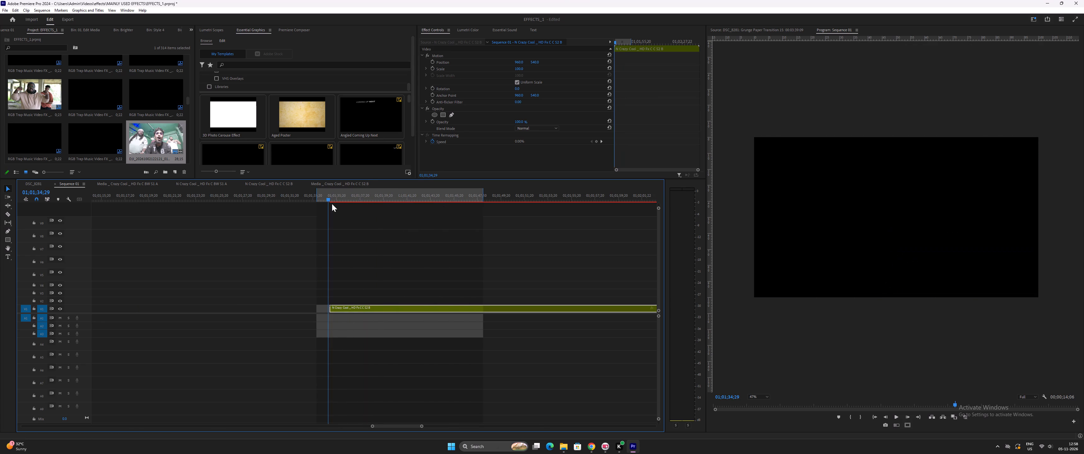
pyautogui.moveTo(332, 204); pyautogui.dragTo(322, 213)
pyautogui.moveTo(322, 213); pyautogui.dragTo(326, 213)
pyautogui.press('space')
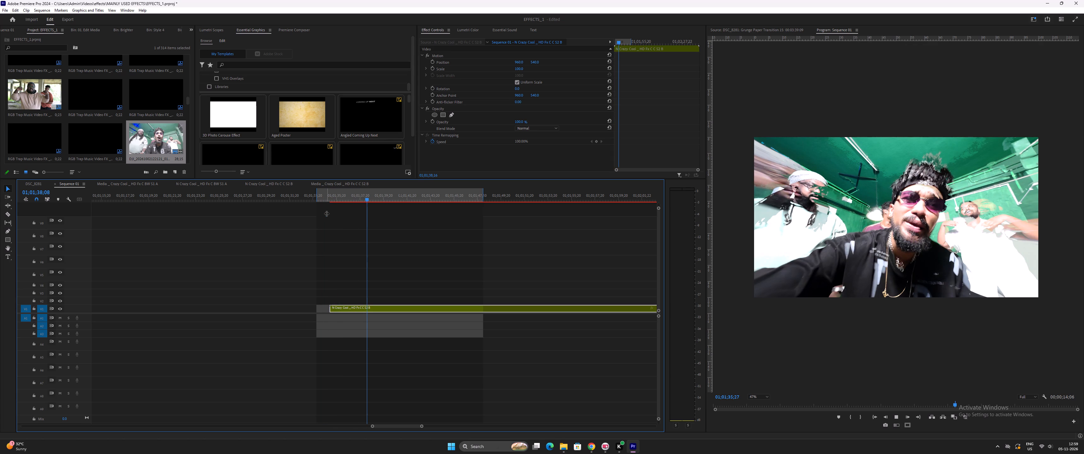
pyautogui.press('-')
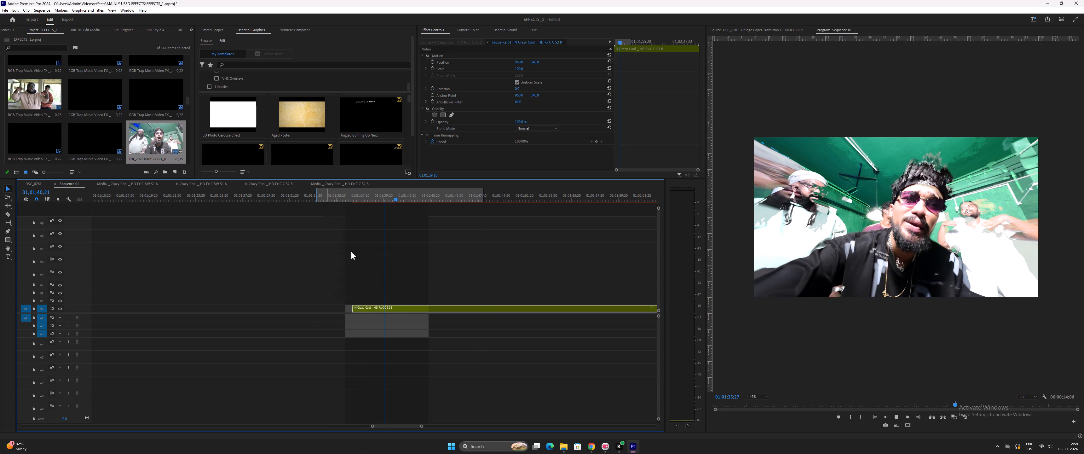
pyautogui.press('-')
pyautogui.press('-')
pyautogui.press('space')
# Switch to the FUNK RAP MUSIC VIDEO sequence and play its opening from about 00:00:06:19 to examine the effects used.
pyautogui.write('-')
pyautogui.press('-')
pyautogui.press('-')
pyautogui.press('-')
pyautogui.press('-')
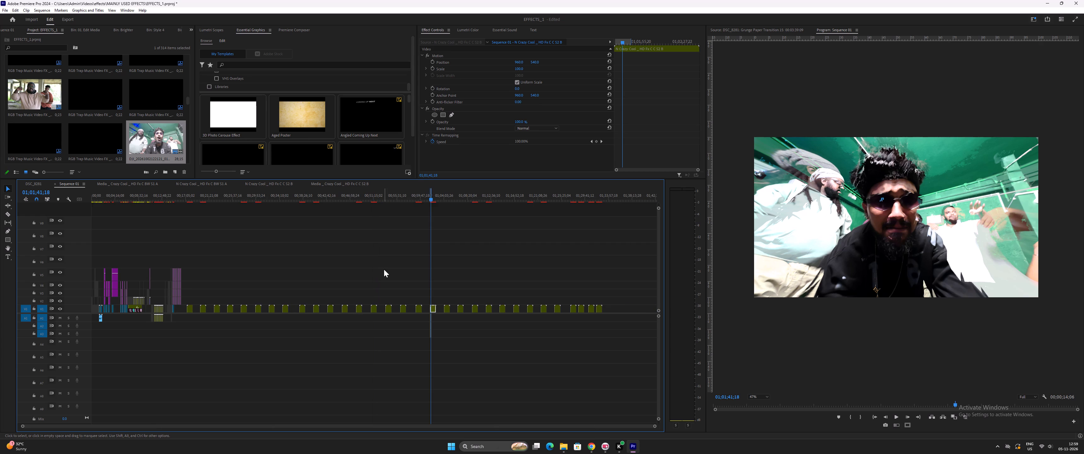
pyautogui.press('-')
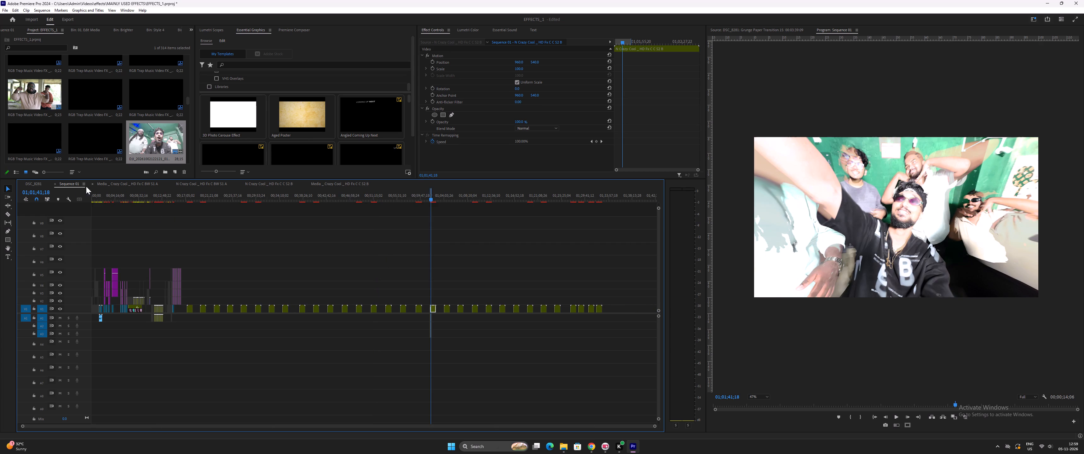
pyautogui.click(34, 184)
pyautogui.press('-')
pyautogui.press('-')
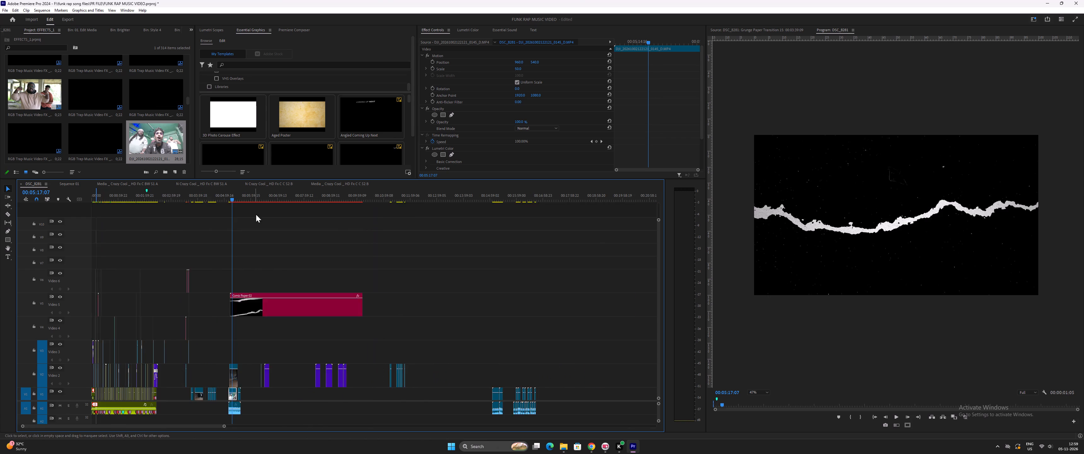
pyautogui.press('-')
pyautogui.moveTo(117, 198); pyautogui.dragTo(69, 208)
pyautogui.press('=')
pyautogui.press('=')
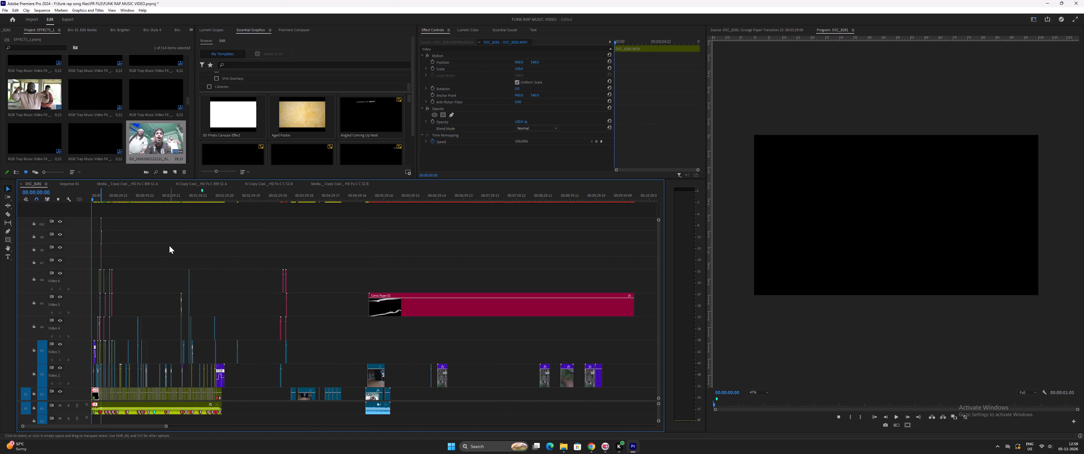
pyautogui.press('=')
pyautogui.press('=')
pyautogui.press('=')
pyautogui.press('=')
pyautogui.click(188, 196)
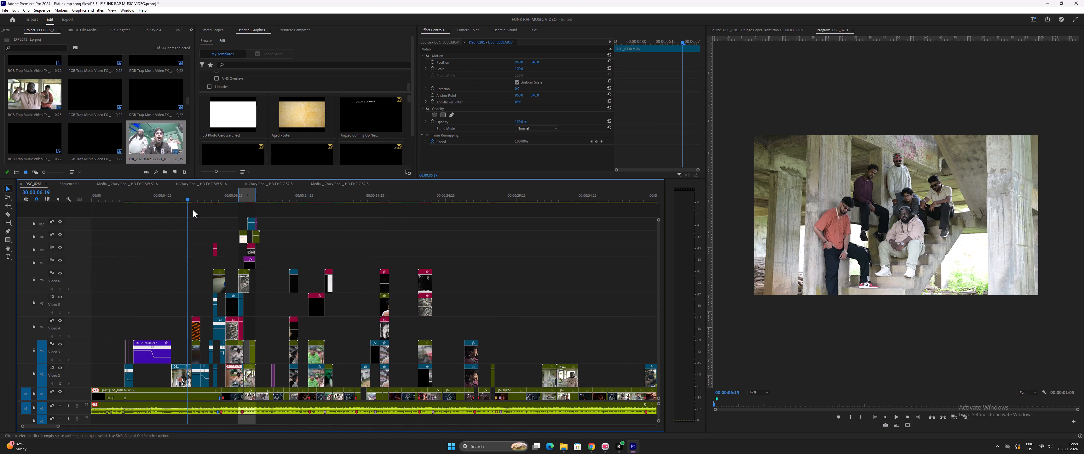
pyautogui.press('=')
pyautogui.press('=')
pyautogui.press('space')
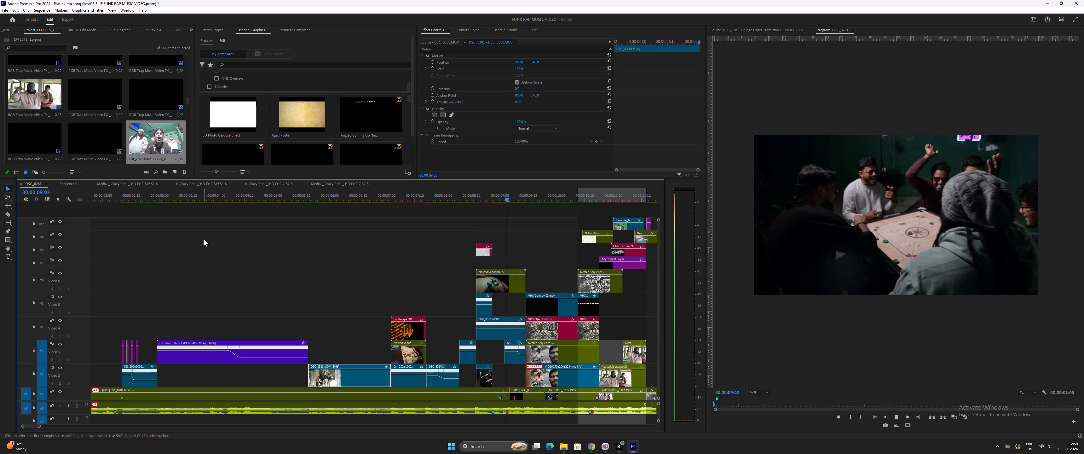
pyautogui.press('space')
# Play the music video from about 00:00:08:13 through 00:00:11:02, examining the speed-ramped clips, grunge paper transition and VHS overlays.
pyautogui.click(474, 193)
pyautogui.press('=')
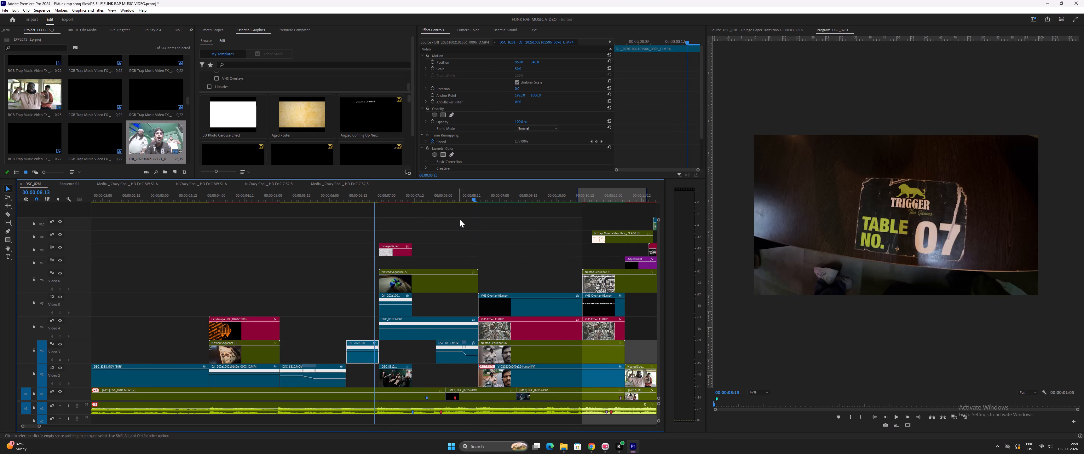
pyautogui.write('=')
pyautogui.press('space')
pyautogui.press('space')
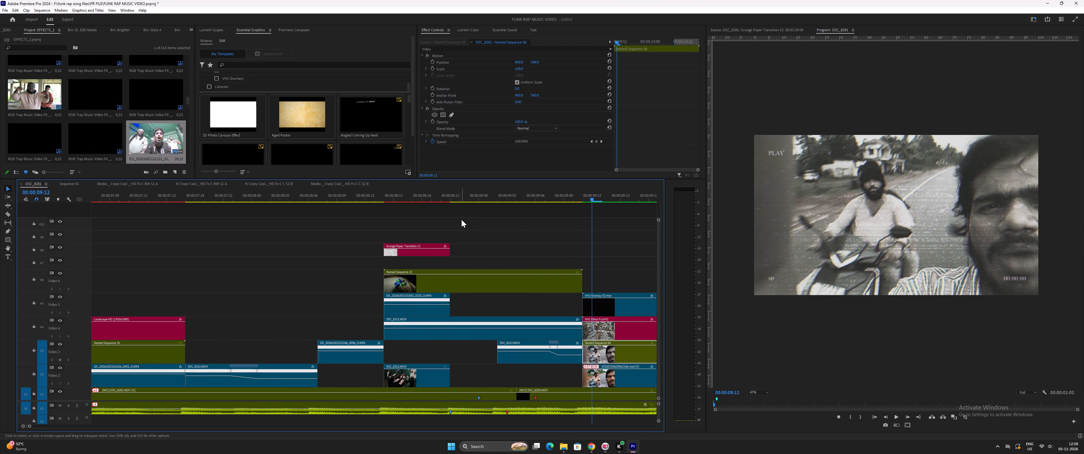
pyautogui.press('-')
pyautogui.click(439, 195)
pyautogui.write('=')
pyautogui.press('space')
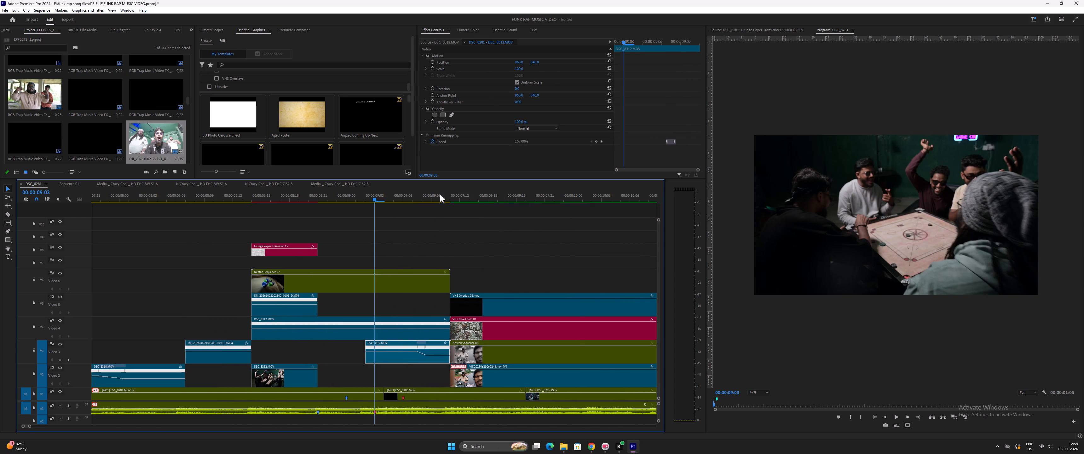
pyautogui.press('space')
pyautogui.click(363, 196)
pyautogui.press('space')
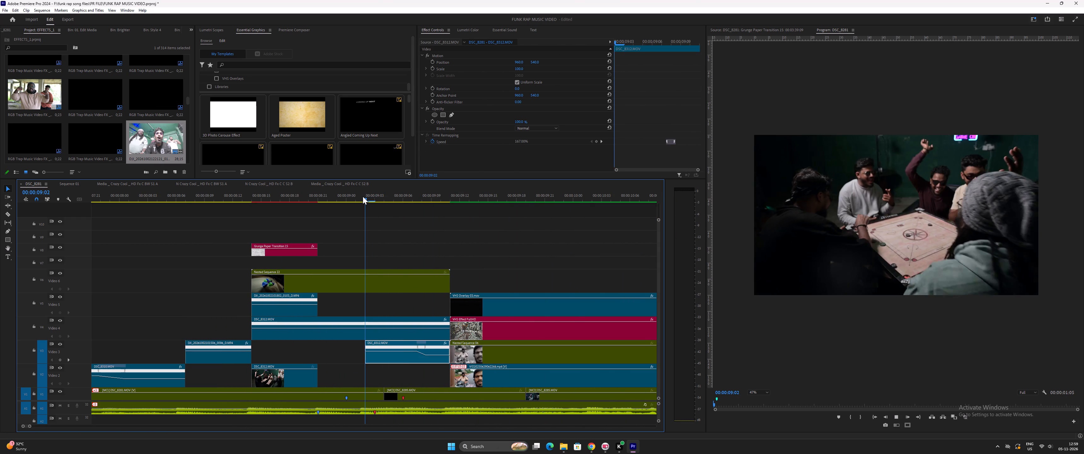
pyautogui.press('-')
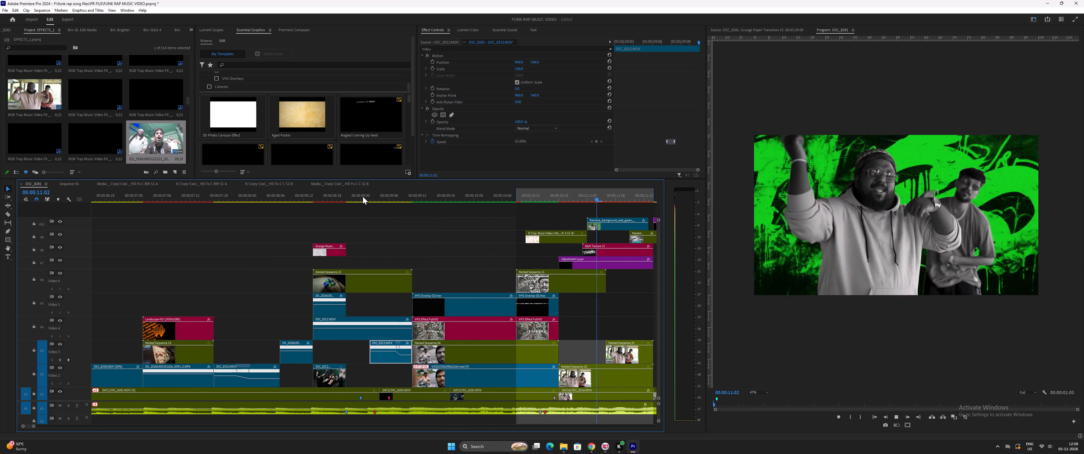
pyautogui.press('space')
# Play the music video between about 00:00:11:14 and 00:00:13:15, examining the cut with the short adjustment layers at 00:00:12:20.
pyautogui.press('-')
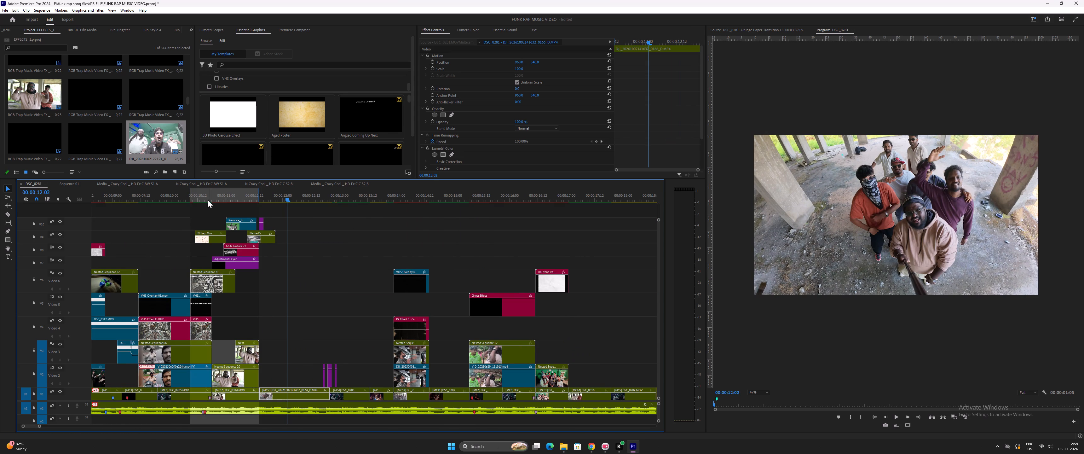
pyautogui.click(203, 196)
pyautogui.press('=')
pyautogui.press('space')
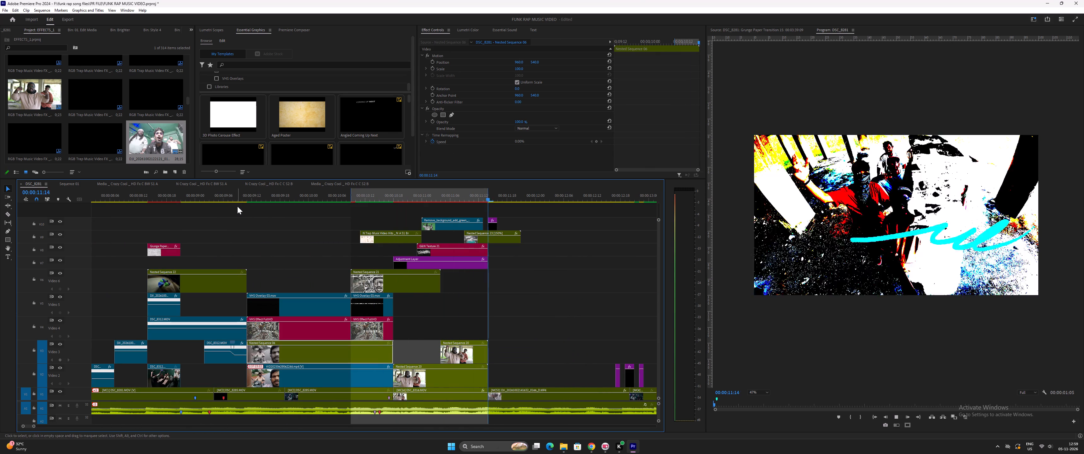
pyautogui.press('space')
pyautogui.press('-')
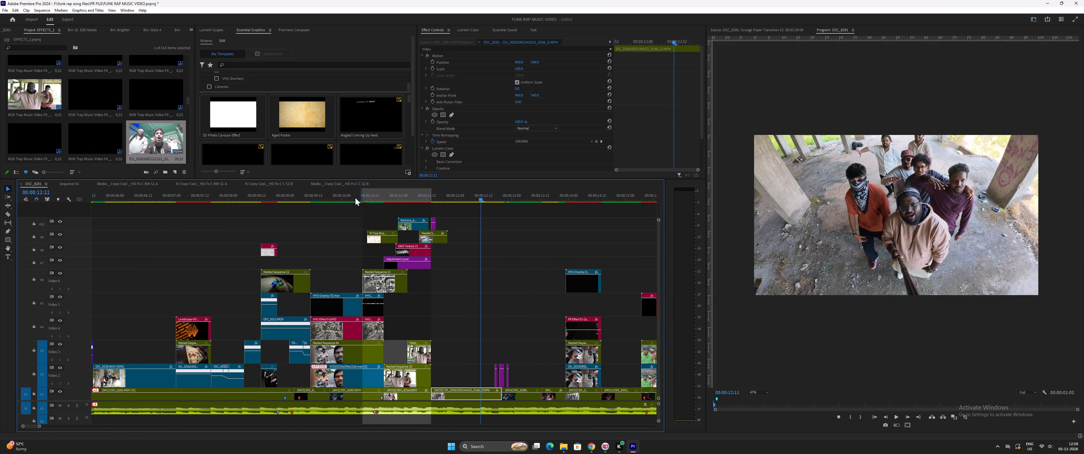
pyautogui.click(336, 196)
pyautogui.press('space')
pyautogui.write('=')
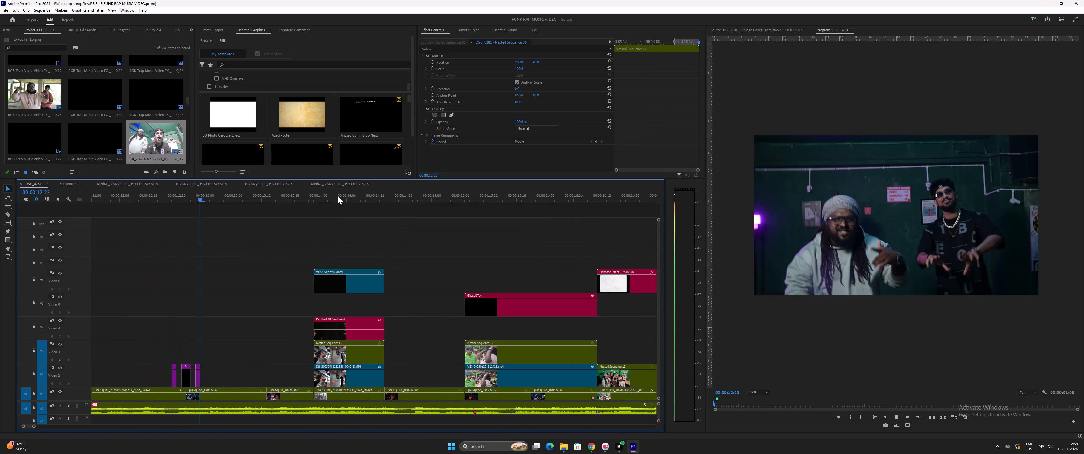
pyautogui.press('space')
pyautogui.press('-')
pyautogui.click(273, 196)
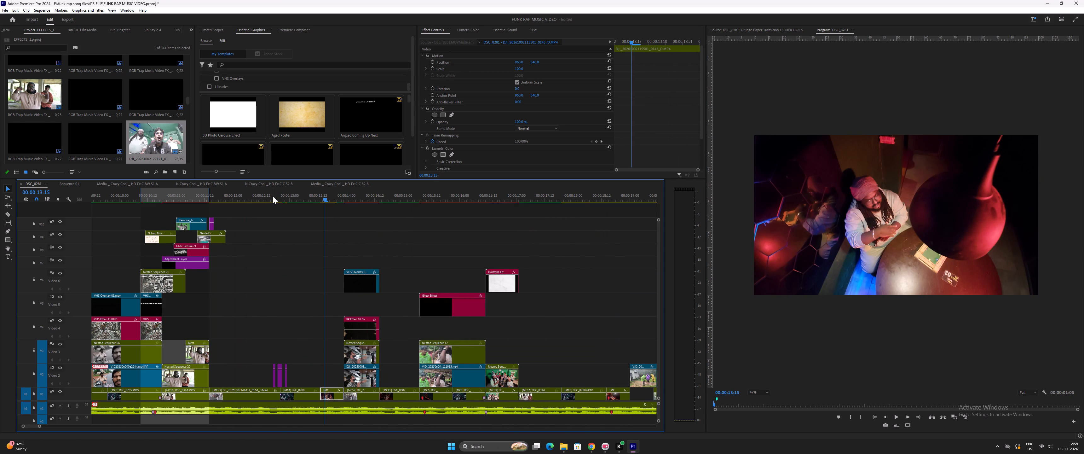
pyautogui.press('=')
pyautogui.click(389, 198)
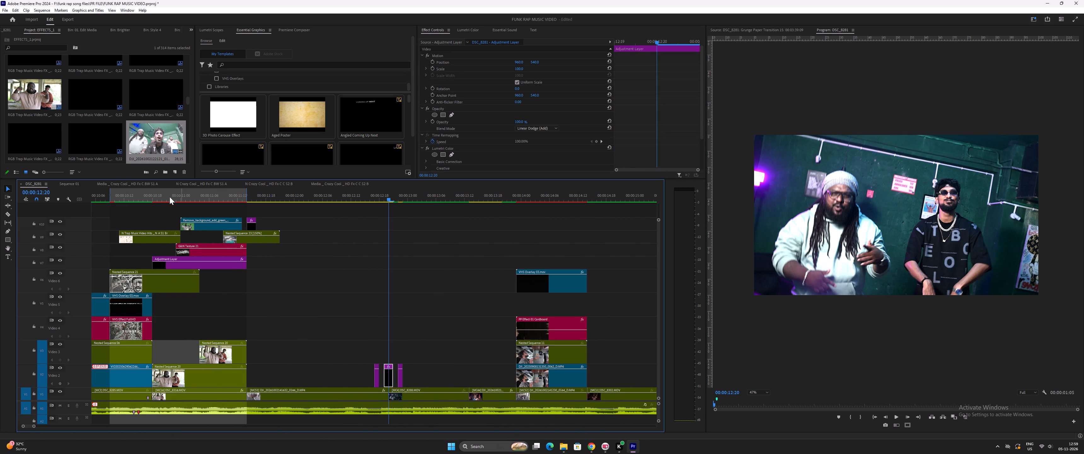
# Switch to Sequence 01 and play the adjustment-layer transitions on the street dance footage, around 00;10;02 to 00;10;07.
pyautogui.click(75, 183)
pyautogui.press('-')
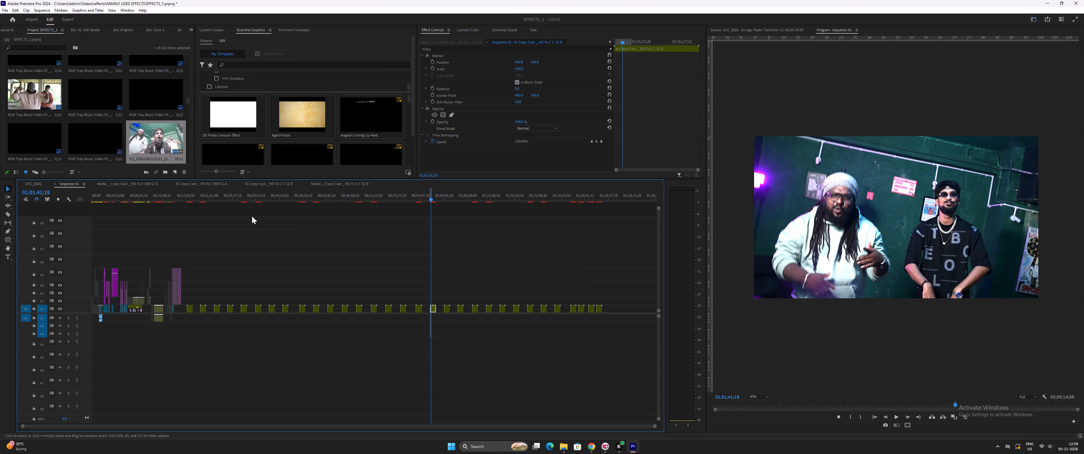
pyautogui.click(148, 197)
pyautogui.press('=')
pyautogui.press('=')
pyautogui.press('=')
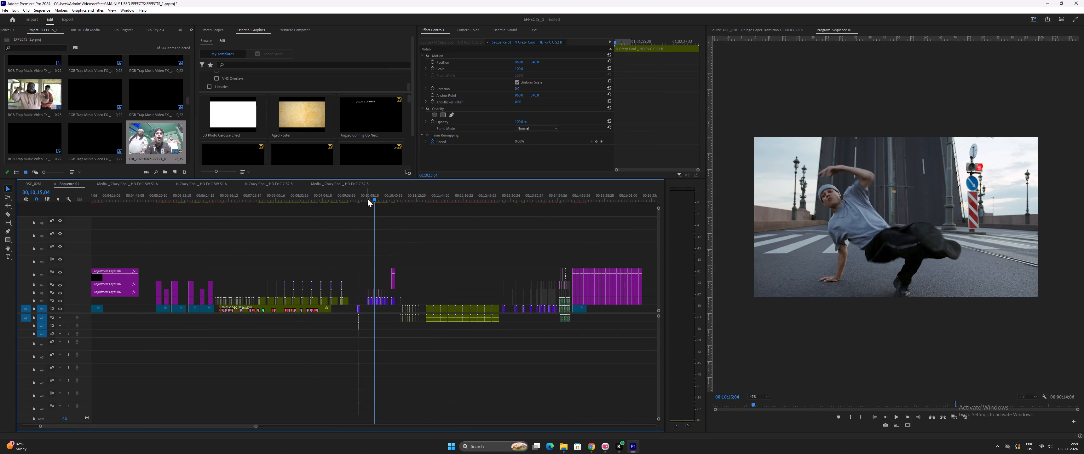
pyautogui.press('=')
pyautogui.press('=')
pyautogui.press('=')
pyautogui.press('=')
pyautogui.click(265, 195)
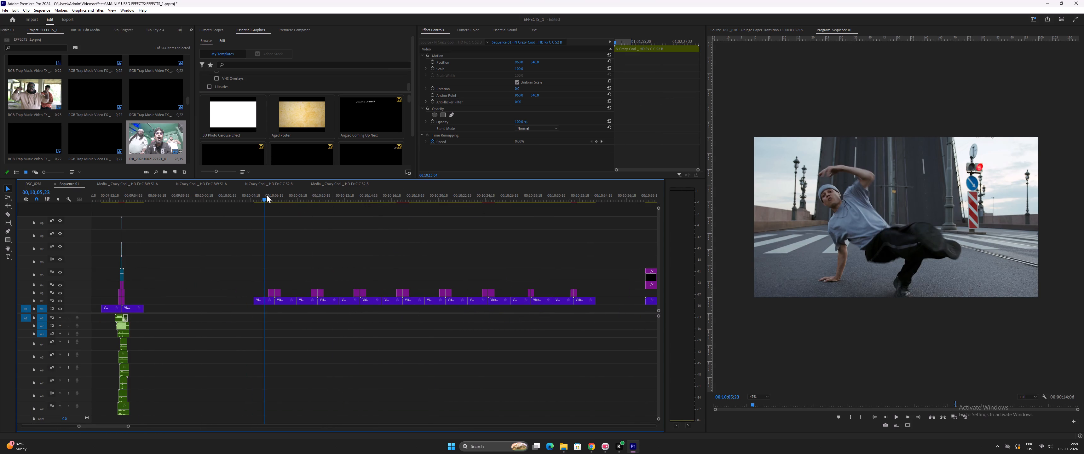
pyautogui.press('space')
pyautogui.press('=')
pyautogui.press('-')
pyautogui.press('-')
pyautogui.press('-')
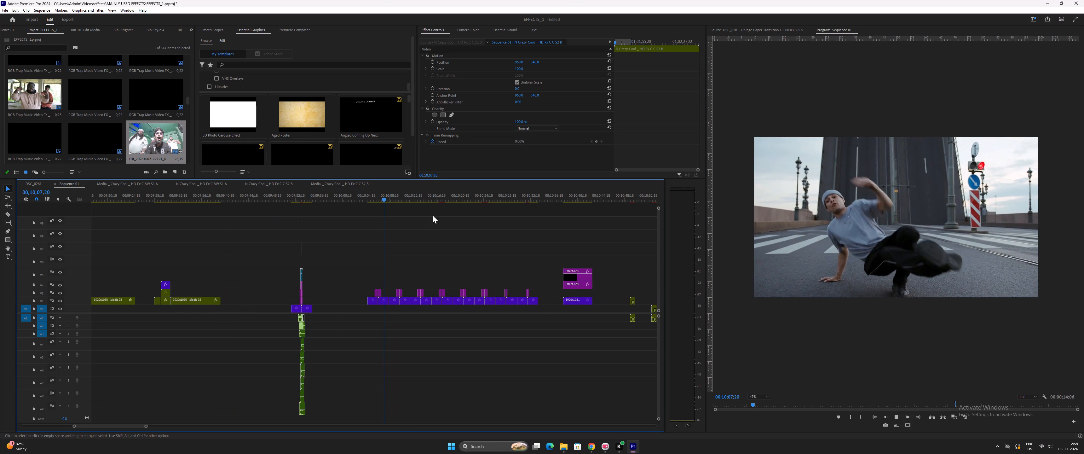
pyautogui.press('-')
# Play the first Color Transition nest in Sequence 01, around 00;10;50, to examine its effect.
pyautogui.click(438, 198)
pyautogui.press('=')
pyautogui.press('=')
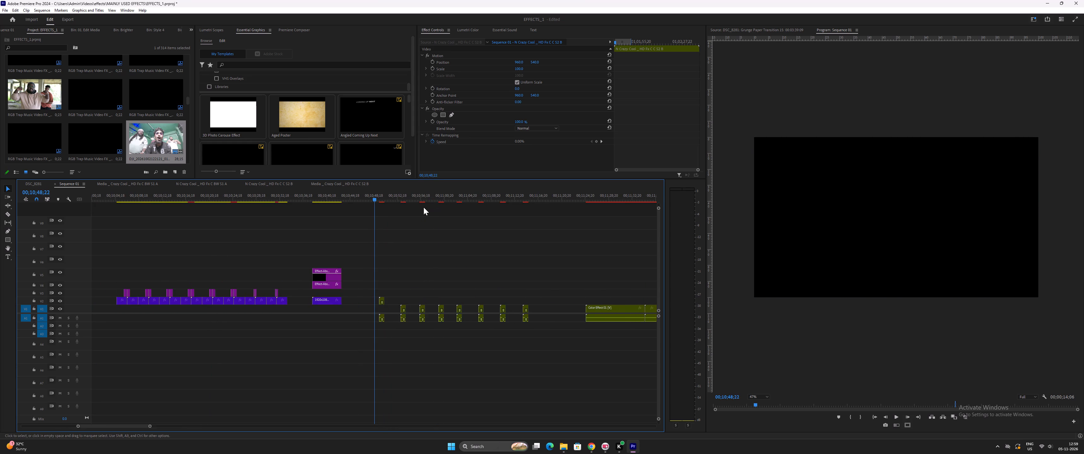
pyautogui.press('=')
pyautogui.press('space')
pyautogui.click(387, 197)
pyautogui.press('space')
pyautogui.press('=')
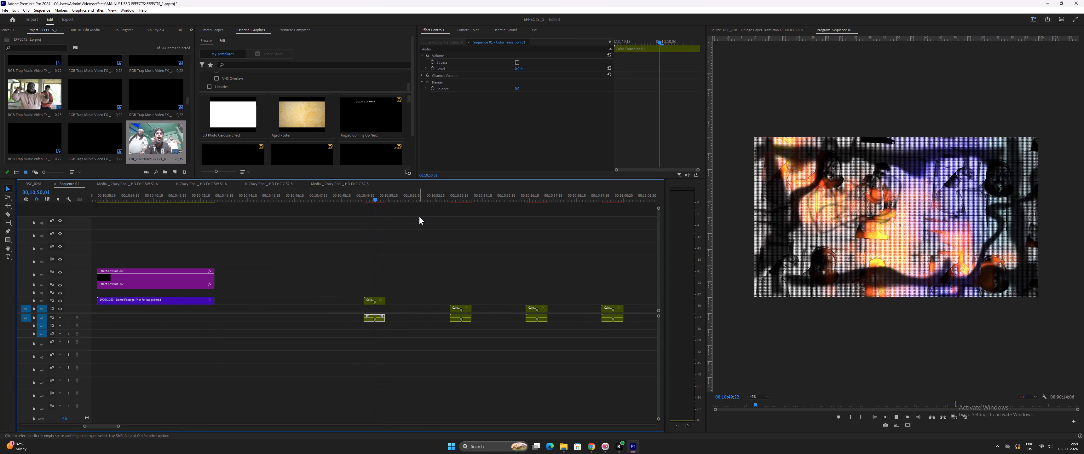
pyautogui.press('-')
pyautogui.press('space')
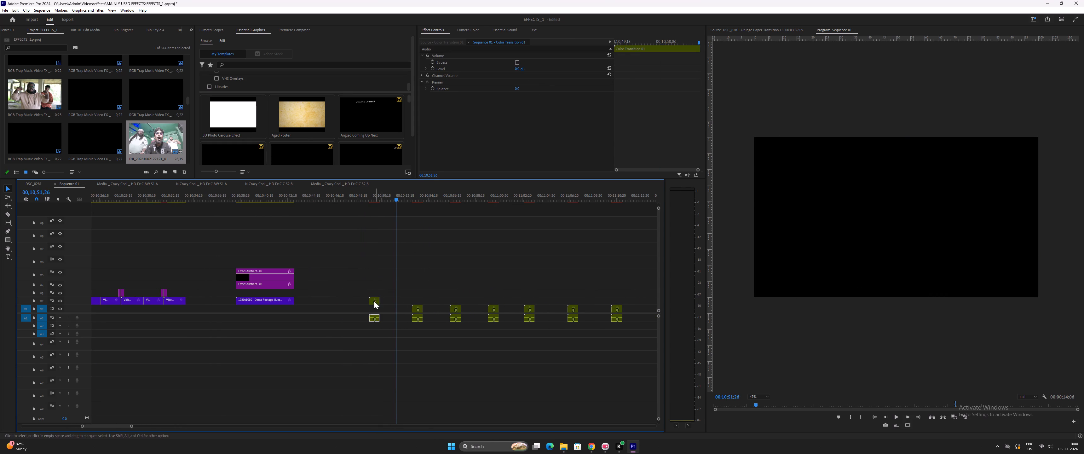
pyautogui.moveTo(366, 277); pyautogui.dragTo(376, 297)
# Browse Sequence 01's other effect groups and play the stacked adjustment layers over the elevator clip near 00;14;46.
pyautogui.press('-')
pyautogui.press('-')
pyautogui.press('-')
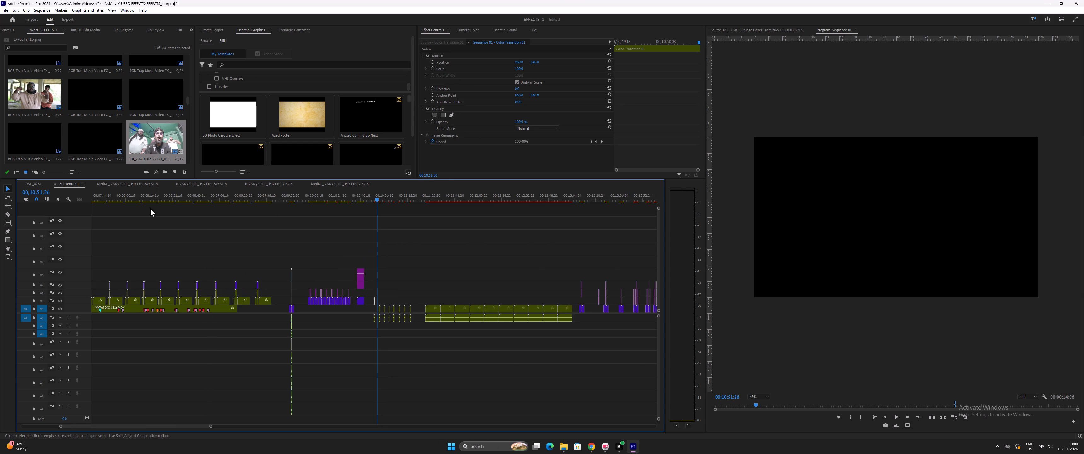
pyautogui.press('-')
pyautogui.moveTo(132, 195); pyautogui.dragTo(133, 202)
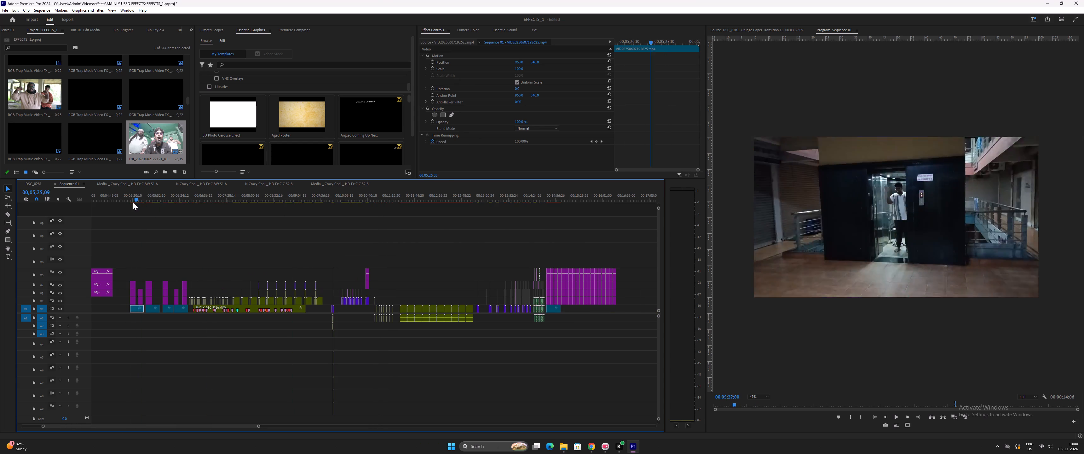
pyautogui.moveTo(133, 202); pyautogui.dragTo(113, 204)
pyautogui.press('-')
pyautogui.moveTo(414, 195); pyautogui.dragTo(419, 201)
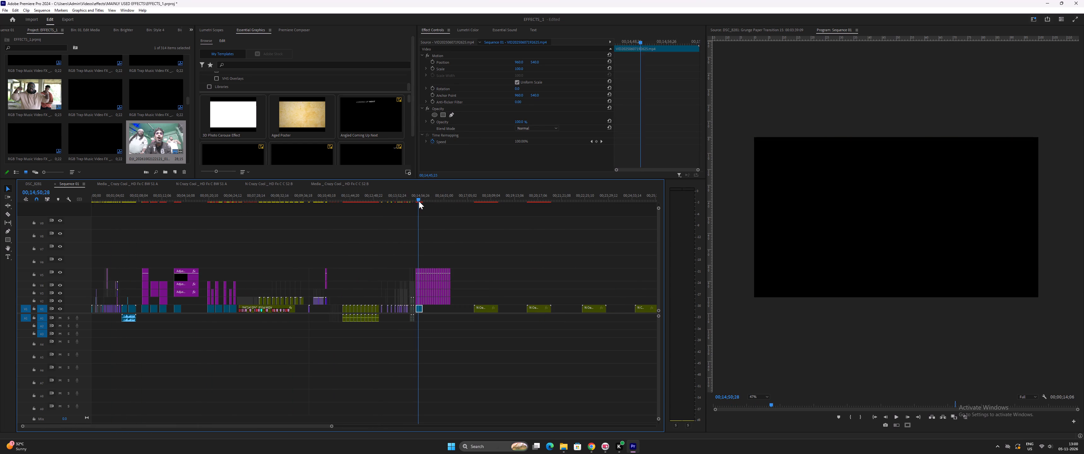
pyautogui.moveTo(419, 201); pyautogui.dragTo(420, 202)
pyautogui.press('=')
pyautogui.press('=')
pyautogui.press('=')
pyautogui.press('=')
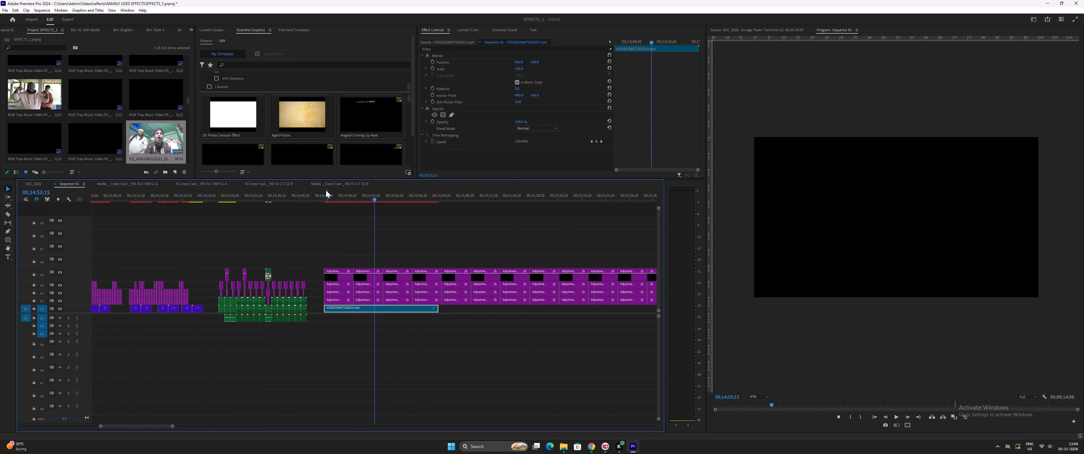
pyautogui.moveTo(326, 191); pyautogui.dragTo(331, 195)
pyautogui.press('space')
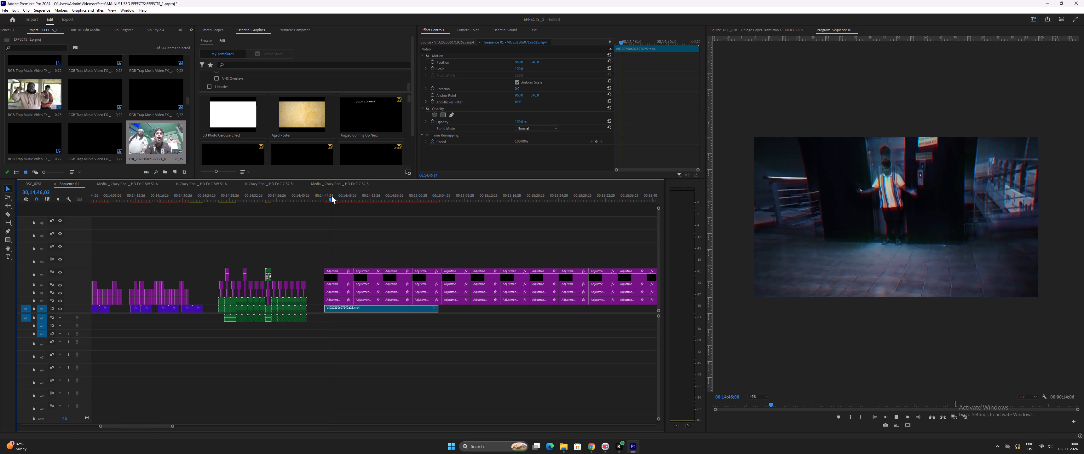
pyautogui.press('space')
# Play the first transition on the green transition-media clips in Sequence 01, around 00;14;27.
pyautogui.click(216, 195)
pyautogui.press('space')
pyautogui.press('=')
pyautogui.press('=')
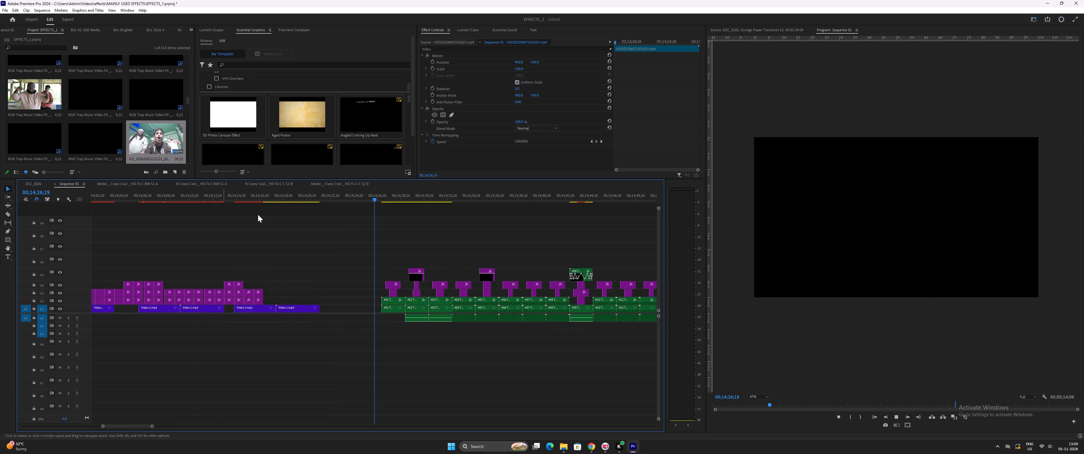
pyautogui.press('=')
pyautogui.click(390, 196)
pyautogui.press('space')
pyautogui.press('=')
pyautogui.press('-')
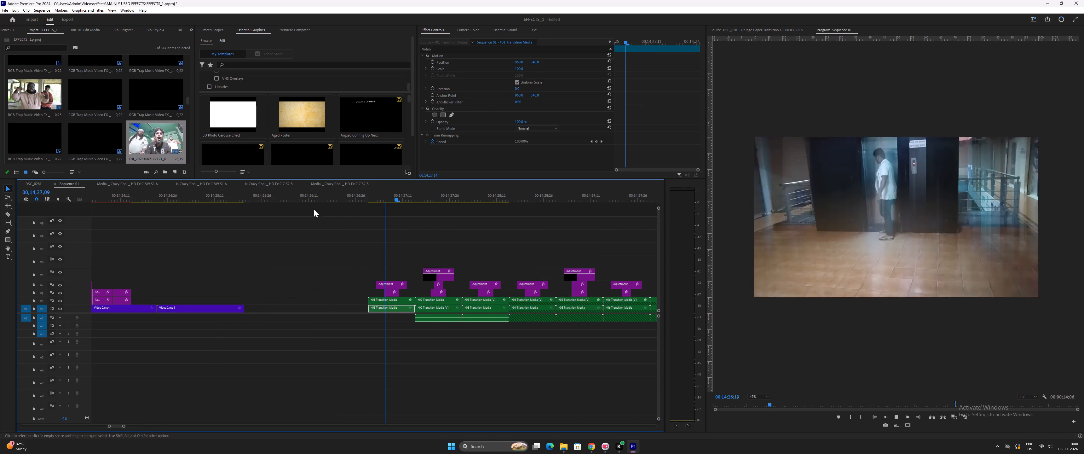
pyautogui.press('-')
pyautogui.press('-')
pyautogui.press('space')
# Play the black-and-white adjustment-layer transitions over the dance footage in Sequence 01, from about 00;14;11 through 00;14;16.
pyautogui.moveTo(190, 196); pyautogui.dragTo(193, 197)
pyautogui.press('=')
pyautogui.press('=')
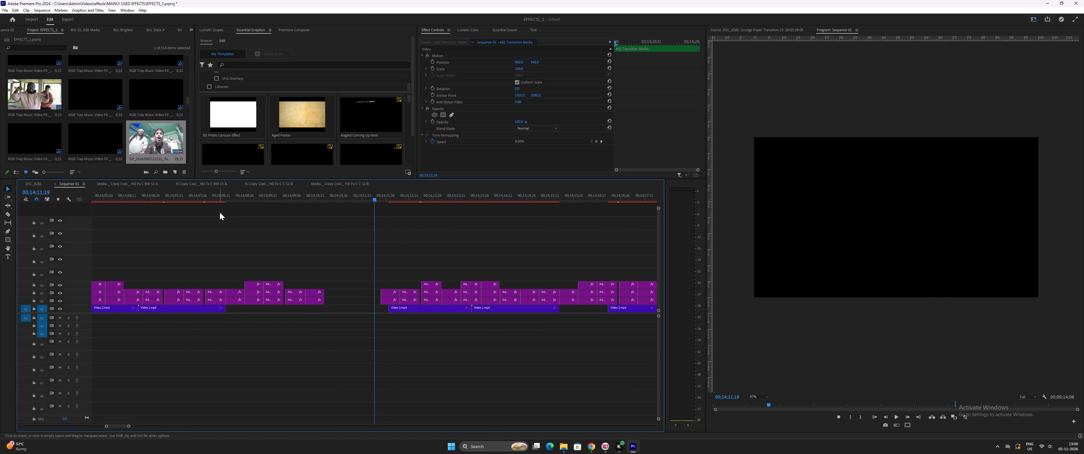
pyautogui.press('space')
pyautogui.moveTo(377, 195); pyautogui.dragTo(381, 198)
pyautogui.press('space')
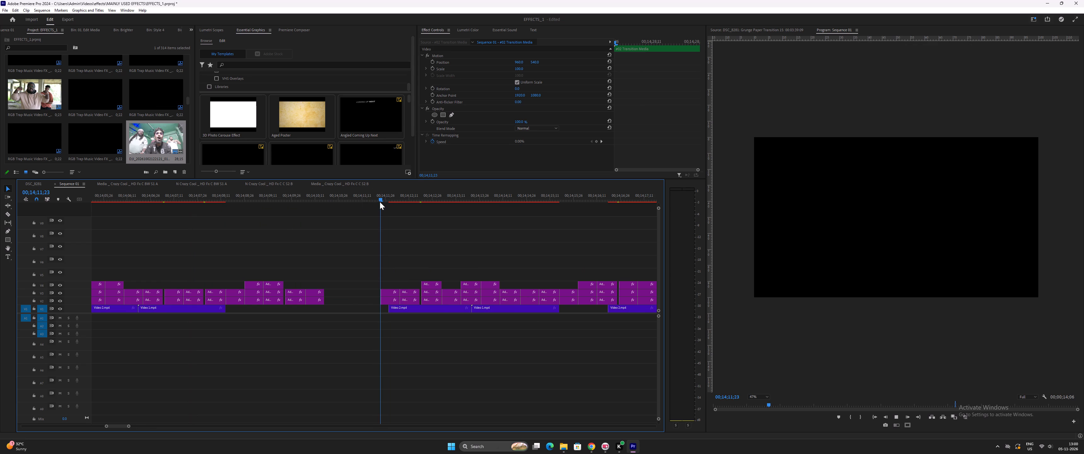
pyautogui.press('-')
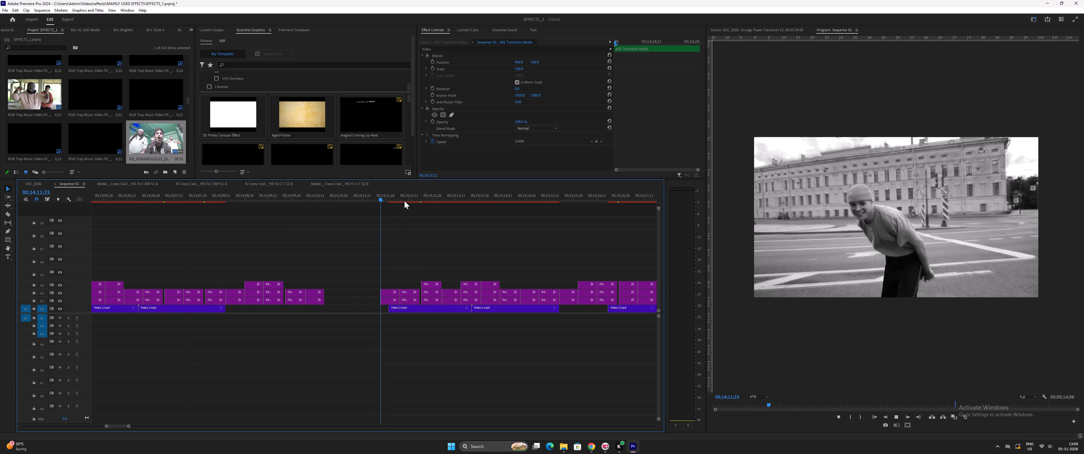
pyautogui.press('-')
pyautogui.press('=')
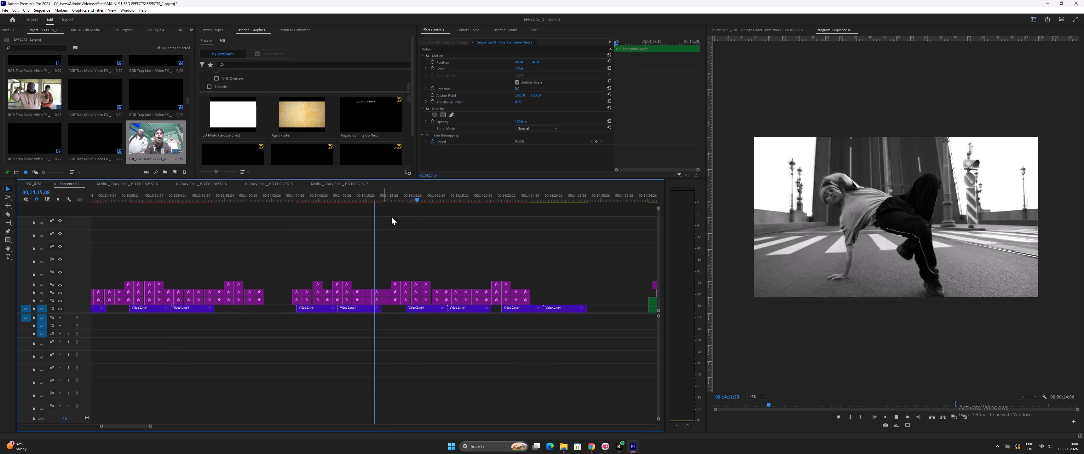
pyautogui.press('space')
pyautogui.press('=')
pyautogui.press('space')
pyautogui.press('space')
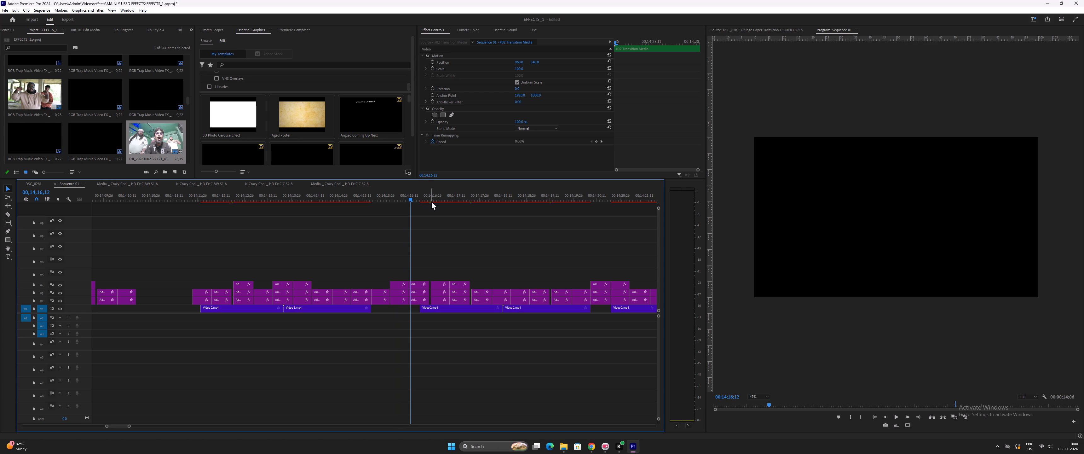
pyautogui.press('space')
# Copy the four stacked adjustment-layer pairs after 00;14;17 from Sequence 01 into the music video, on Video 3 and 4 around the 00:00:12:20 cut.
pyautogui.moveTo(484, 275); pyautogui.dragTo(520, 301)
pyautogui.press('space')
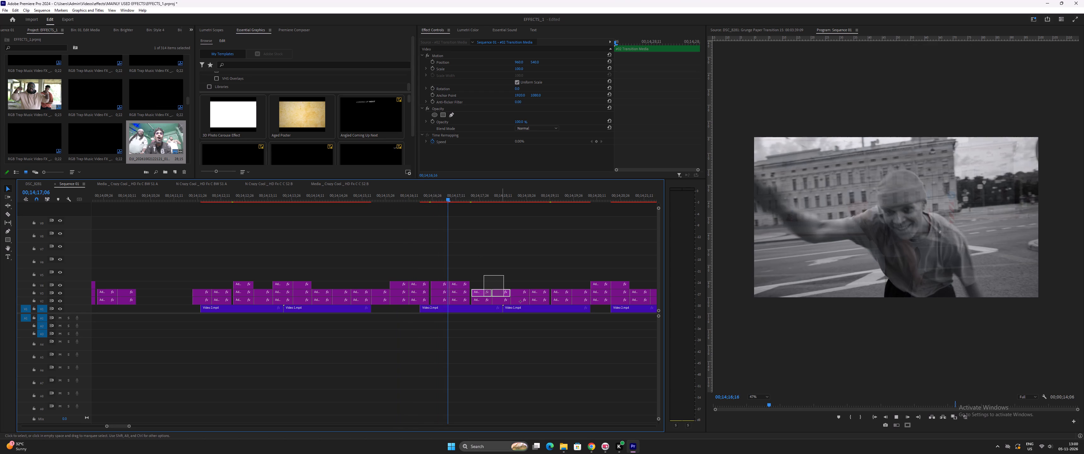
pyautogui.moveTo(520, 301); pyautogui.dragTo(538, 301)
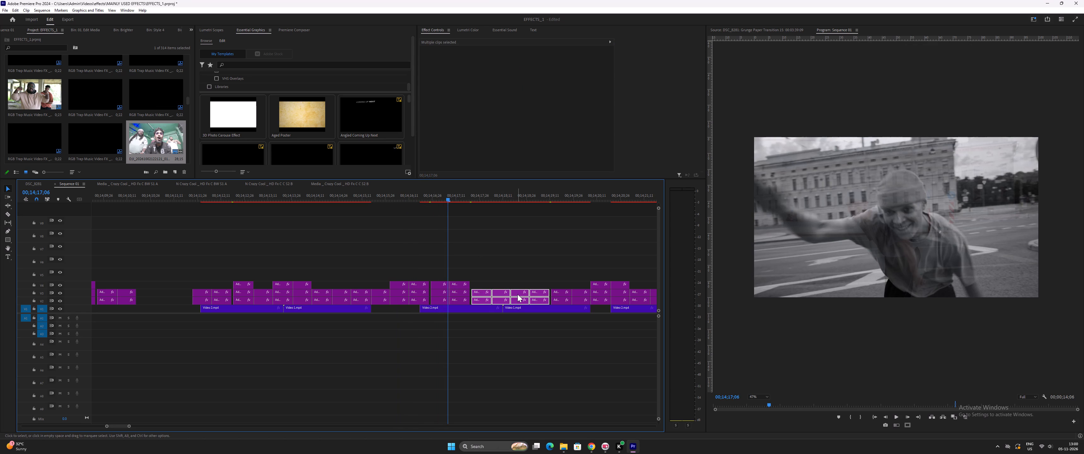
pyautogui.moveTo(517, 293); pyautogui.dragTo(98, 195)
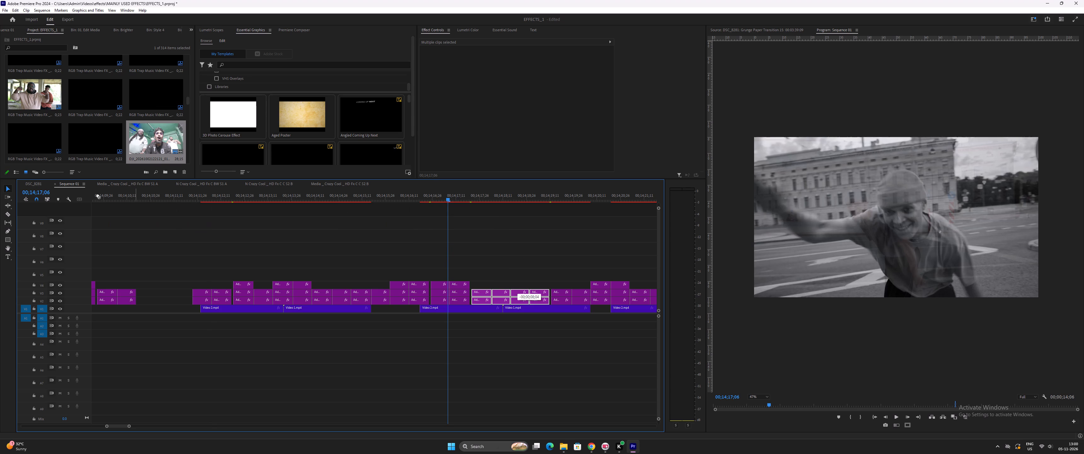
pyautogui.moveTo(98, 195); pyautogui.dragTo(34, 183)
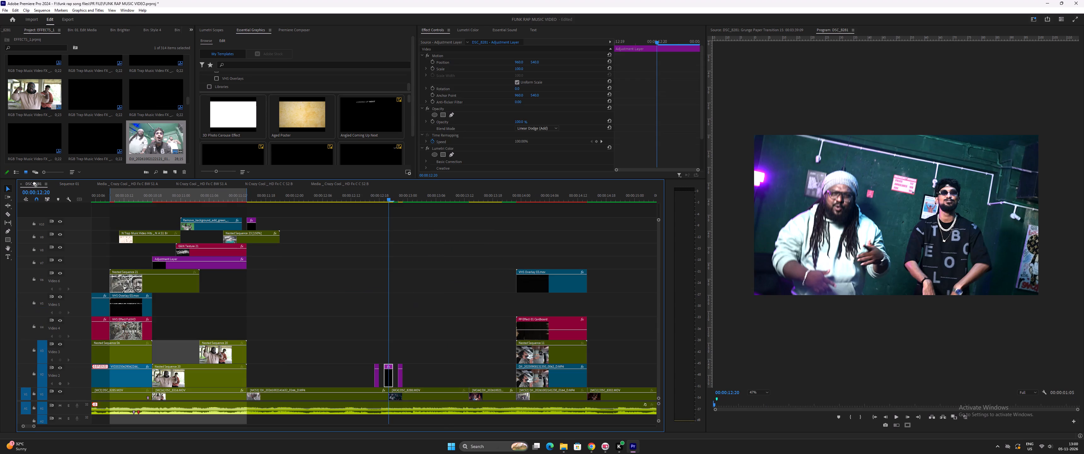
pyautogui.moveTo(34, 183); pyautogui.dragTo(407, 329)
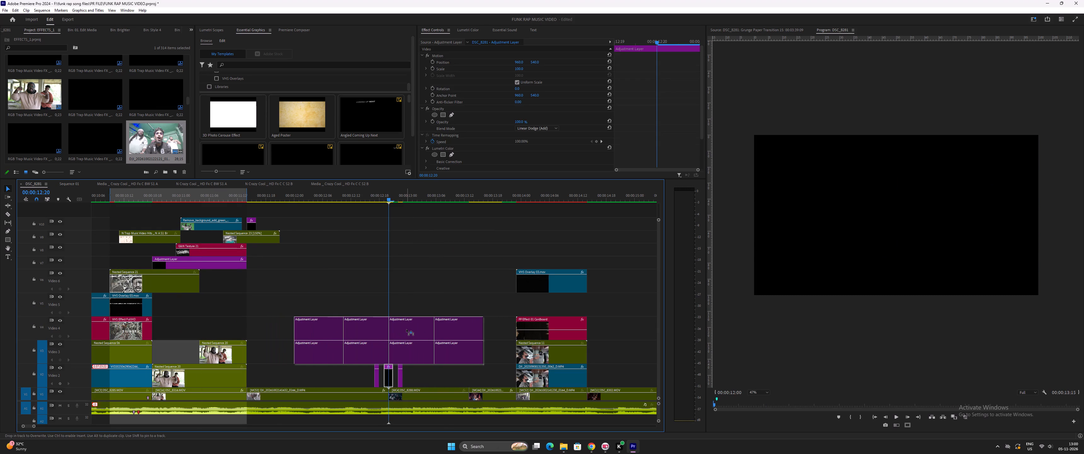
pyautogui.moveTo(407, 329); pyautogui.dragTo(407, 329)
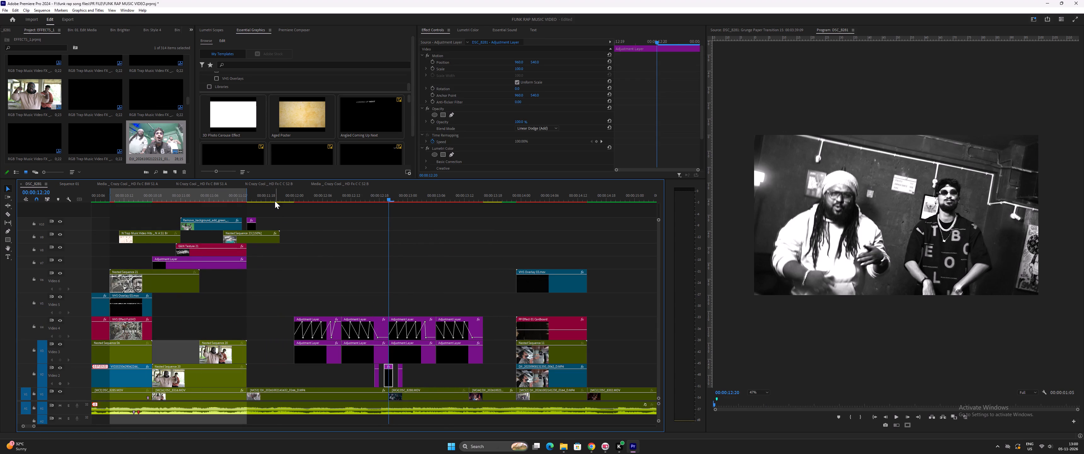
# Preview the copied adjustment layers in the music video and delete the last two stacked pairs, after the 00:00:12:20 cut.
pyautogui.click(262, 192)
pyautogui.press('space')
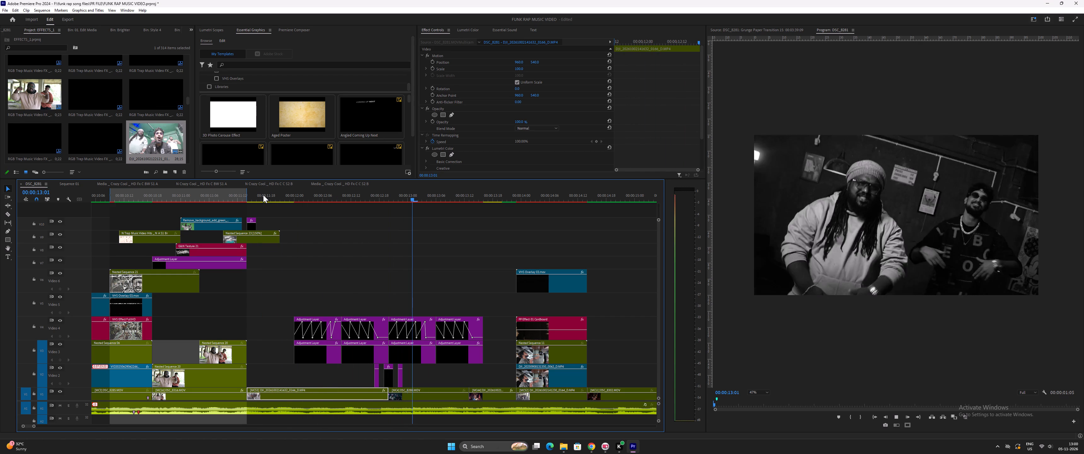
pyautogui.press('space')
pyautogui.moveTo(410, 303); pyautogui.dragTo(469, 352)
pyautogui.press('Delete')
# Shift the remaining two adjustment-layer pairs later so that their junction sits on the cut at 00:00:12:20.
pyautogui.moveTo(321, 304); pyautogui.dragTo(363, 352)
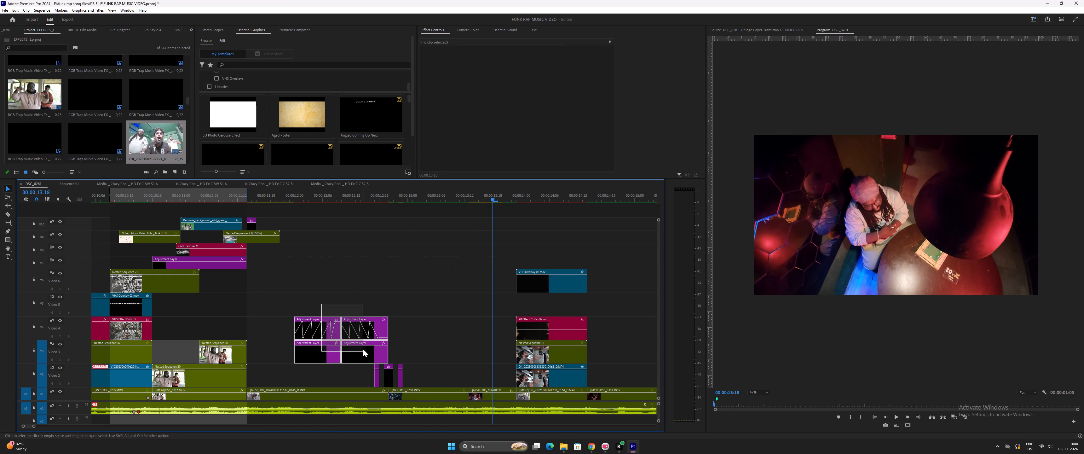
pyautogui.moveTo(364, 349); pyautogui.dragTo(411, 350)
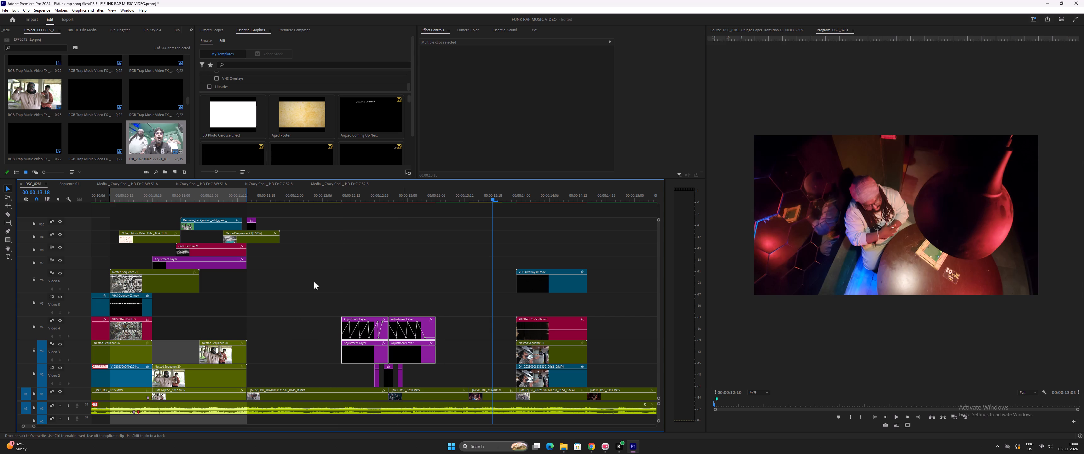
# Preview the two adjustment-layer pairs around the 00:00:12:20 cut and delete the second pair, after the cut.
pyautogui.click(314, 200)
pyautogui.press('space')
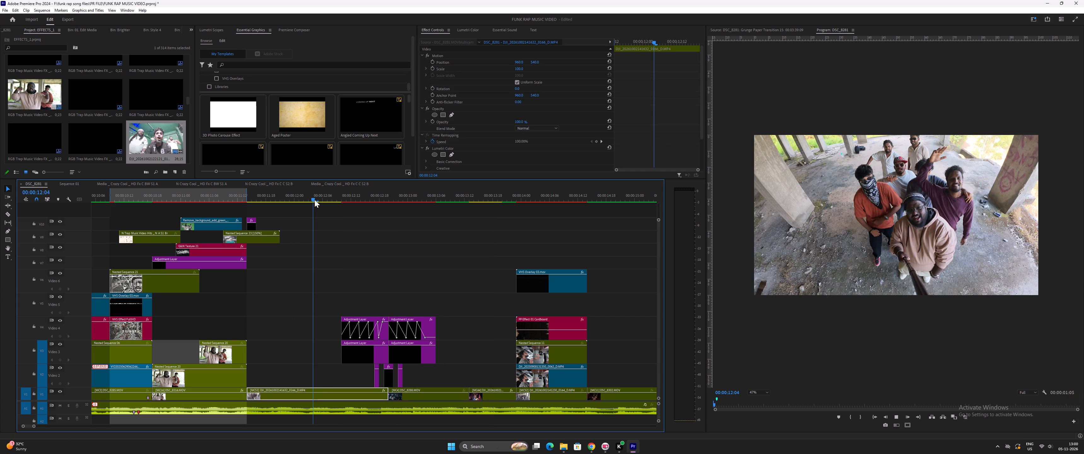
pyautogui.press('space')
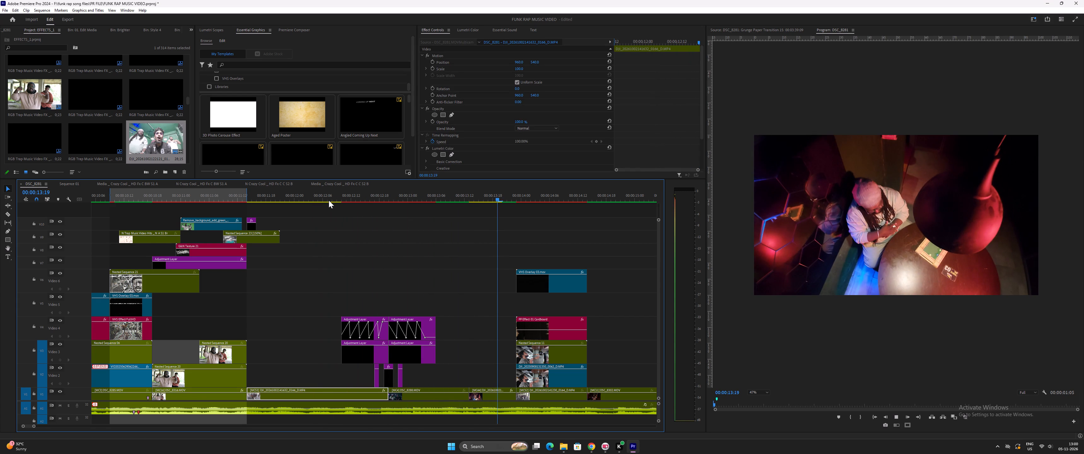
pyautogui.moveTo(410, 297); pyautogui.dragTo(429, 363)
pyautogui.press('Delete')
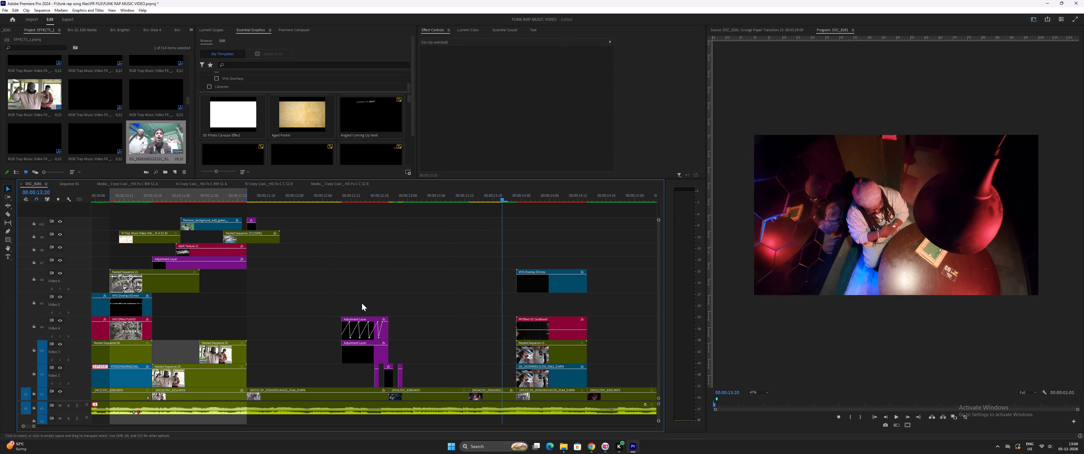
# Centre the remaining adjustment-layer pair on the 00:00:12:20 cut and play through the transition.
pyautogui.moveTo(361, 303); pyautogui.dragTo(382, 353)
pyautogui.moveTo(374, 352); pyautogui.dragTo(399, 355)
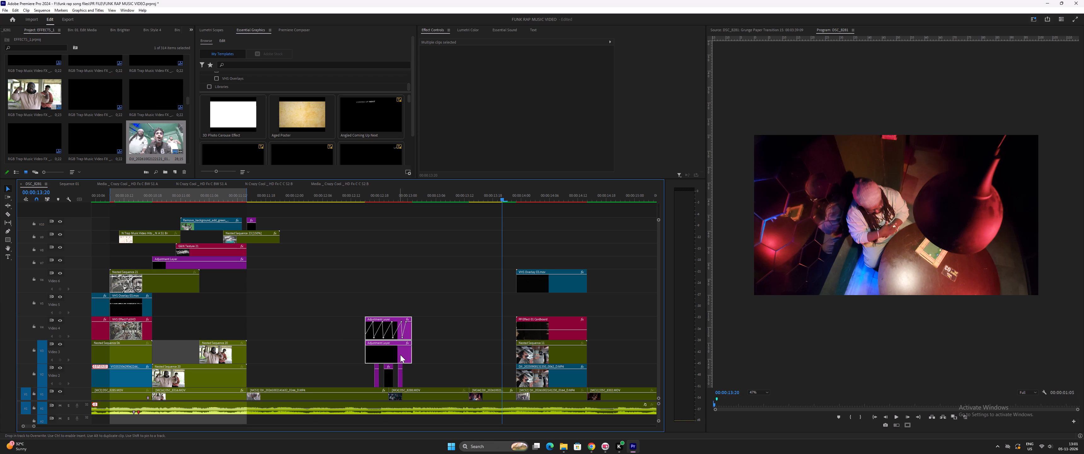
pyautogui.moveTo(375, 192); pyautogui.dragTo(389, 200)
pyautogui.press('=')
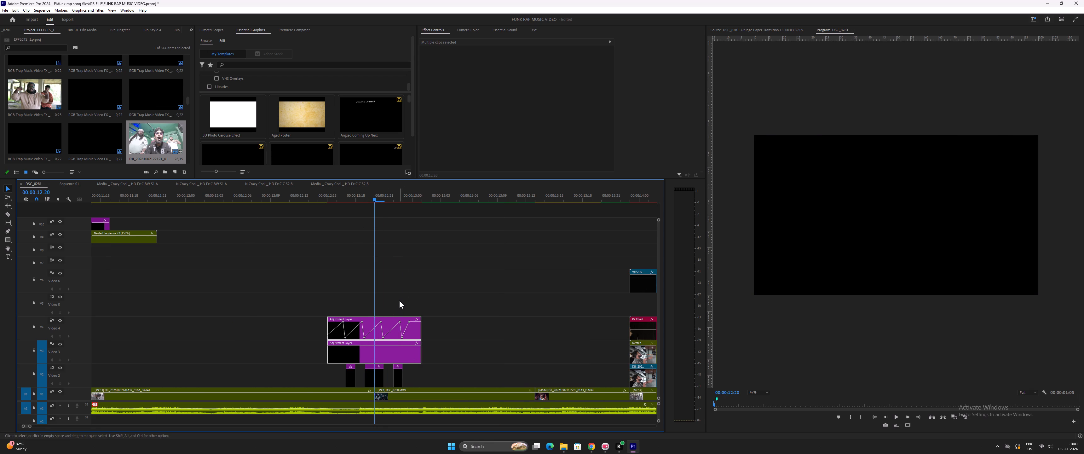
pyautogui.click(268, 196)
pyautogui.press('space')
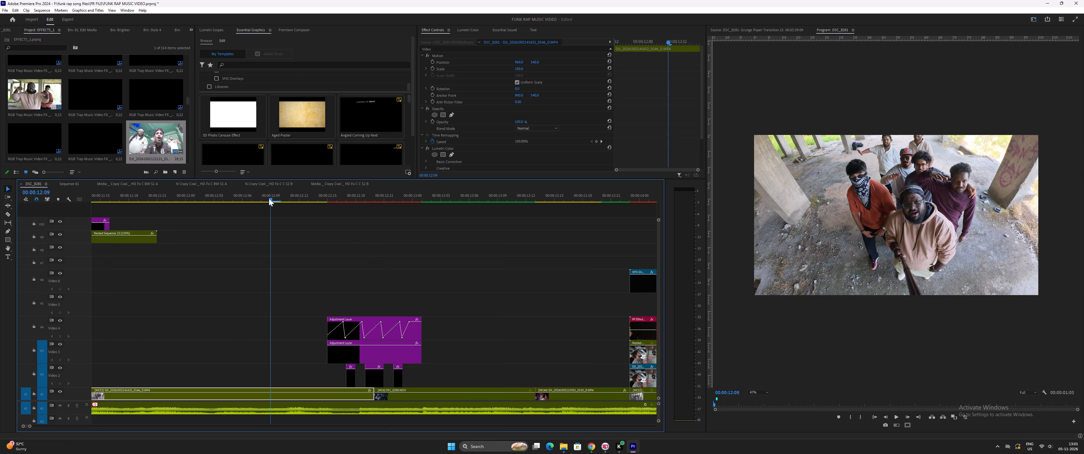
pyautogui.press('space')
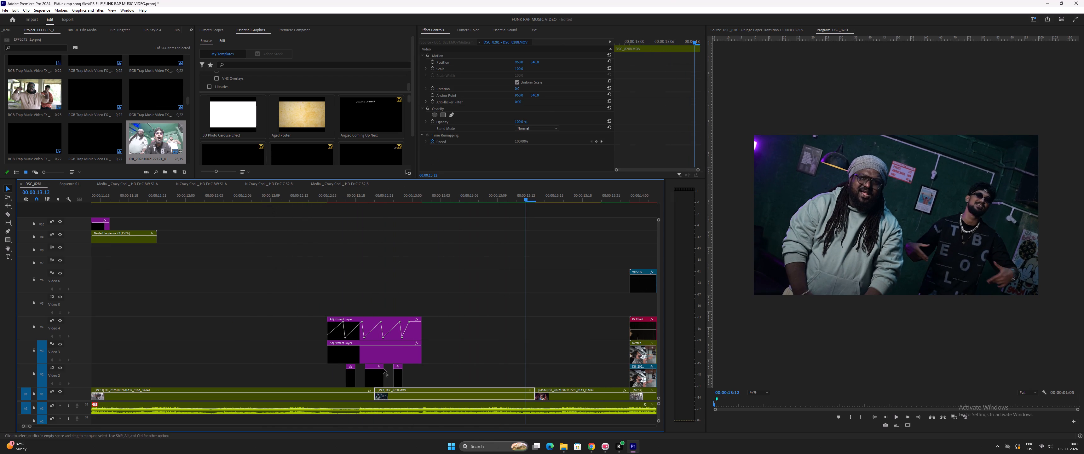
# Hide Video 2, which holds the three short adjustment layers around 00:00:12:20, and preview the transition without them.
pyautogui.moveTo(416, 374); pyautogui.dragTo(336, 370)
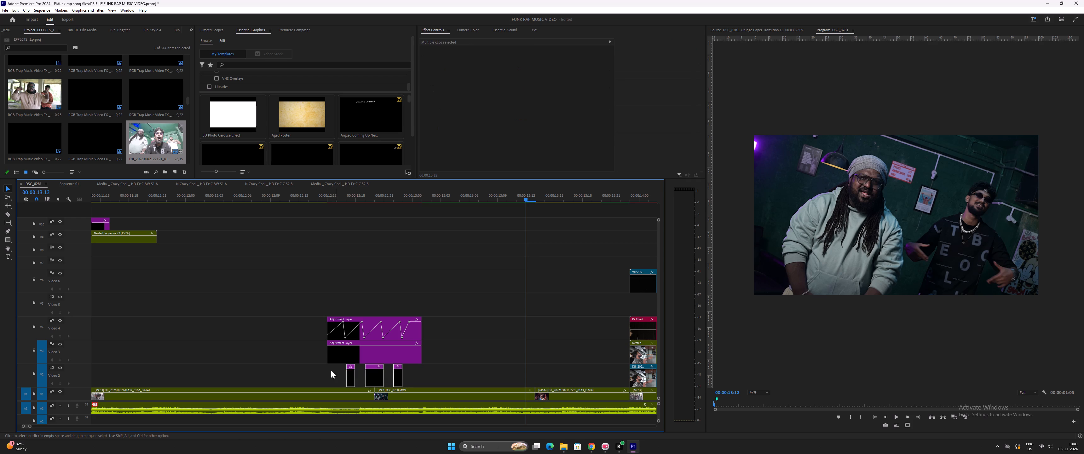
pyautogui.click(60, 367)
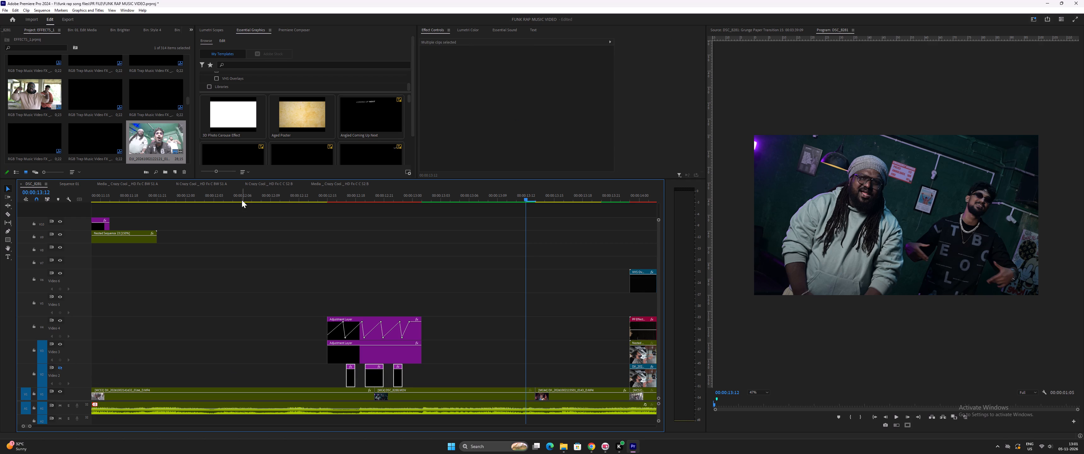
pyautogui.click(236, 200)
pyautogui.press('space')
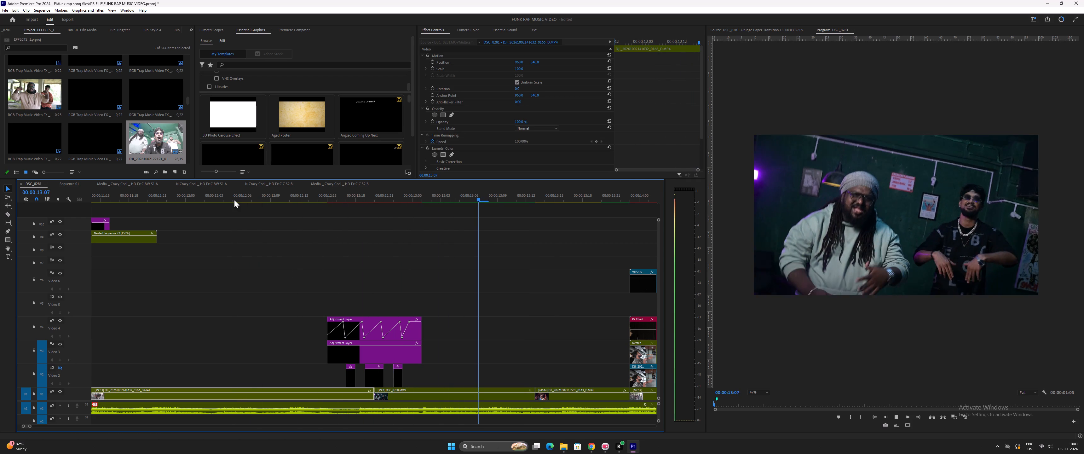
pyautogui.press('space')
pyautogui.moveTo(314, 198); pyautogui.dragTo(369, 213)
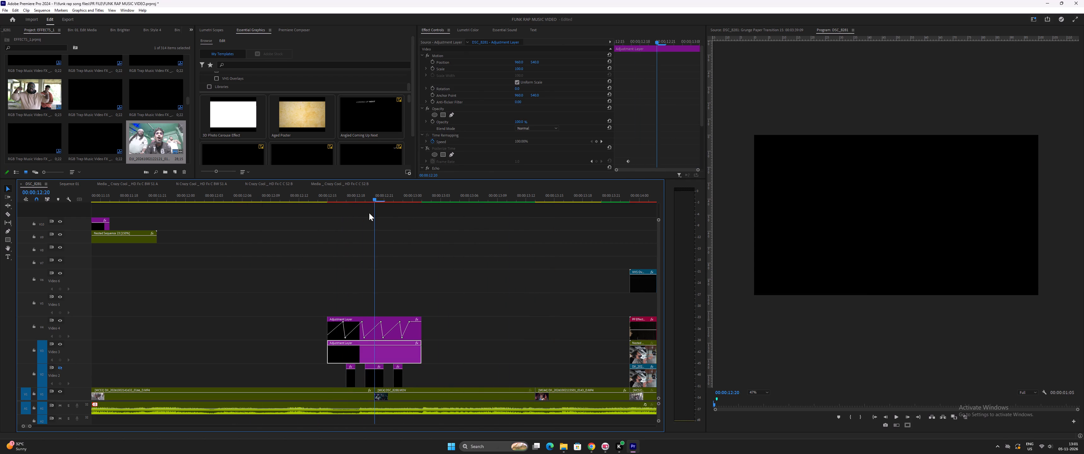
pyautogui.moveTo(369, 213); pyautogui.dragTo(265, 222)
pyautogui.press('space')
pyautogui.press('space')
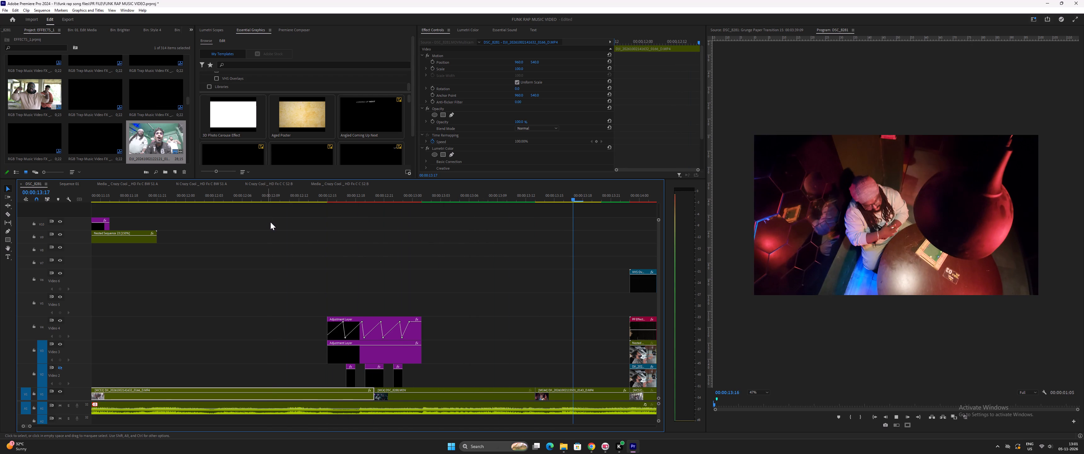
pyautogui.moveTo(351, 199); pyautogui.dragTo(390, 212)
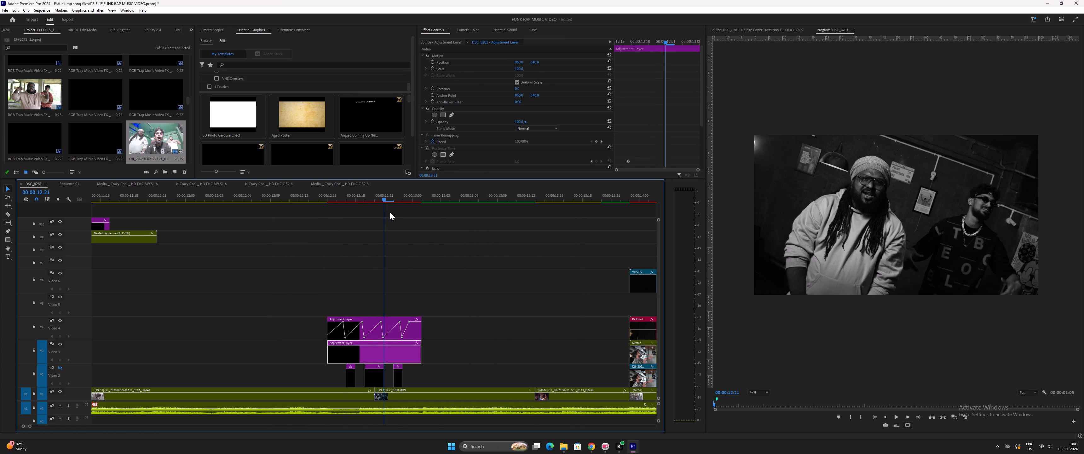
pyautogui.moveTo(390, 212); pyautogui.dragTo(416, 218)
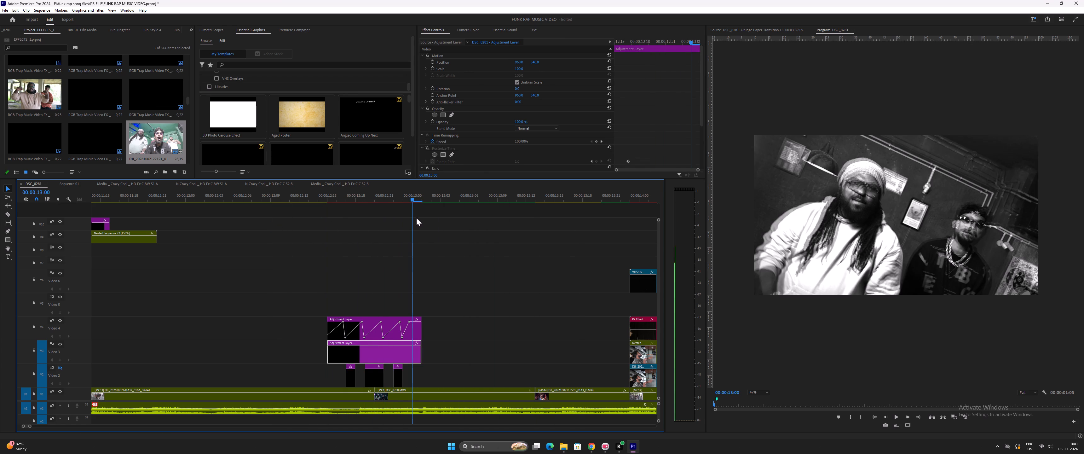
pyautogui.moveTo(416, 218); pyautogui.dragTo(238, 223)
pyautogui.press('space')
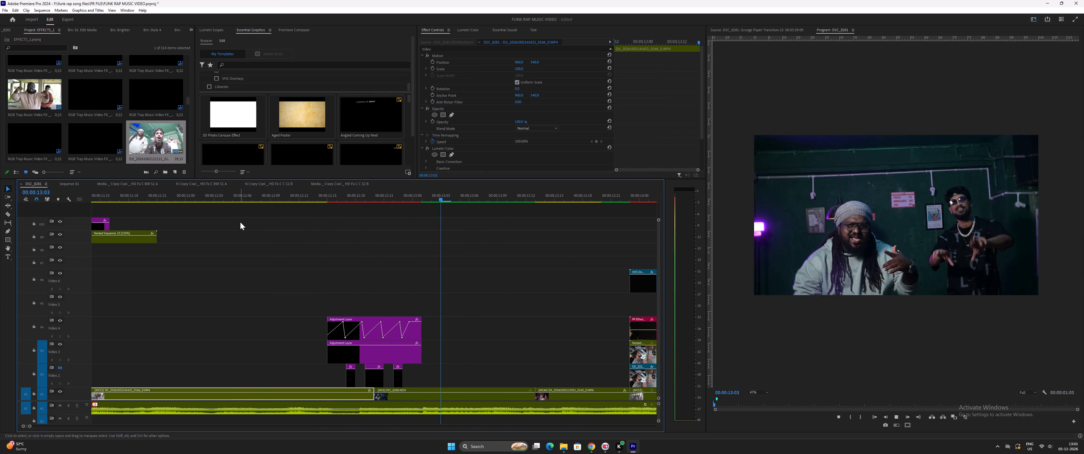
pyautogui.press('space')
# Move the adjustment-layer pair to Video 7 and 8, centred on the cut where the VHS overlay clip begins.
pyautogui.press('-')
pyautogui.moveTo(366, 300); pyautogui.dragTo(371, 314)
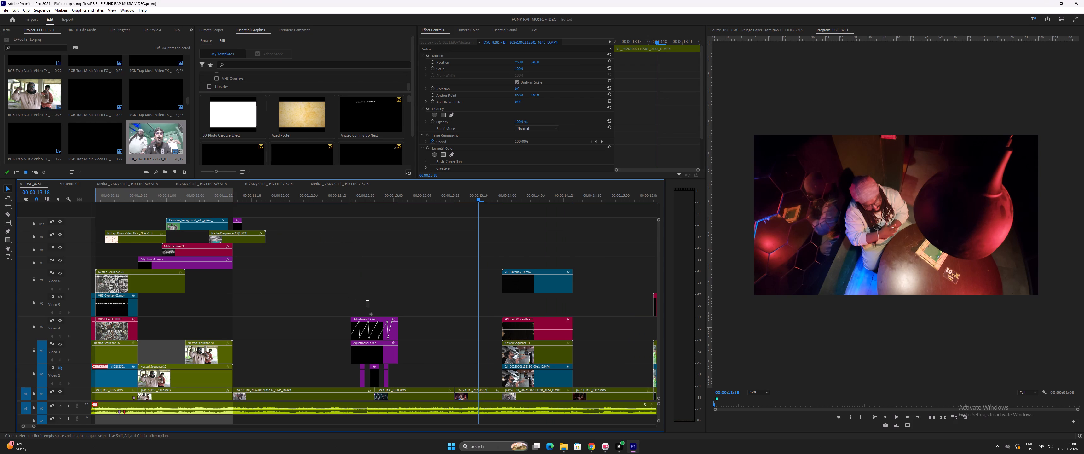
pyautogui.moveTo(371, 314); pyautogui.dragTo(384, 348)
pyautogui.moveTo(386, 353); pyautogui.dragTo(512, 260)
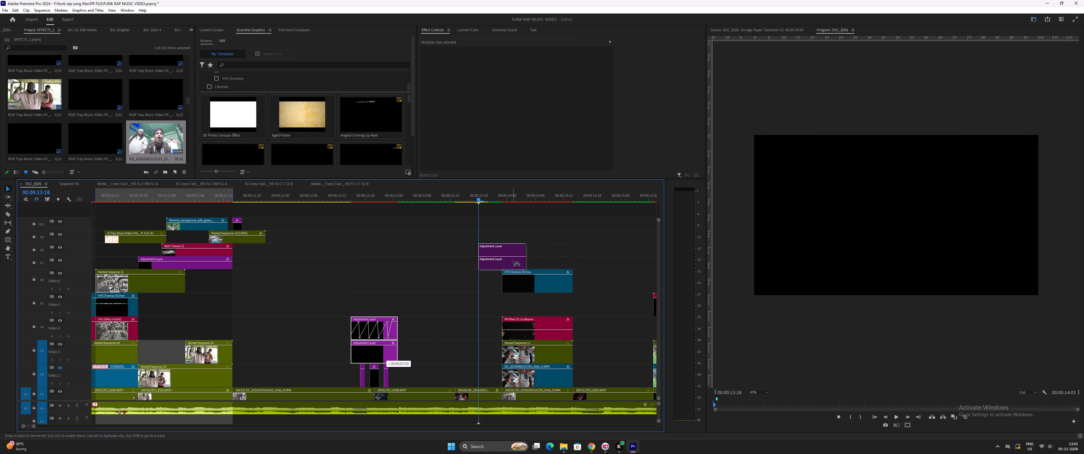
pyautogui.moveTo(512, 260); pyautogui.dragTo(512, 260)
# Play the music video repeatedly from before the VHS overlay cut to judge the transition there.
pyautogui.click(456, 192)
pyautogui.press('space')
pyautogui.press('=')
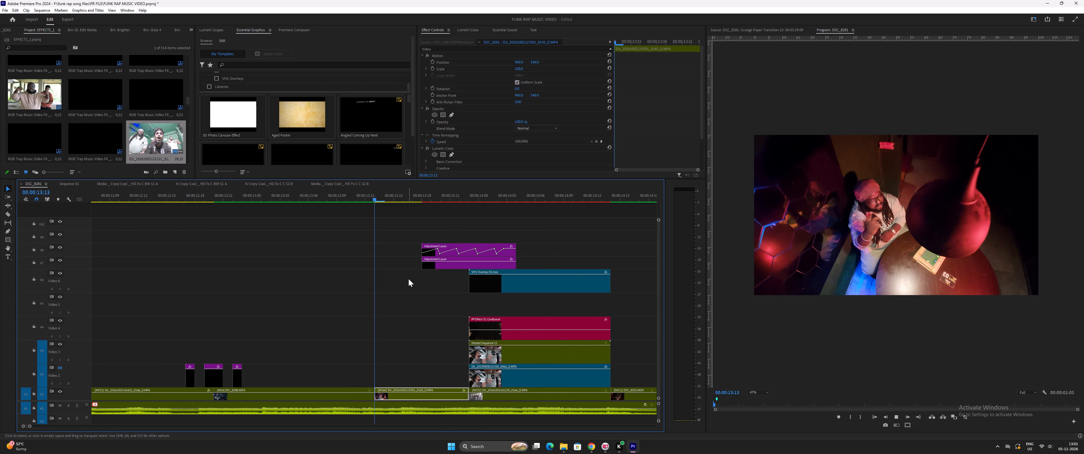
pyautogui.press('space')
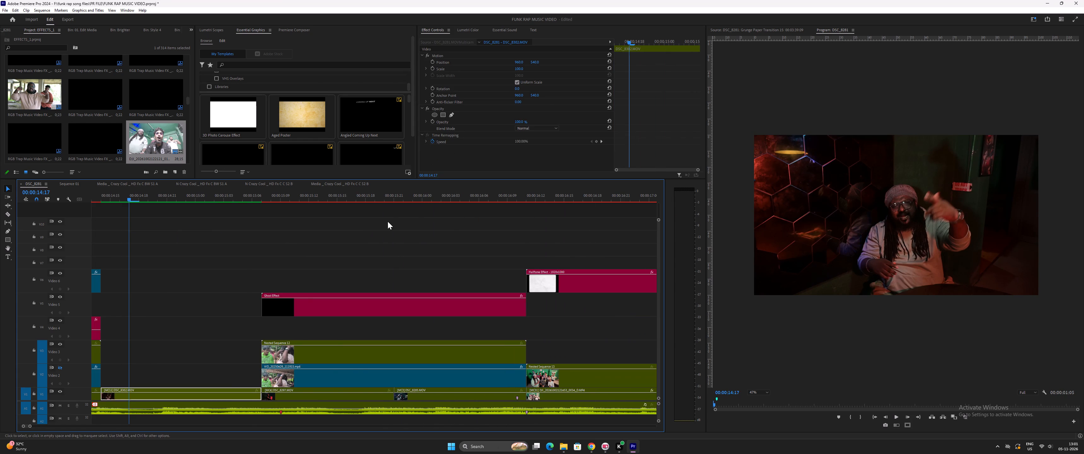
pyautogui.press('-')
pyautogui.press('-')
pyautogui.click(252, 196)
pyautogui.press('=')
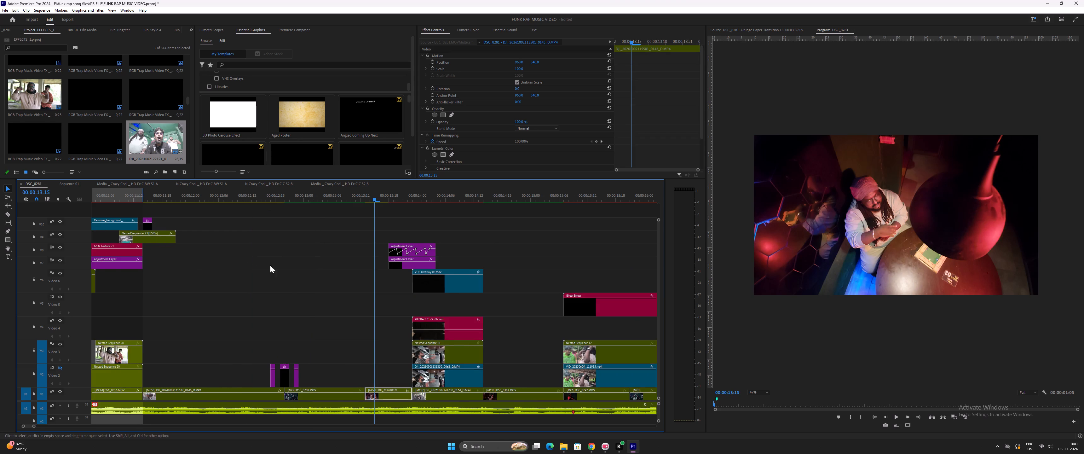
pyautogui.press('=')
pyautogui.press('space')
pyautogui.press('=')
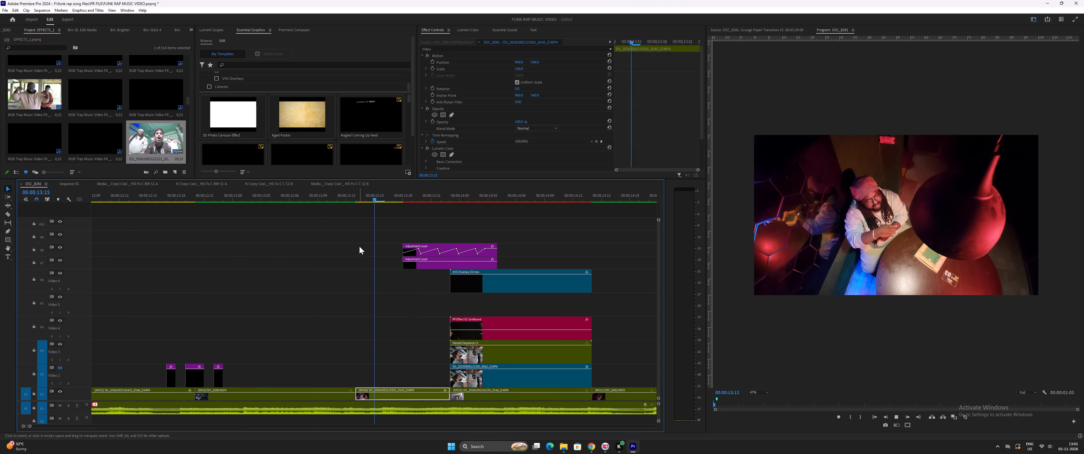
pyautogui.press('space')
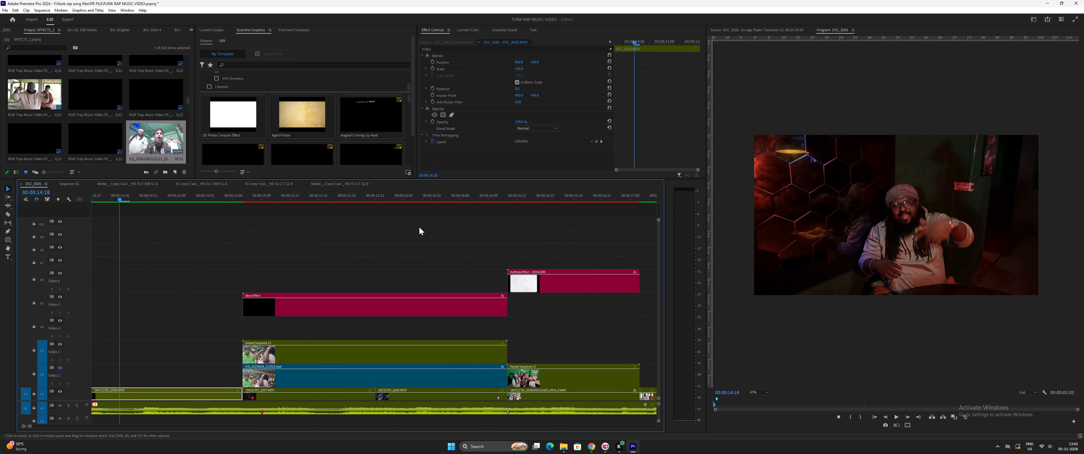
pyautogui.press('-')
pyautogui.press('-')
pyautogui.press('space')
pyautogui.press('=')
pyautogui.press('space')
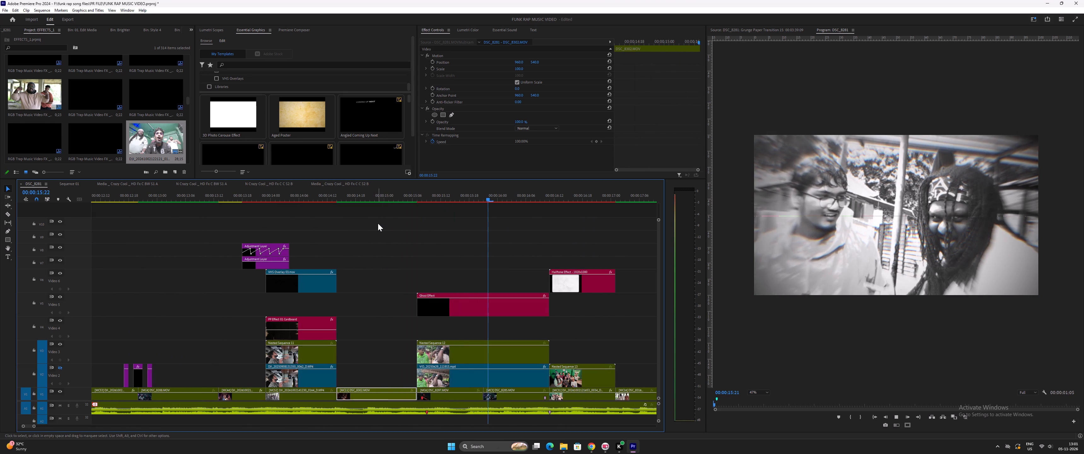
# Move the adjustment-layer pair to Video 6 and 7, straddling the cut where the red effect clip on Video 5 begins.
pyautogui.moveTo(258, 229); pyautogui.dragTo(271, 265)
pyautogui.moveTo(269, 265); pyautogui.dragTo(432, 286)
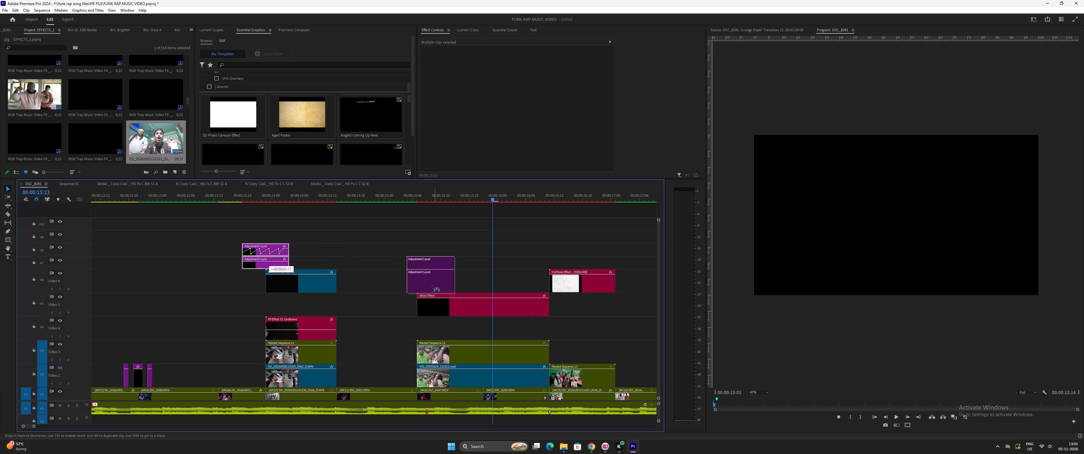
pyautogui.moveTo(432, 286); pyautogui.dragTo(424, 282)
# Play the music video from about 00:00:15:02 to check the transition into the black-and-white footage and beyond.
pyautogui.click(393, 197)
pyautogui.write('==')
pyautogui.press('space')
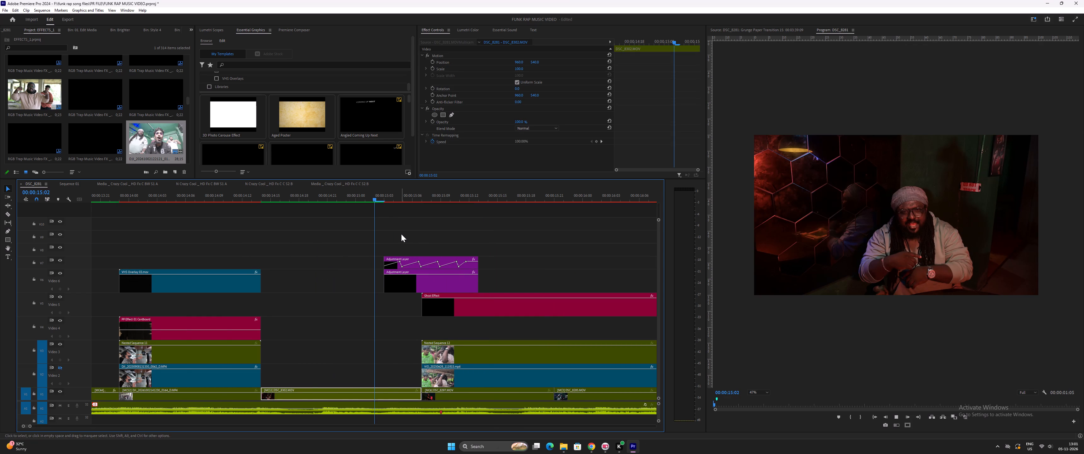
pyautogui.press('space')
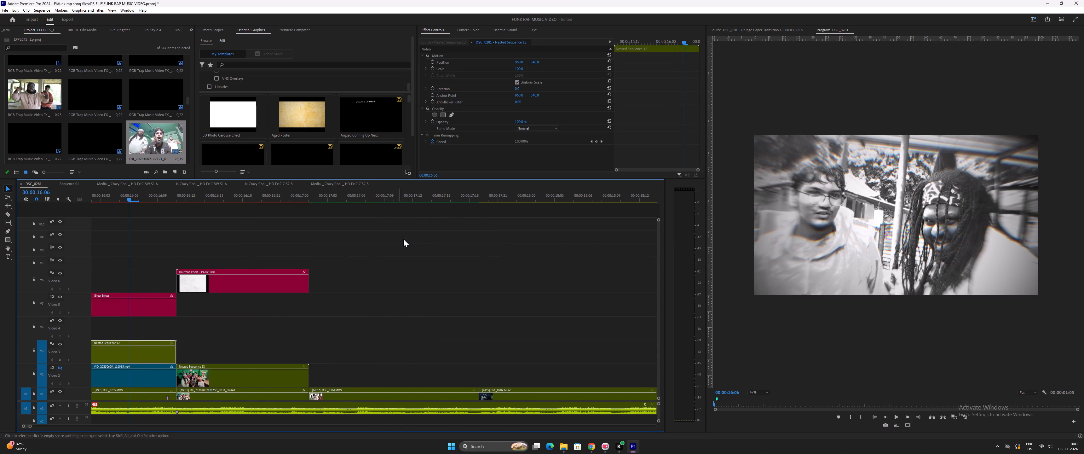
pyautogui.press('-')
pyautogui.press('-')
pyautogui.write('=')
pyautogui.press('space')
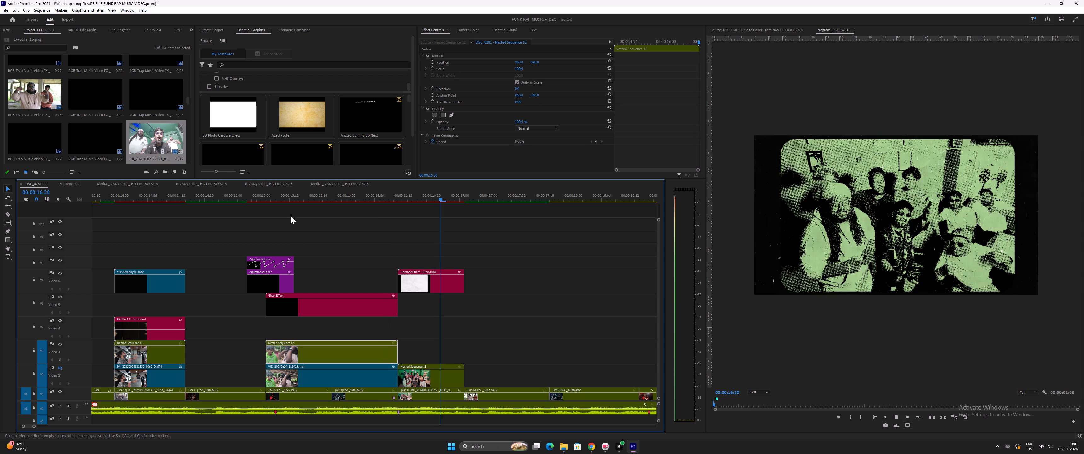
pyautogui.press('space')
# Move the adjustment-layer pair to Video 7 and 8, starting at the beginning of the red effect clip on Video 6.
pyautogui.moveTo(255, 235); pyautogui.dragTo(276, 278)
pyautogui.moveTo(275, 286); pyautogui.dragTo(419, 259)
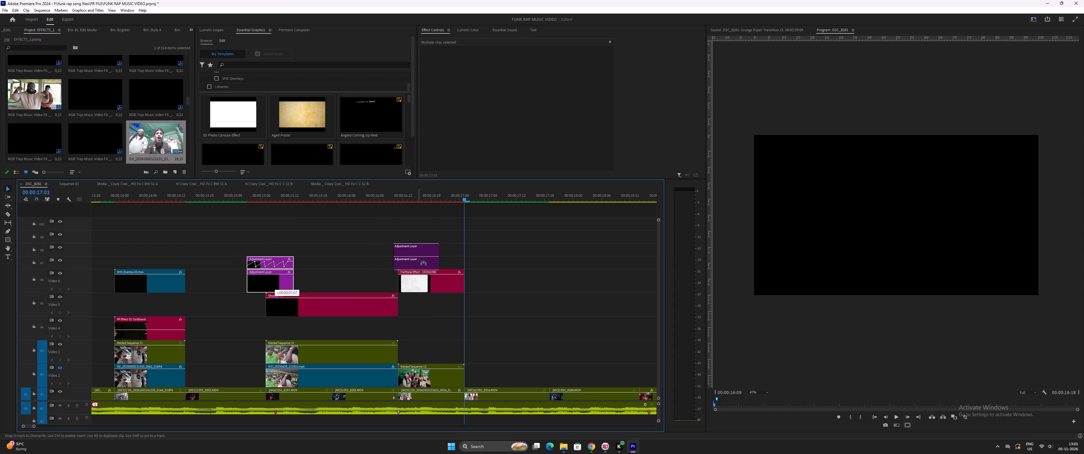
pyautogui.moveTo(419, 259); pyautogui.dragTo(429, 260)
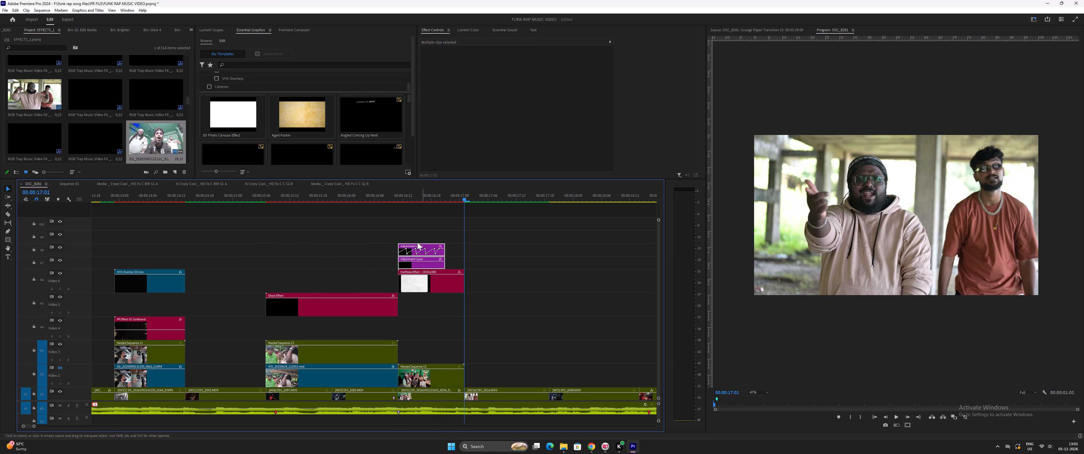
# Play and scrub the music video from about 00:00:16:07 to examine the transition into the green group shot.
pyautogui.click(381, 198)
pyautogui.press('=')
pyautogui.press('=')
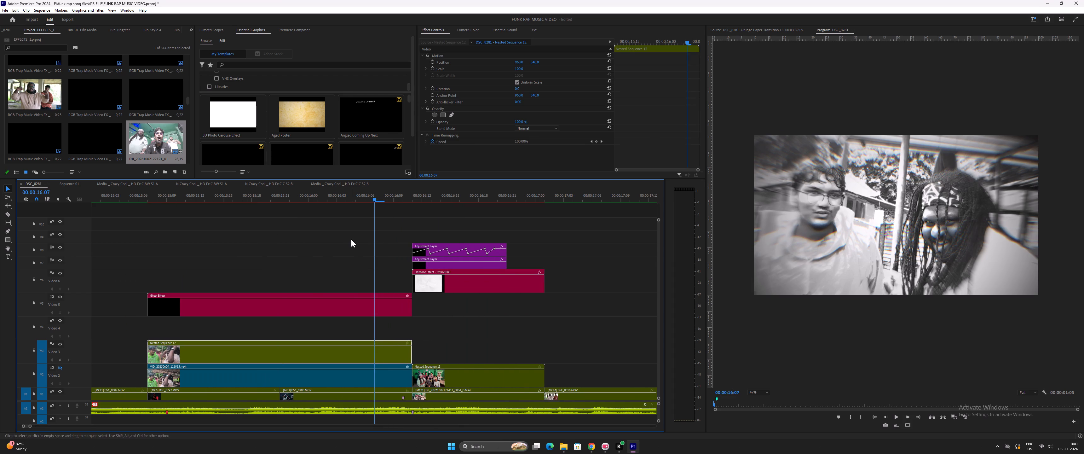
pyautogui.press('space')
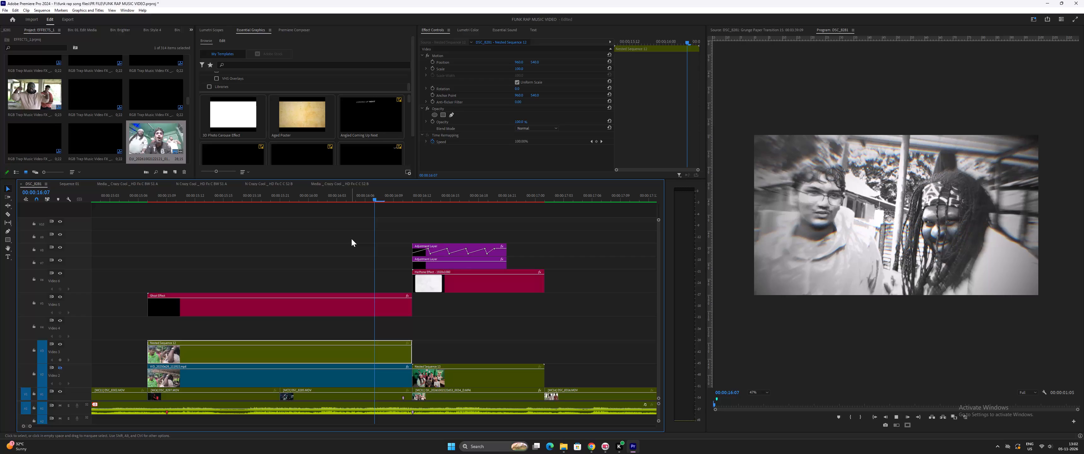
pyautogui.press('space')
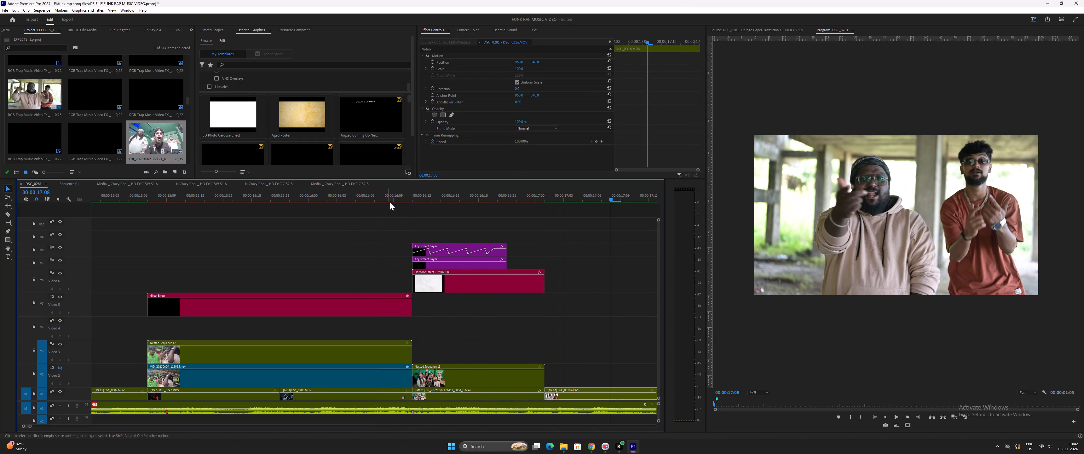
pyautogui.click(403, 197)
pyautogui.press('space')
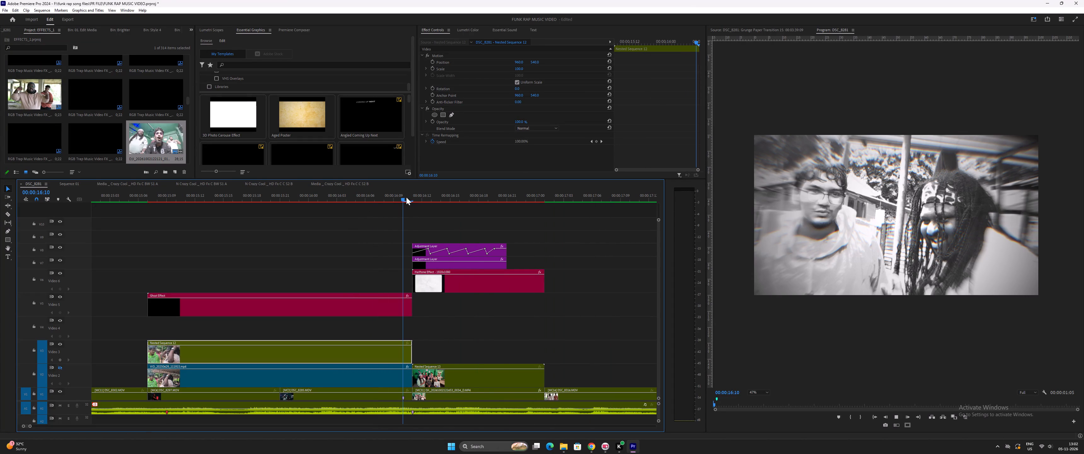
pyautogui.press('space')
pyautogui.moveTo(406, 200); pyautogui.dragTo(402, 200)
pyautogui.moveTo(402, 200); pyautogui.dragTo(402, 200)
pyautogui.moveTo(401, 200); pyautogui.dragTo(388, 202)
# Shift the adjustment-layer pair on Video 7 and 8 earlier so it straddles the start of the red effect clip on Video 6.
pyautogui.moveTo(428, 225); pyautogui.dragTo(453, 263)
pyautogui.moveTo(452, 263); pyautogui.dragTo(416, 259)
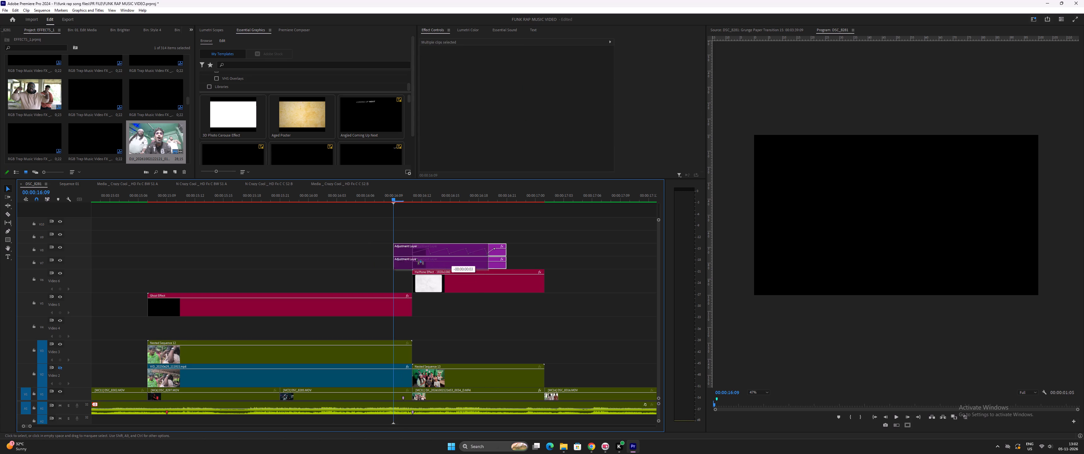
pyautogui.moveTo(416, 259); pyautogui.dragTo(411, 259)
# Play the music video from just before the green group shot through to the raincoat clips to check the transition.
pyautogui.click(359, 196)
pyautogui.press('space')
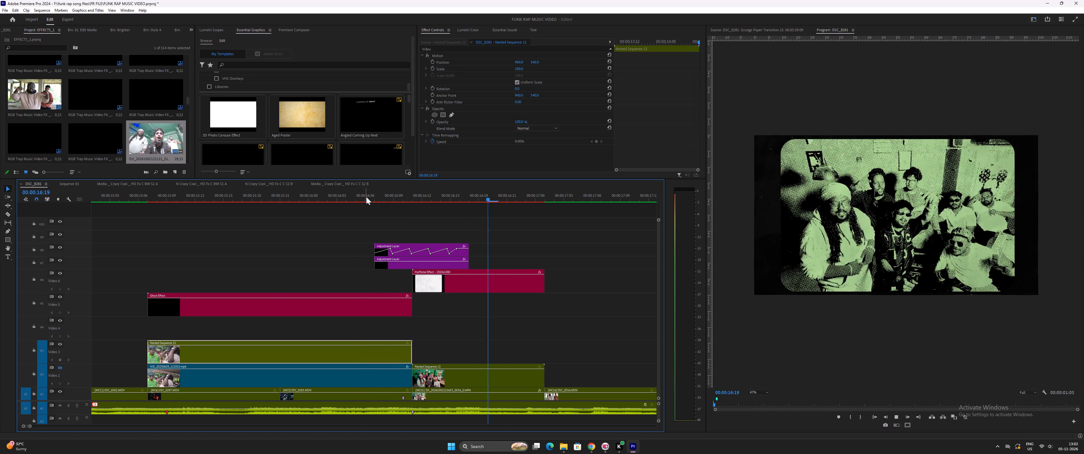
pyautogui.press('space')
pyautogui.press('-')
pyautogui.press('space')
pyautogui.press('-')
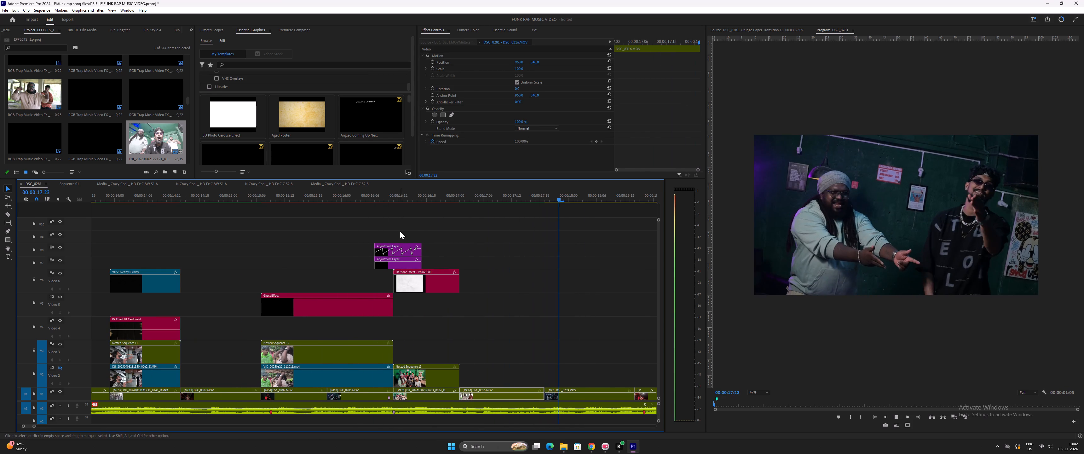
pyautogui.press('-')
pyautogui.press('=')
pyautogui.press('space')
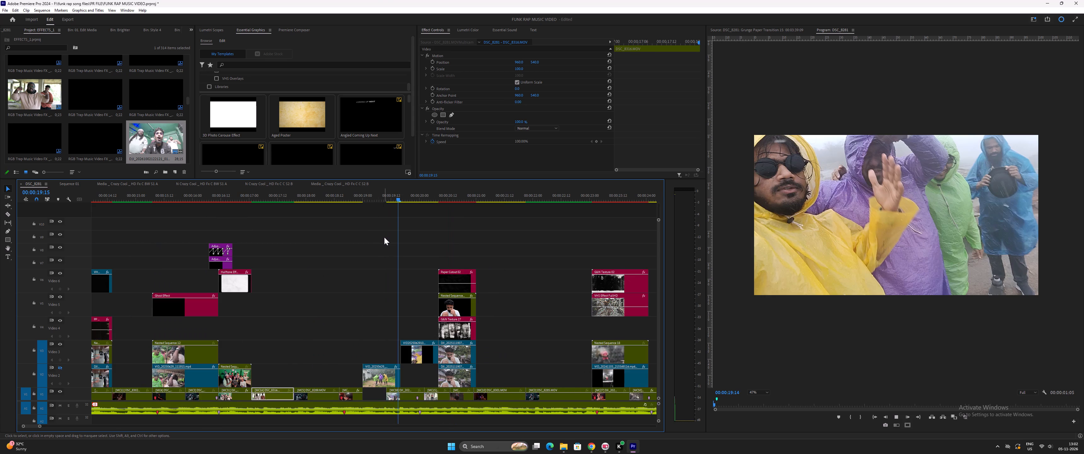
# Turn on the Video 2 track output while parked at about 00:00:19:02 on the raincoat clip.
pyautogui.click(334, 202)
pyautogui.press('=')
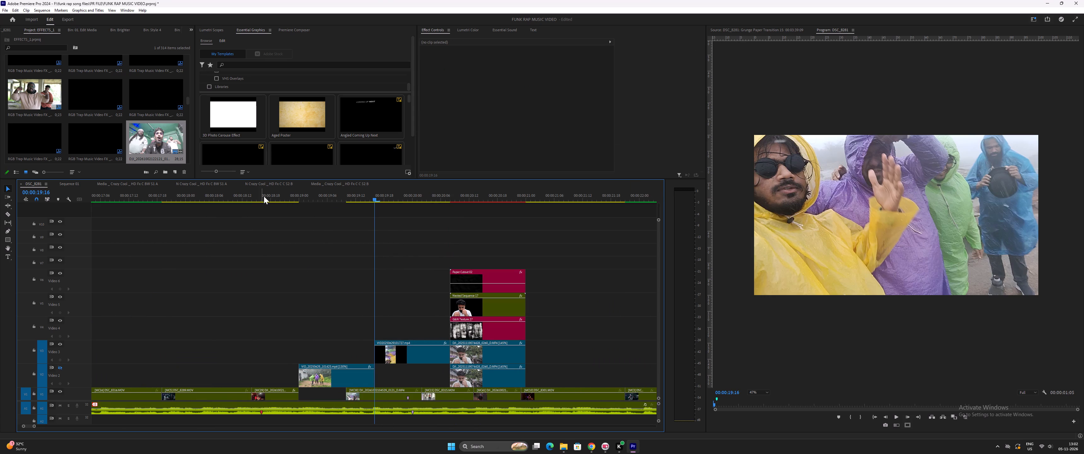
pyautogui.moveTo(263, 194); pyautogui.dragTo(308, 210)
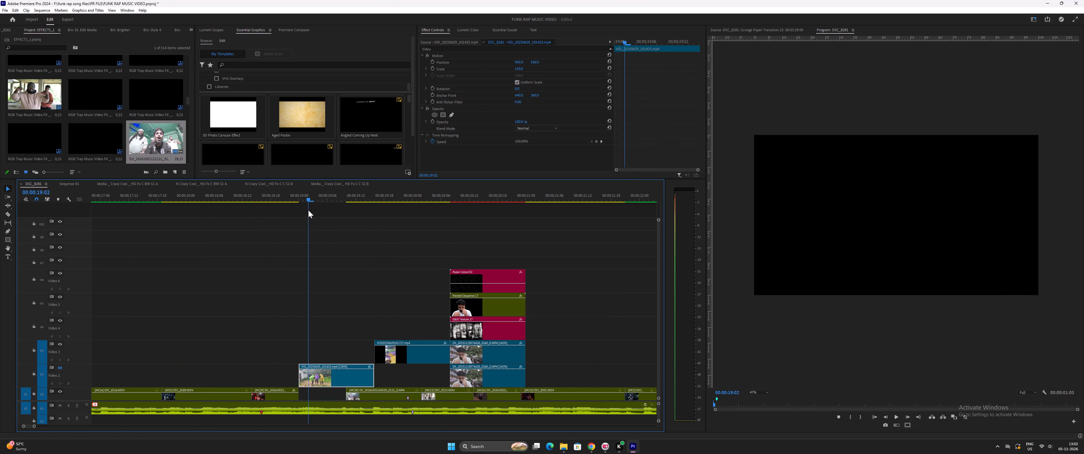
pyautogui.moveTo(308, 210); pyautogui.dragTo(308, 210)
pyautogui.click(59, 369)
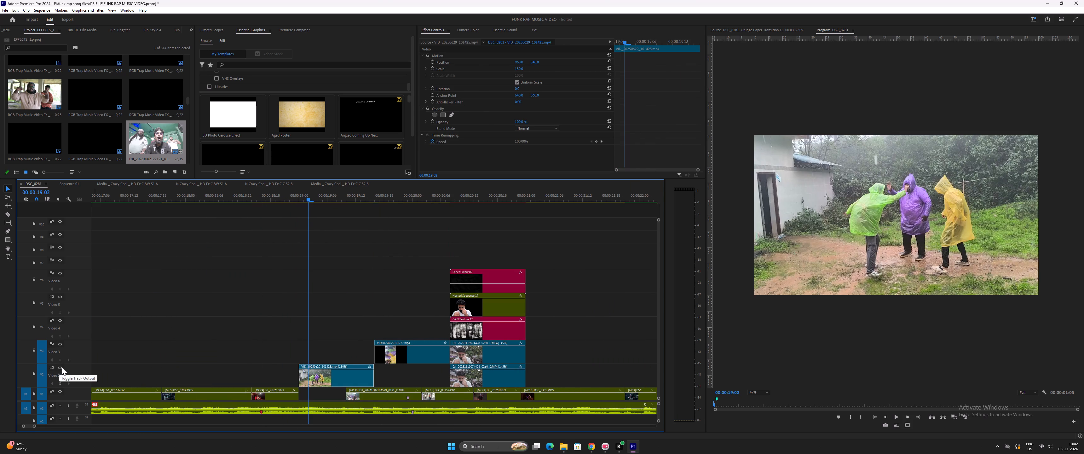
# Move the adjustment-layer pair to Video 3 and 4, over the start of the raincoat clip on Video 2.
pyautogui.click(285, 192)
pyautogui.press('space')
pyautogui.write('-')
pyautogui.press('space')
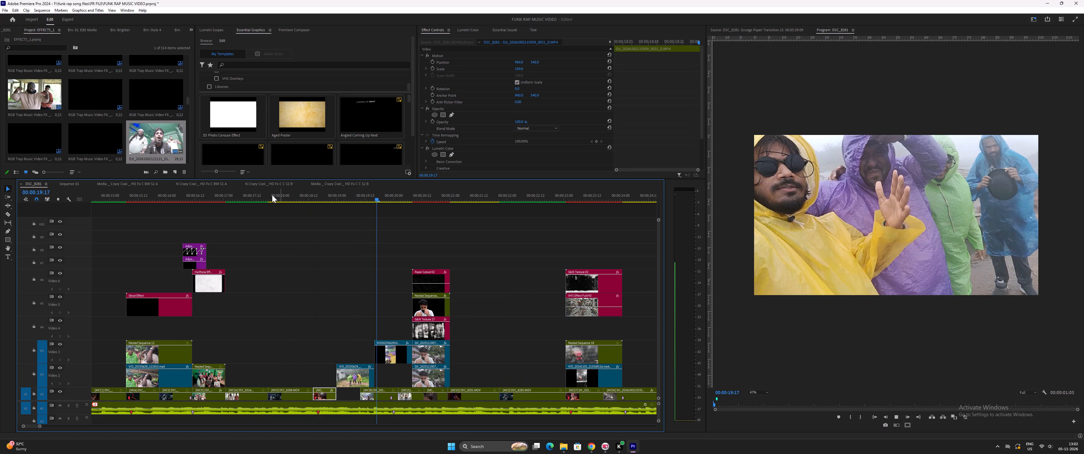
pyautogui.moveTo(181, 234); pyautogui.dragTo(198, 259)
pyautogui.moveTo(194, 265); pyautogui.dragTo(322, 326)
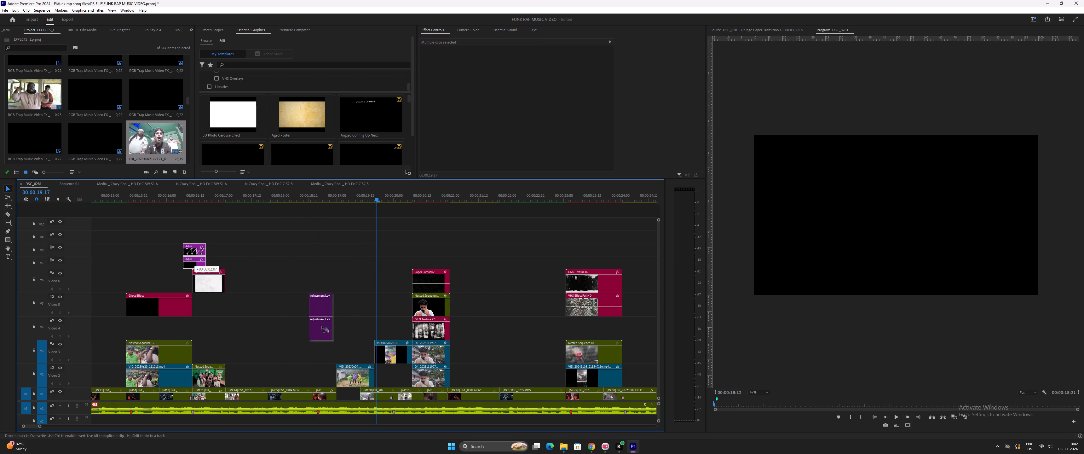
pyautogui.moveTo(322, 326); pyautogui.dragTo(338, 351)
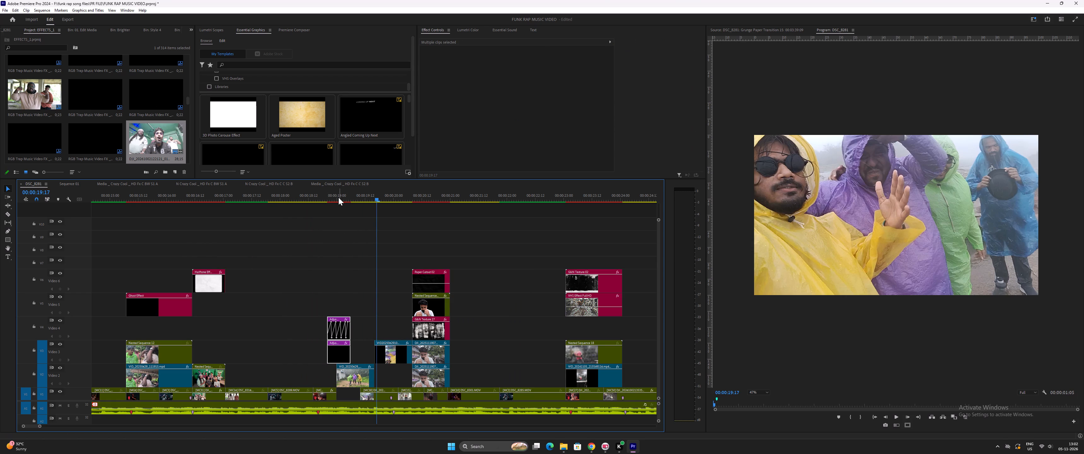
# Centre the adjustment-layer pair on the raincoat clip's starting cut at 00:00:19:00.
pyautogui.click(338, 194)
pyautogui.press('=')
pyautogui.press('=')
pyautogui.press('=')
pyautogui.click(365, 196)
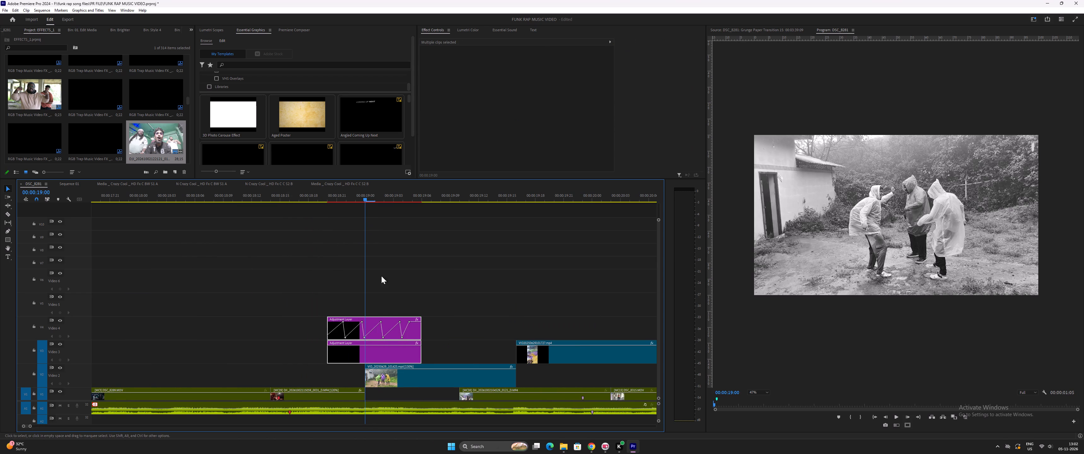
pyautogui.moveTo(386, 297); pyautogui.dragTo(400, 349)
pyautogui.moveTo(401, 355); pyautogui.dragTo(392, 353)
pyautogui.press('-')
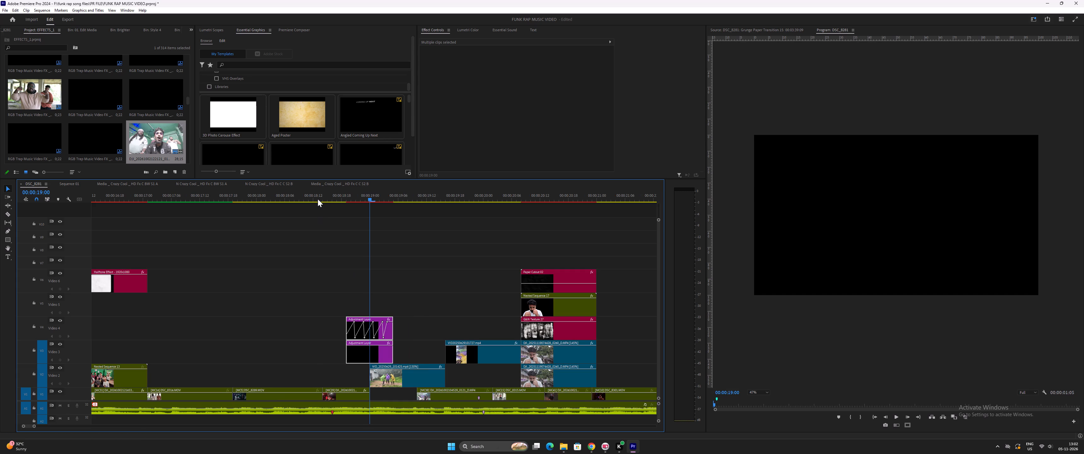
# Replay the transition into the raincoat clip from several earlier points, including 00:00:17:23, and continue through the following shots.
pyautogui.click(319, 199)
pyautogui.press('space')
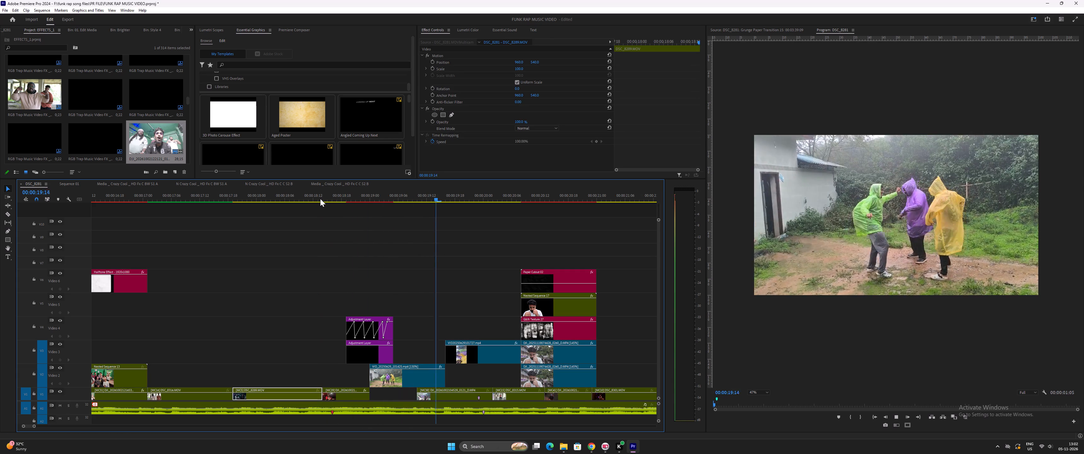
pyautogui.press('space')
pyautogui.click(311, 196)
pyautogui.press('space')
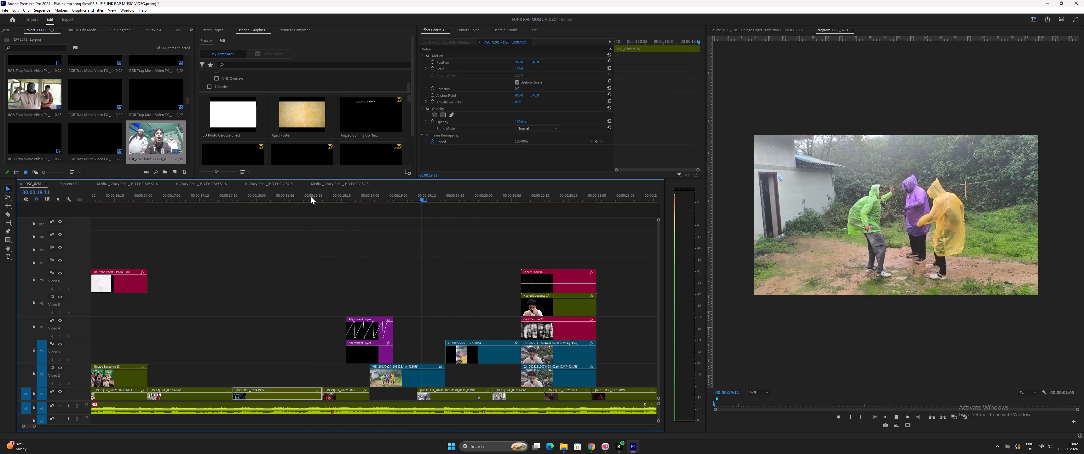
pyautogui.press('space')
pyautogui.moveTo(322, 195); pyautogui.dragTo(251, 206)
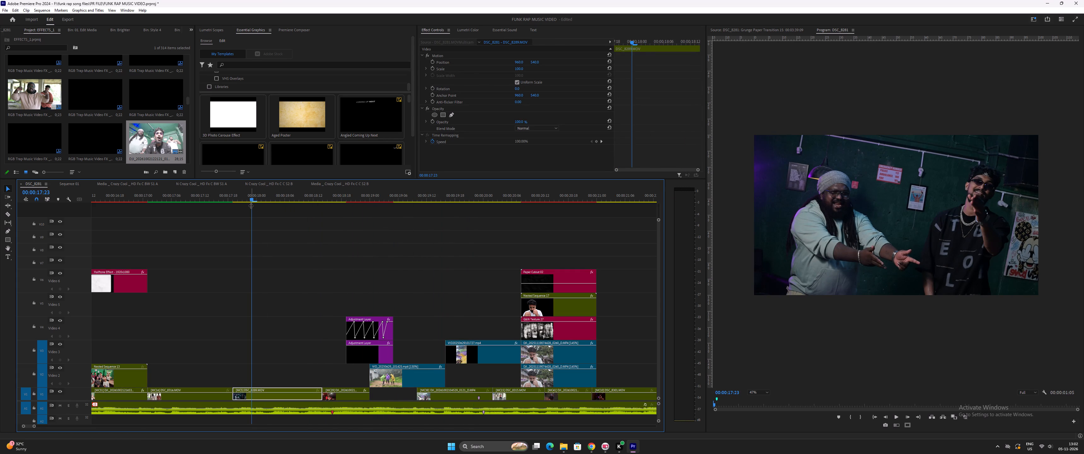
pyautogui.press('space')
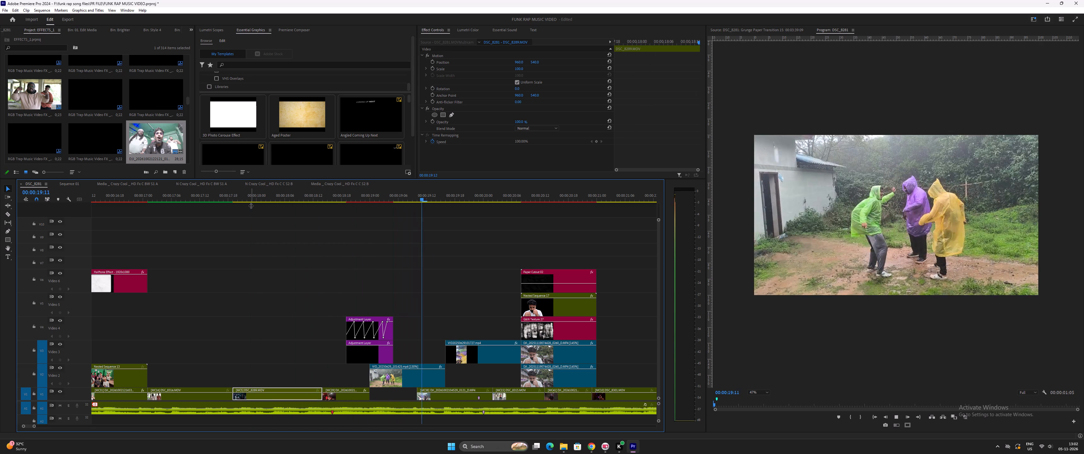
pyautogui.press('space')
pyautogui.moveTo(322, 194); pyautogui.dragTo(326, 196)
pyautogui.press('space')
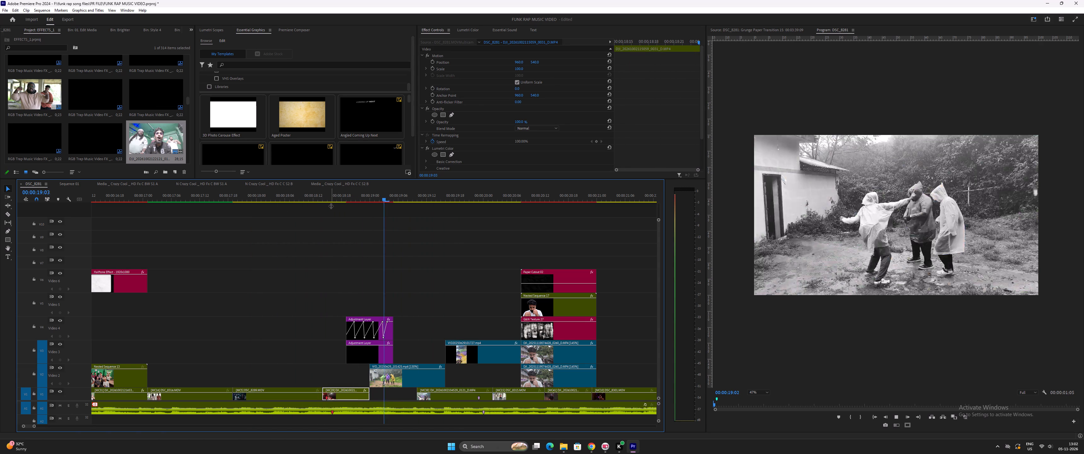
pyautogui.press('-')
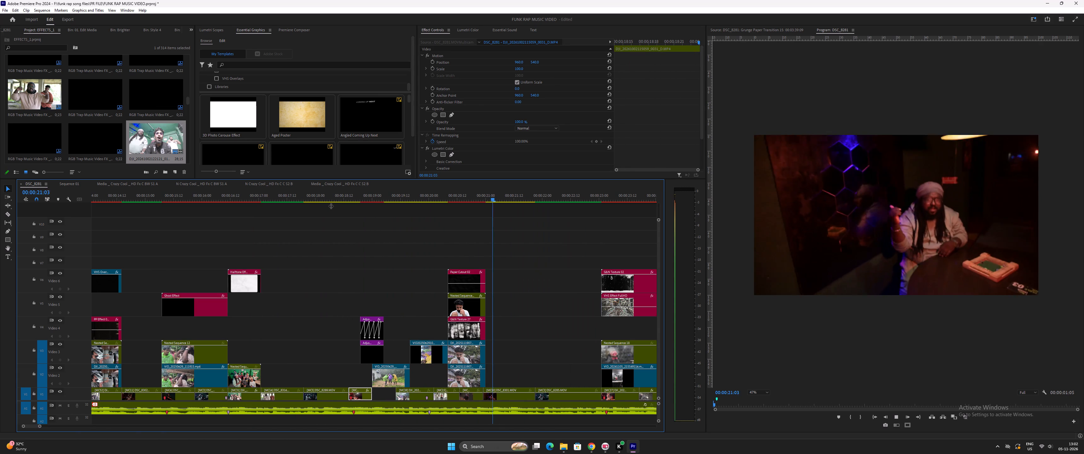
pyautogui.press('space')
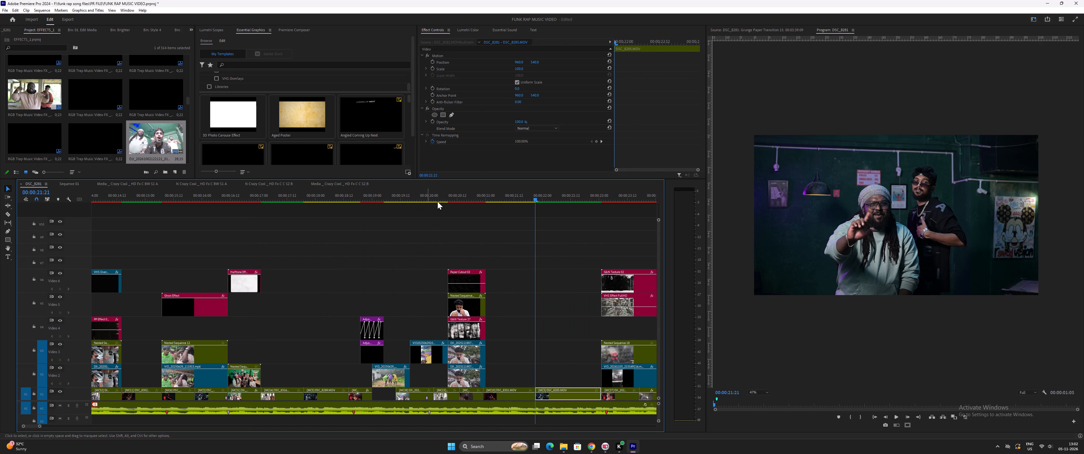
# Duplicate the adjustment-layer pair onto Video 7 and 8, straddling the start of the effects stack at about 00:00:20:07.
pyautogui.click(445, 195)
pyautogui.press('space')
pyautogui.press('space')
pyautogui.moveTo(442, 195); pyautogui.dragTo(446, 196)
pyautogui.keyDown('alt'); pyautogui.moveTo(369, 300); pyautogui.dragTo(382, 350); pyautogui.keyUp('alt')
pyautogui.keyDown('alt'); pyautogui.moveTo(375, 356); pyautogui.dragTo(482, 262); pyautogui.keyUp('alt')
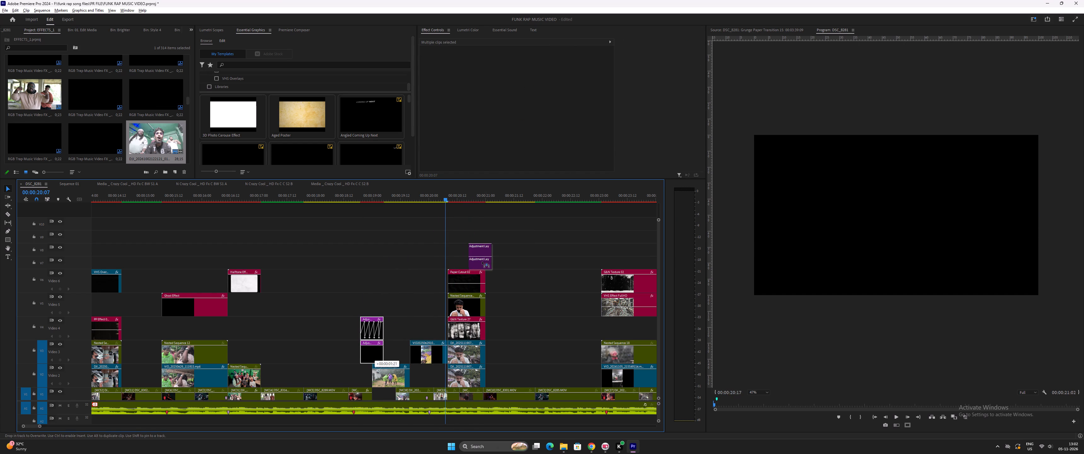
pyautogui.keyDown('alt'); pyautogui.moveTo(482, 262); pyautogui.dragTo(450, 263); pyautogui.keyUp('alt')
# Play the transition into the effects stack from 00:00:19:21 and again from 00:00:20:00.
pyautogui.click(423, 195)
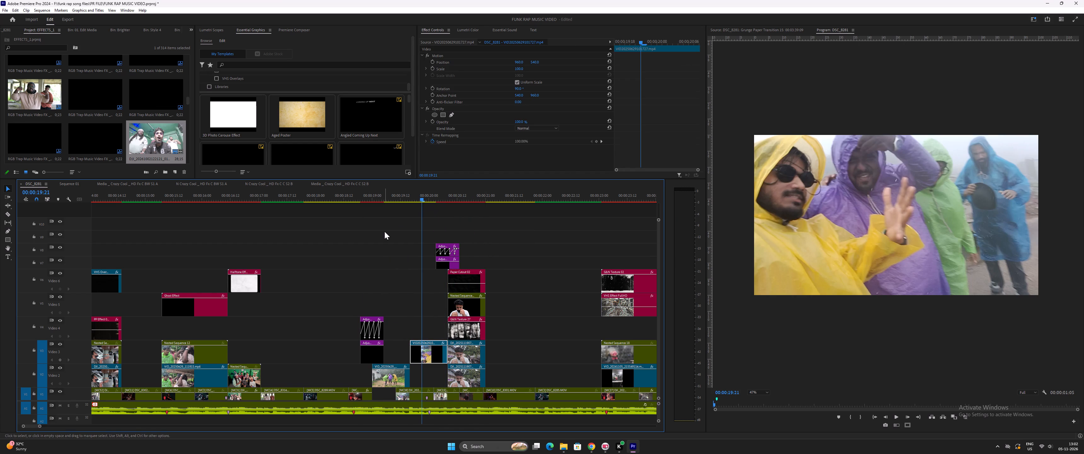
pyautogui.press('space')
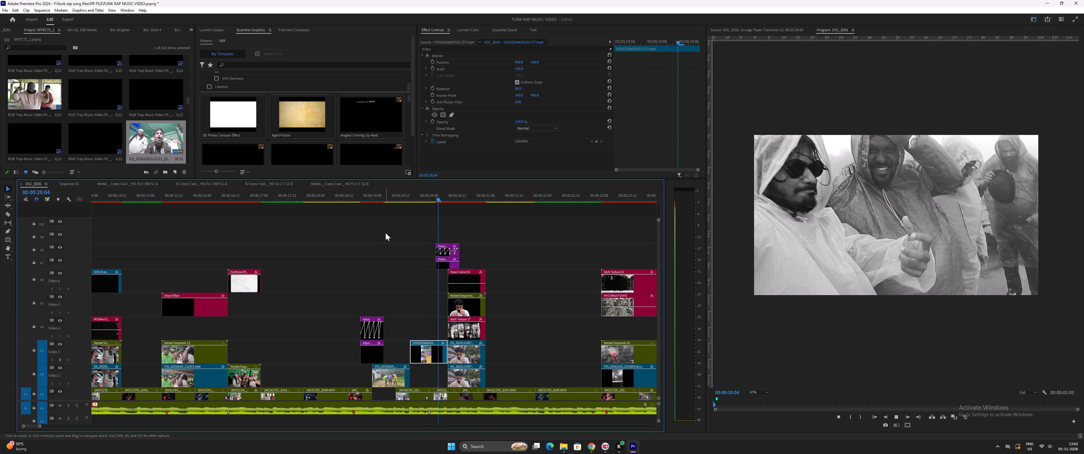
pyautogui.press('space')
pyautogui.click(429, 195)
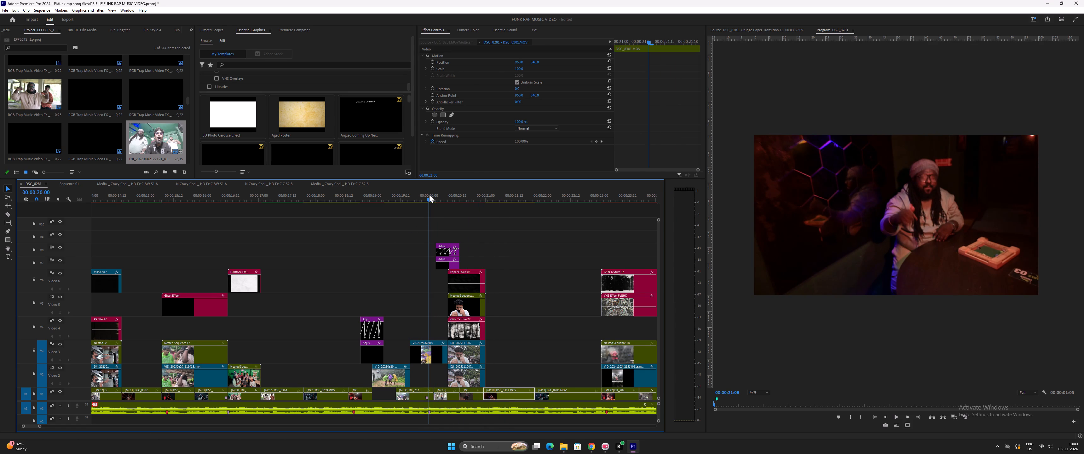
pyautogui.press('space')
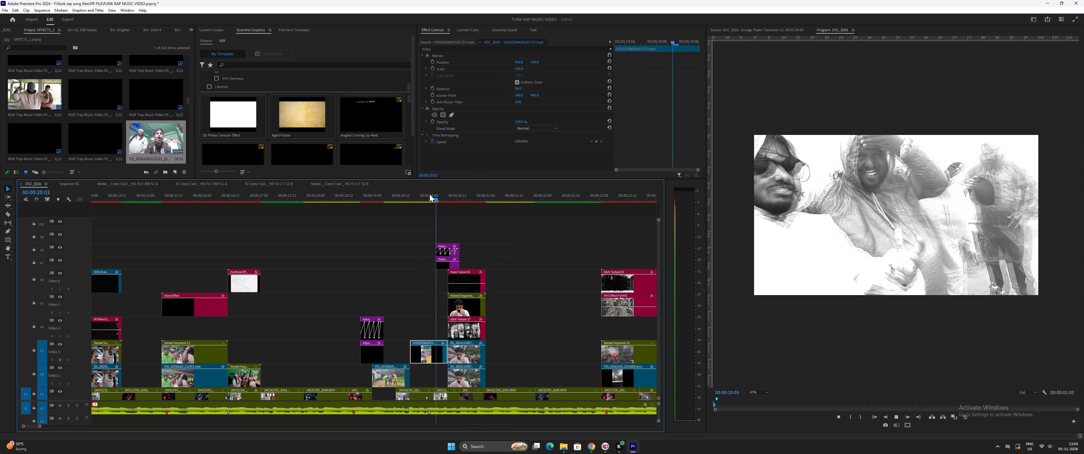
pyautogui.press('space')
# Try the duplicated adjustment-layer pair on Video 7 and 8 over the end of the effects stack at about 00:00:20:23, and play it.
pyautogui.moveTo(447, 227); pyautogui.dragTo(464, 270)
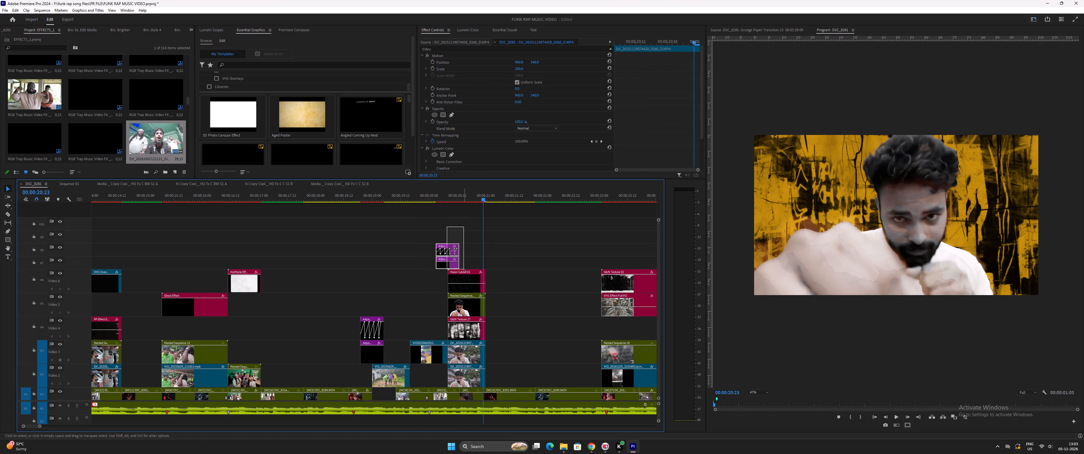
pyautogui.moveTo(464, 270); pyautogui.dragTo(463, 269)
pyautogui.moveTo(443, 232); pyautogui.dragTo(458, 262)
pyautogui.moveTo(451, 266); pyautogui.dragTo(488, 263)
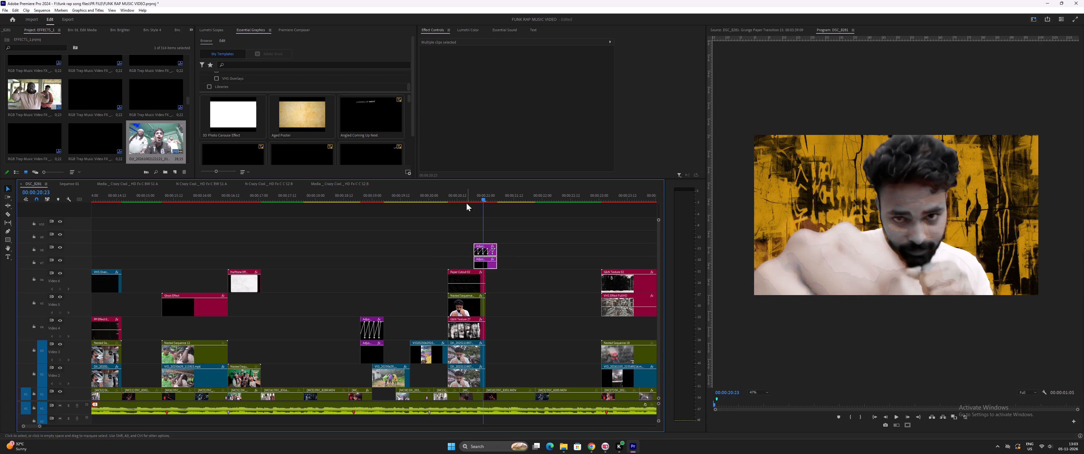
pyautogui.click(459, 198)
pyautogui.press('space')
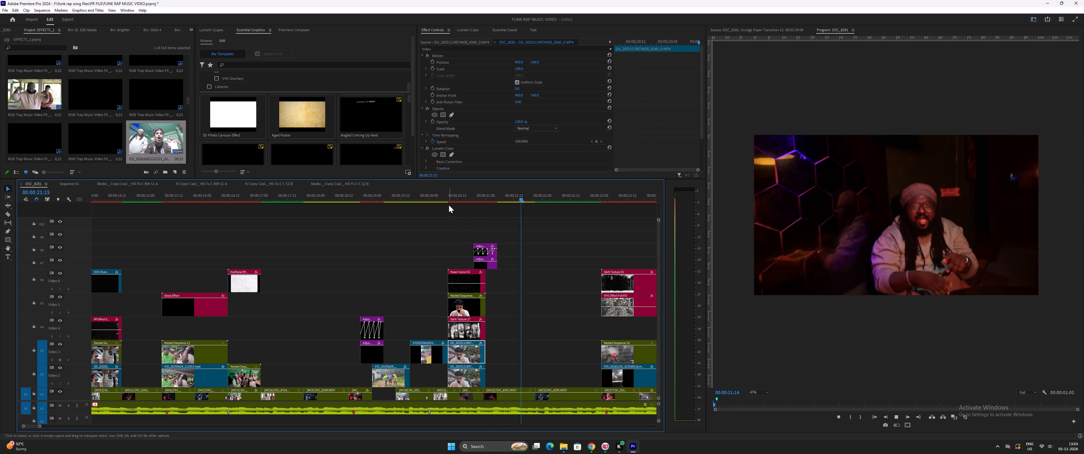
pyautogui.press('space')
# Move the duplicated adjustment-layer pair to Video 2 and 3, centred on the Video 1 cut at 00:00:21:21.
pyautogui.moveTo(485, 231); pyautogui.dragTo(497, 269)
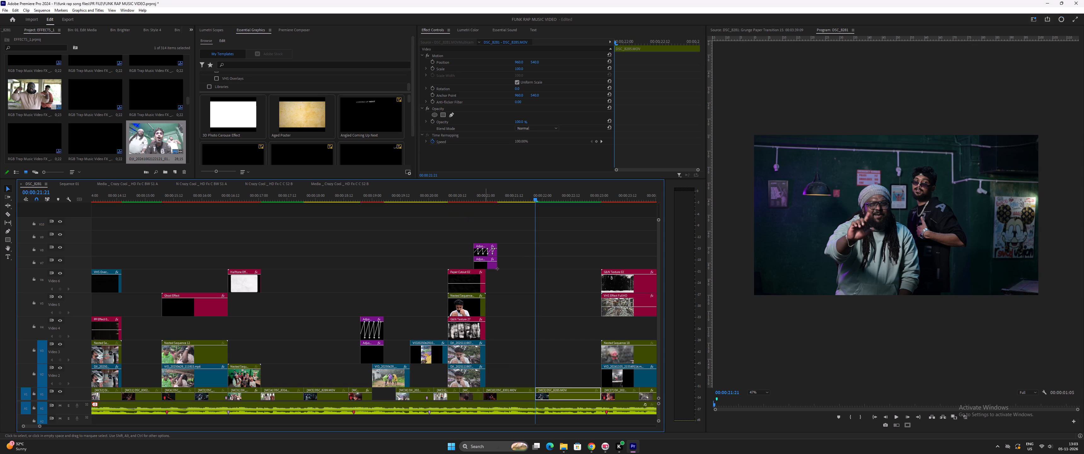
pyautogui.moveTo(497, 269); pyautogui.dragTo(495, 268)
pyautogui.moveTo(492, 265); pyautogui.dragTo(542, 373)
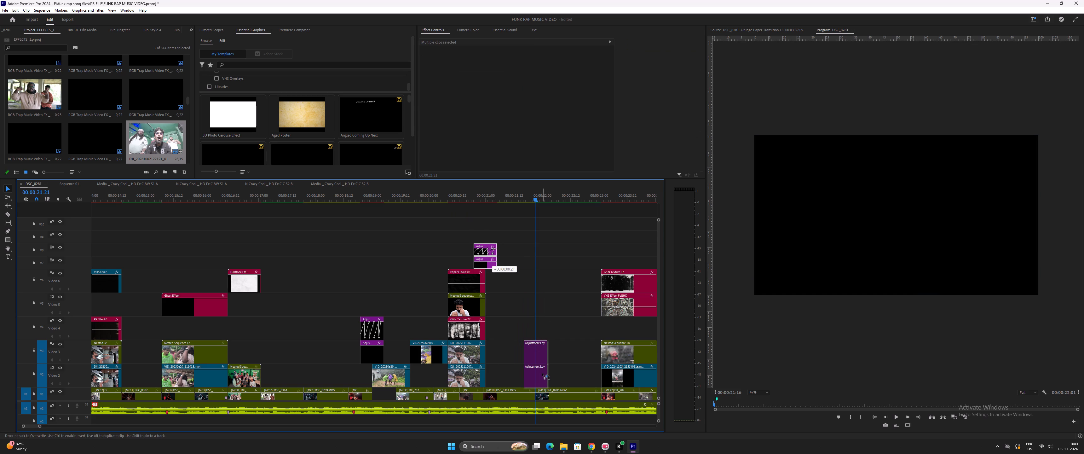
pyautogui.moveTo(542, 373); pyautogui.dragTo(543, 373)
# Play the transition across the 00:00:21:21 cut from just before it, continuing to the pink hoodie shot at about 00:00:24:08.
pyautogui.click(519, 194)
pyautogui.press('space')
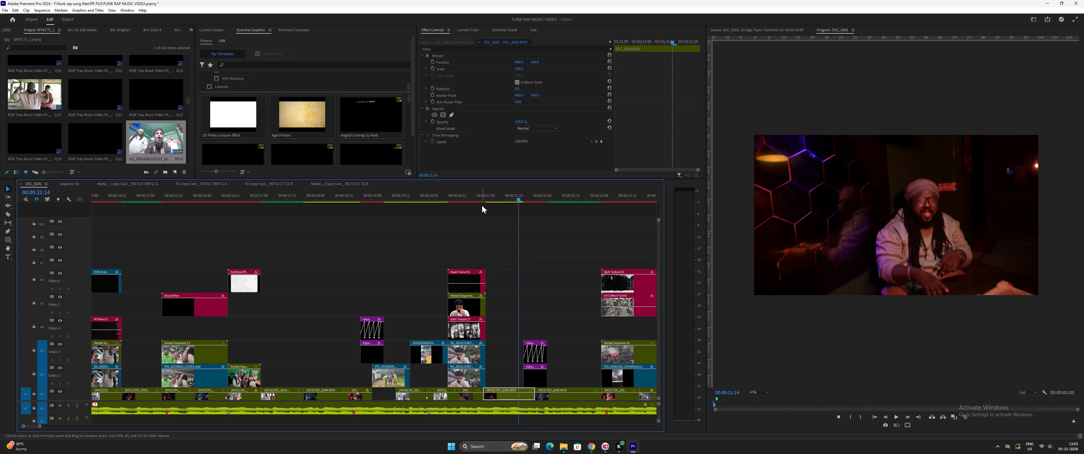
pyautogui.press('space')
pyautogui.click(509, 197)
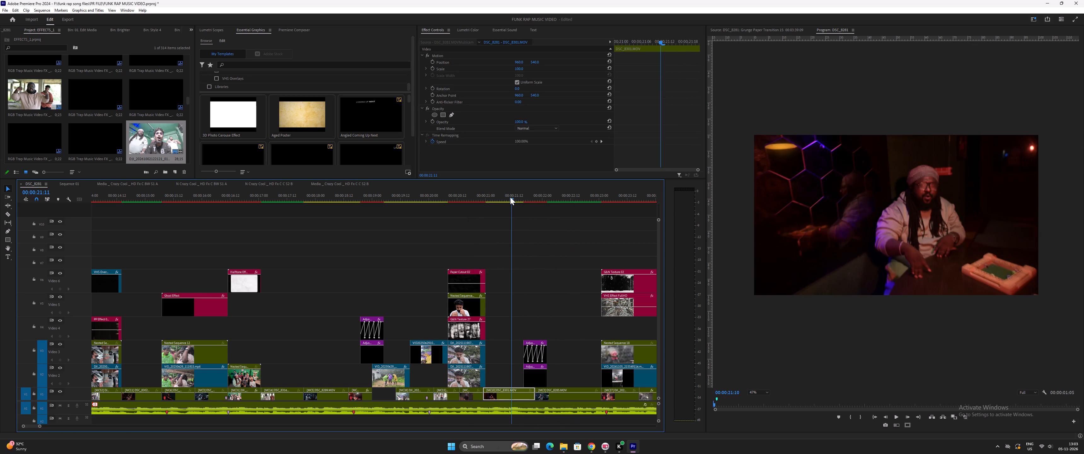
pyautogui.press('space')
pyautogui.press('space')
pyautogui.press('space')
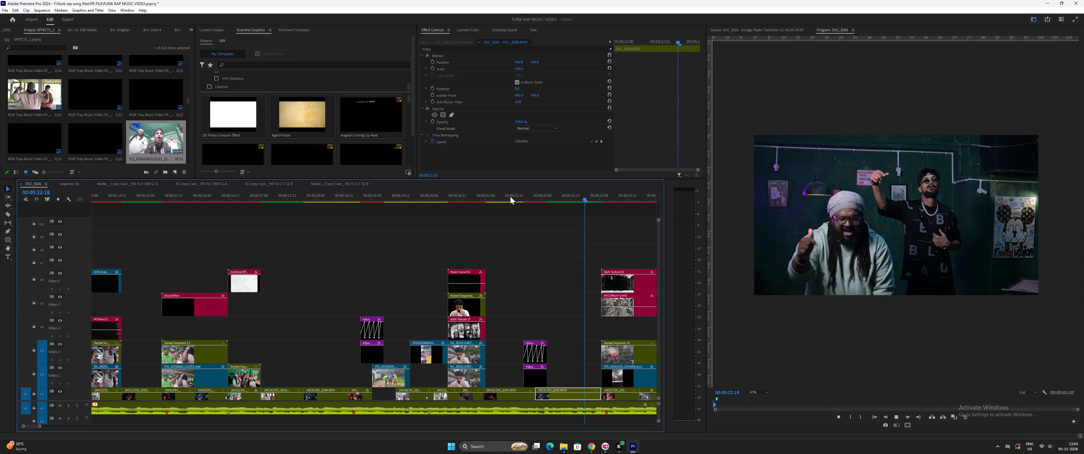
pyautogui.scroll(-7, 499, 193)
pyautogui.press('space')
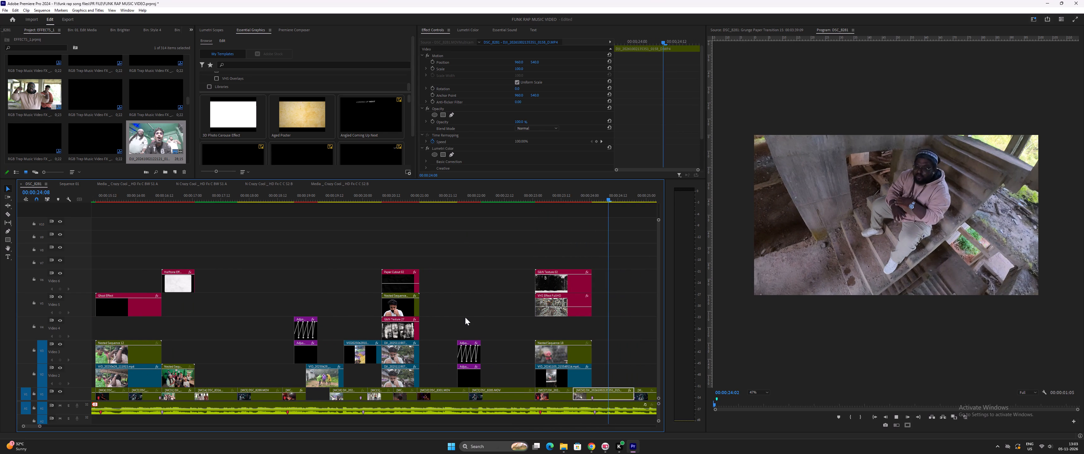
# Duplicate the adjustment-layer pair from the 00:00:21:21 cut to Video 7 and 8, centred at about 00:00:23:00, and play it.
pyautogui.moveTo(464, 317); pyautogui.dragTo(484, 370)
pyautogui.keyDown('alt'); pyautogui.moveTo(472, 376); pyautogui.dragTo(536, 256); pyautogui.keyUp('alt')
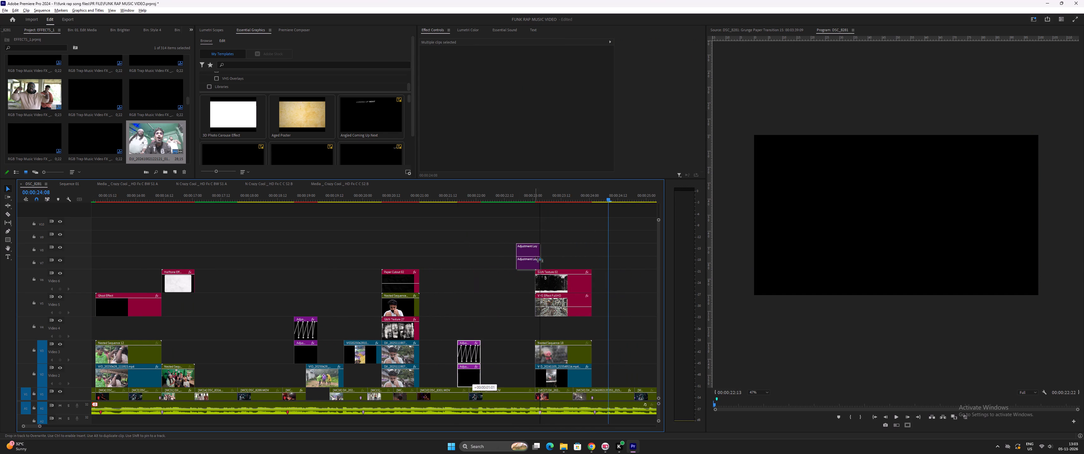
pyautogui.keyDown('alt'); pyautogui.moveTo(536, 256); pyautogui.dragTo(539, 256); pyautogui.keyUp('alt')
pyautogui.click(512, 194)
pyautogui.press('space')
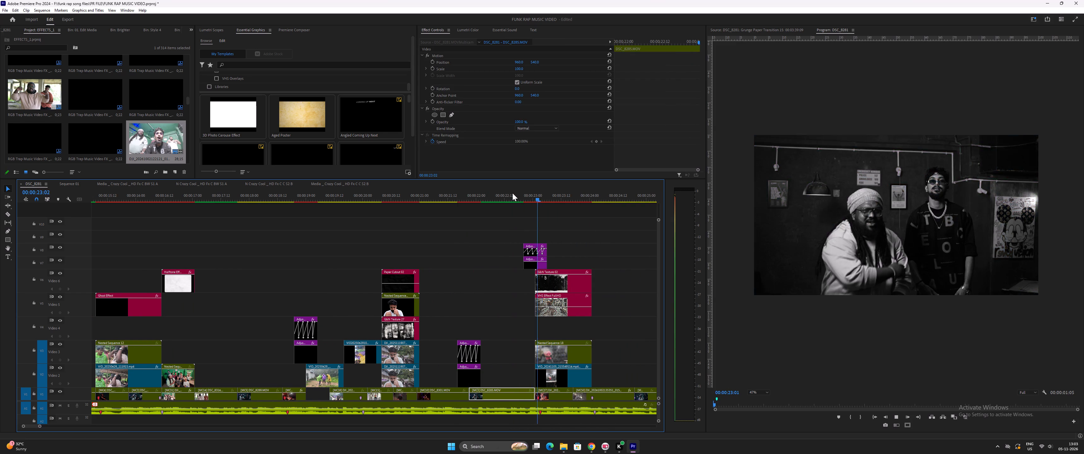
pyautogui.press('space')
pyautogui.click(517, 192)
pyautogui.press('space')
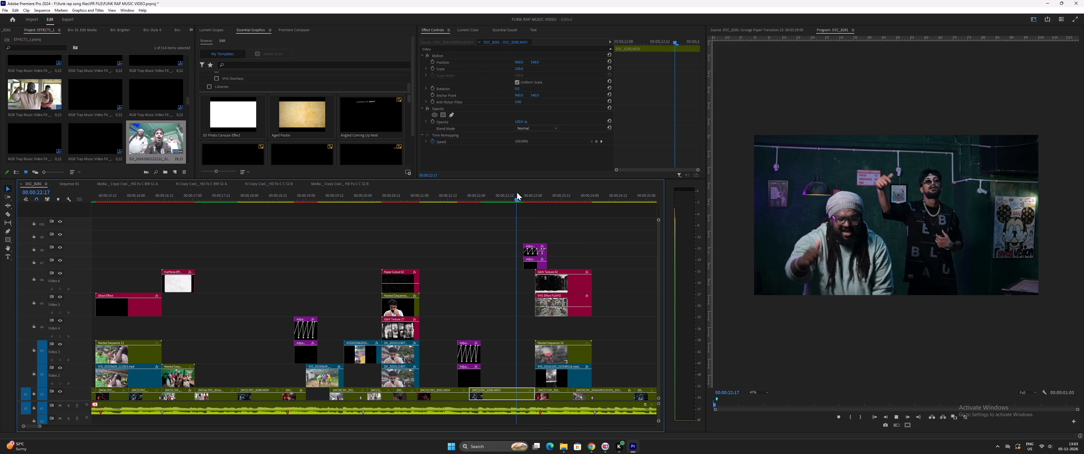
pyautogui.press('space')
# Mark in at 00:00:21:12 and out at 00:00:22:06 around the Video 2 and 3 transition and render that range.
pyautogui.moveTo(458, 197); pyautogui.dragTo(448, 198)
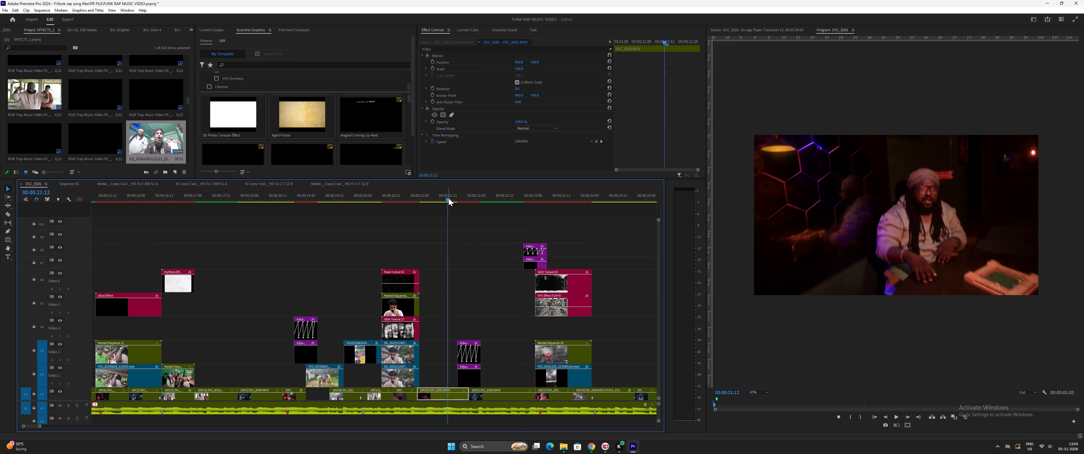
pyautogui.press('i')
pyautogui.moveTo(486, 196); pyautogui.dragTo(491, 197)
pyautogui.press('o')
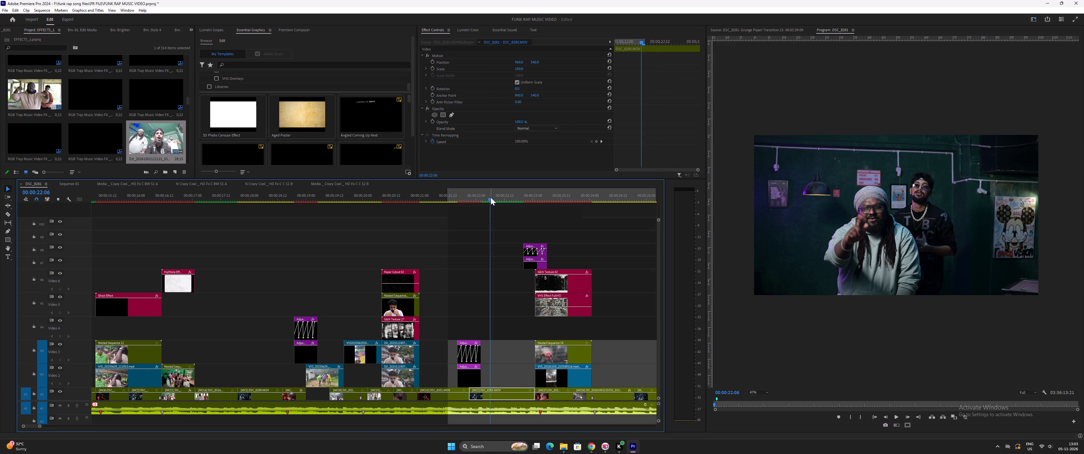
pyautogui.hotkey('ctrl', 'p')
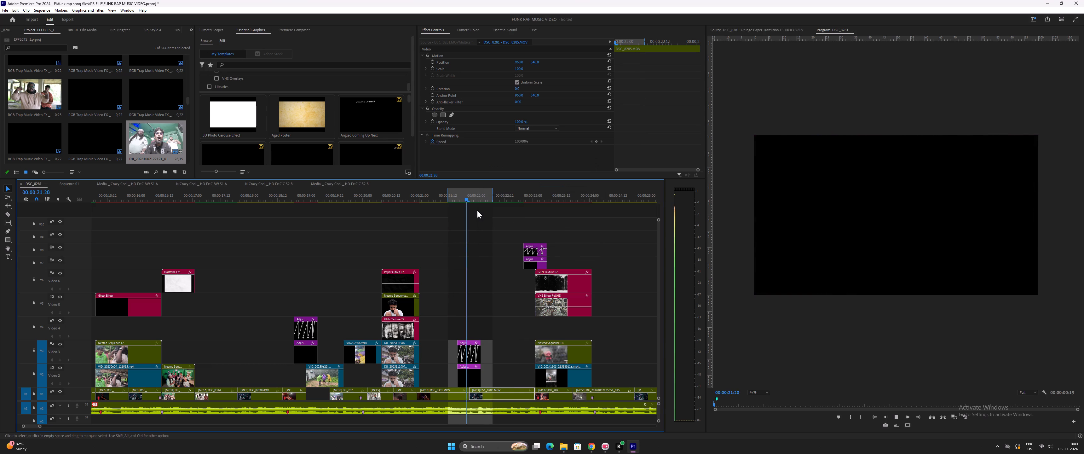
pyautogui.press('space')
pyautogui.press('space')
# Play the section from 00:00:20:01 through both duplicated transitions, replaying from before each, to the pink hoodie shot past 00:00:24:13.
pyautogui.click(366, 195)
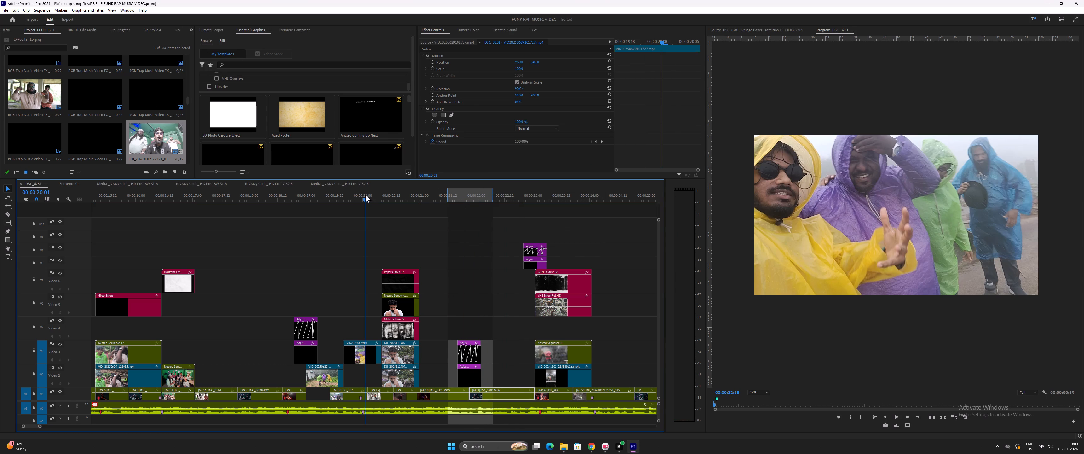
pyautogui.press('space')
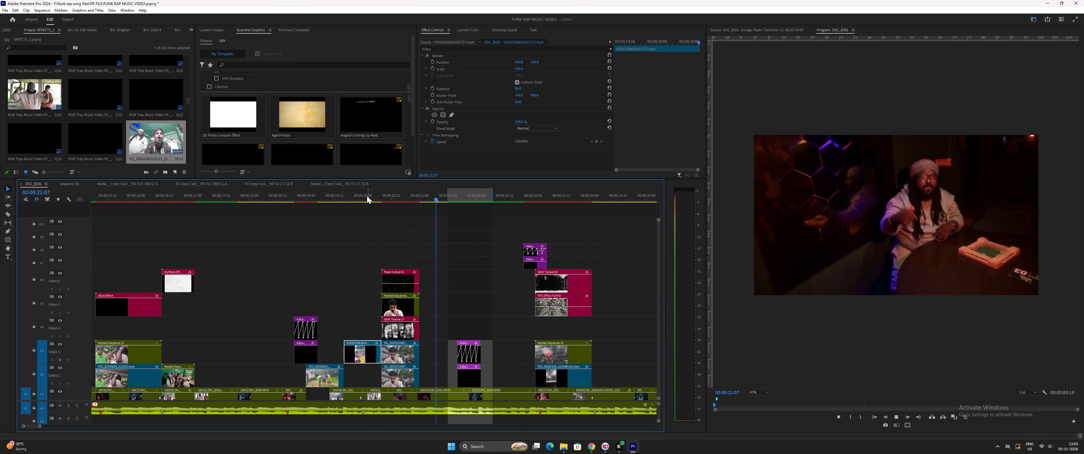
pyautogui.press('space')
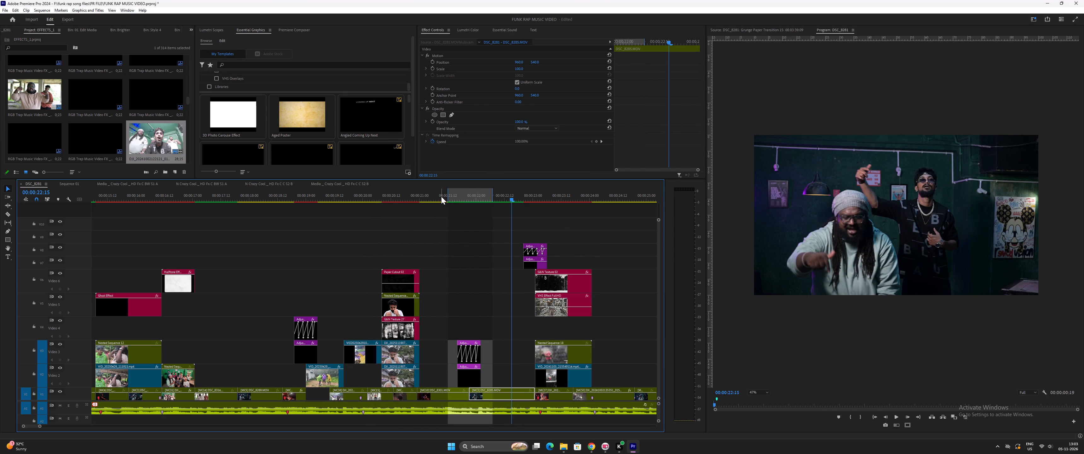
pyautogui.click(441, 196)
pyautogui.press('space')
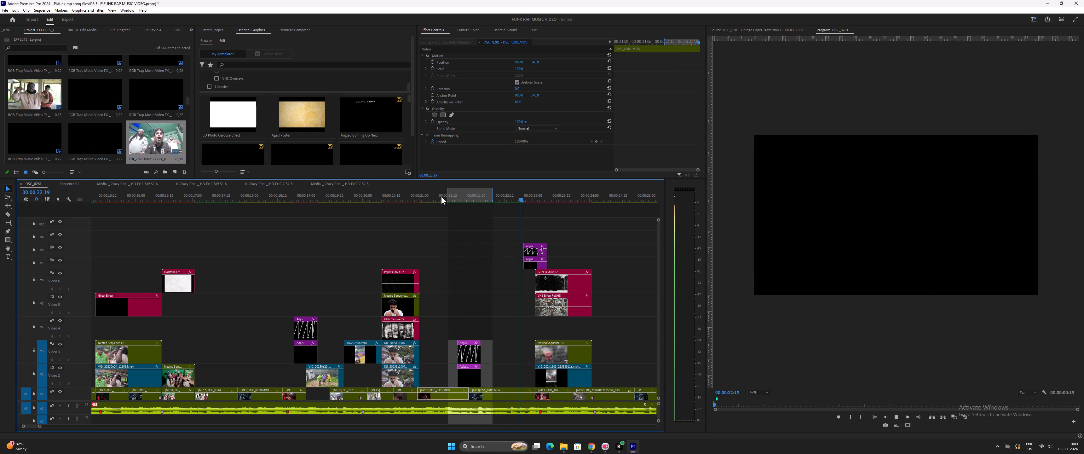
pyautogui.press('space')
pyautogui.click(509, 197)
pyautogui.press('space')
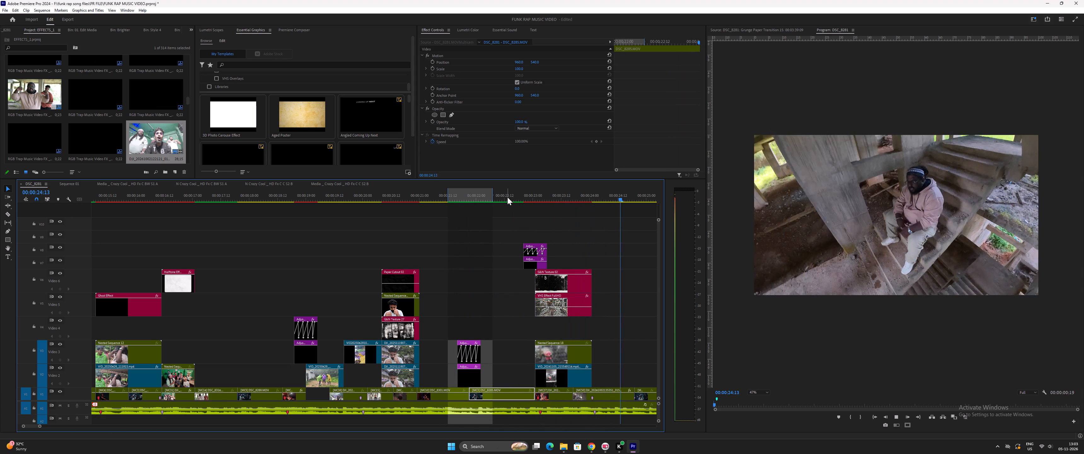
pyautogui.press('space')
# Play the earlier part of the sequence from about 00:00:10:02 through the transition at the 00:00:19:00 cut.
pyautogui.press('-')
pyautogui.press('-')
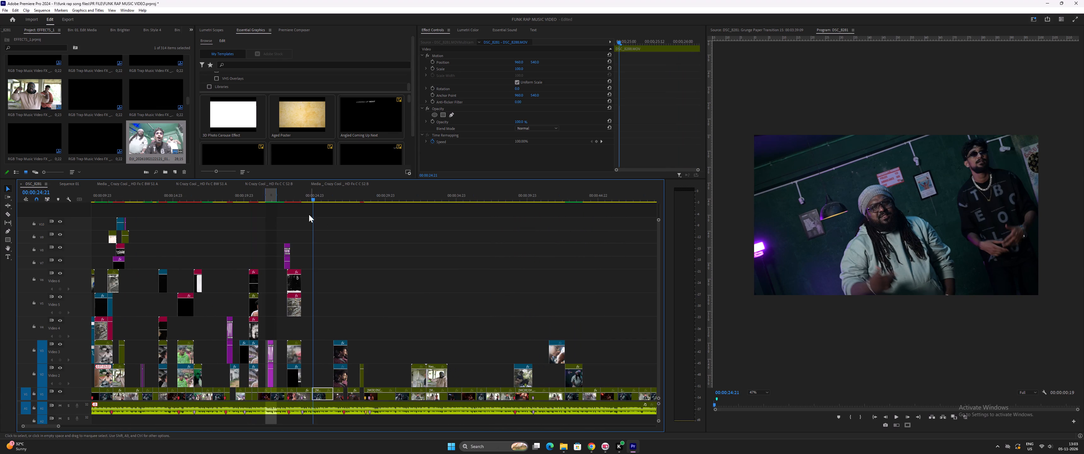
pyautogui.moveTo(188, 194); pyautogui.dragTo(104, 201)
pyautogui.press('-')
pyautogui.press('=')
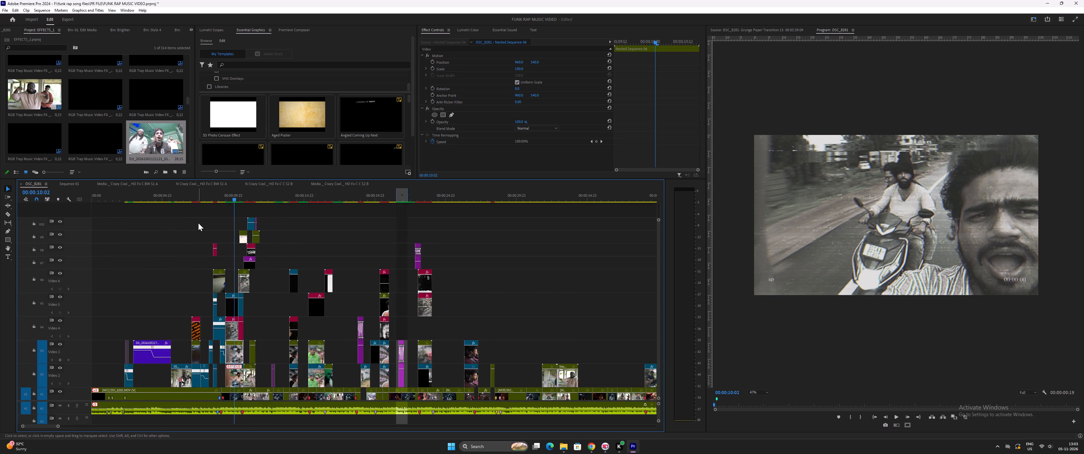
pyautogui.press('=')
pyautogui.press('space')
pyautogui.press('=')
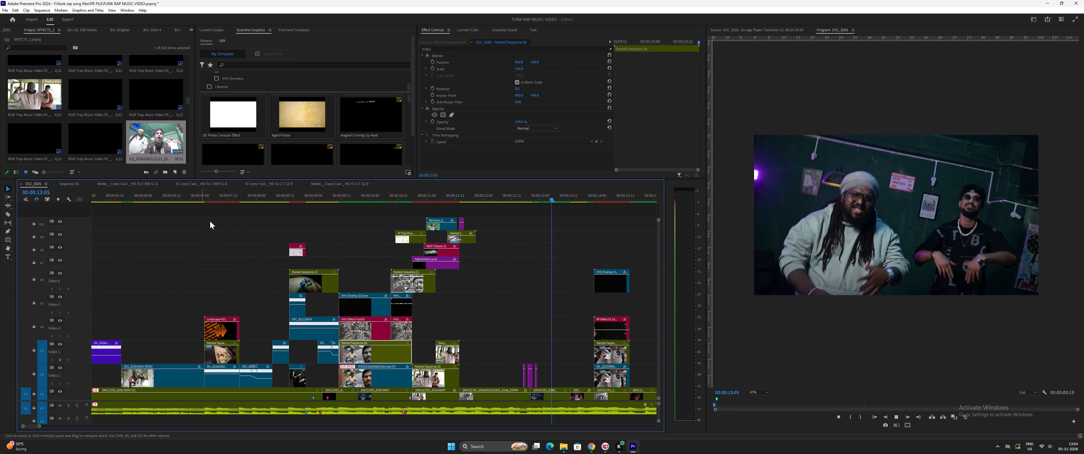
pyautogui.press('-')
pyautogui.press('=')
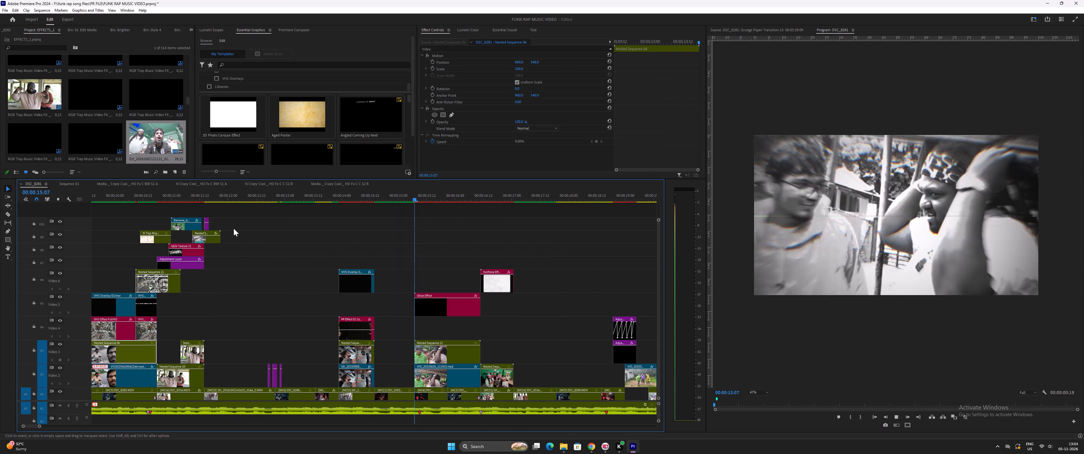
pyautogui.press('=')
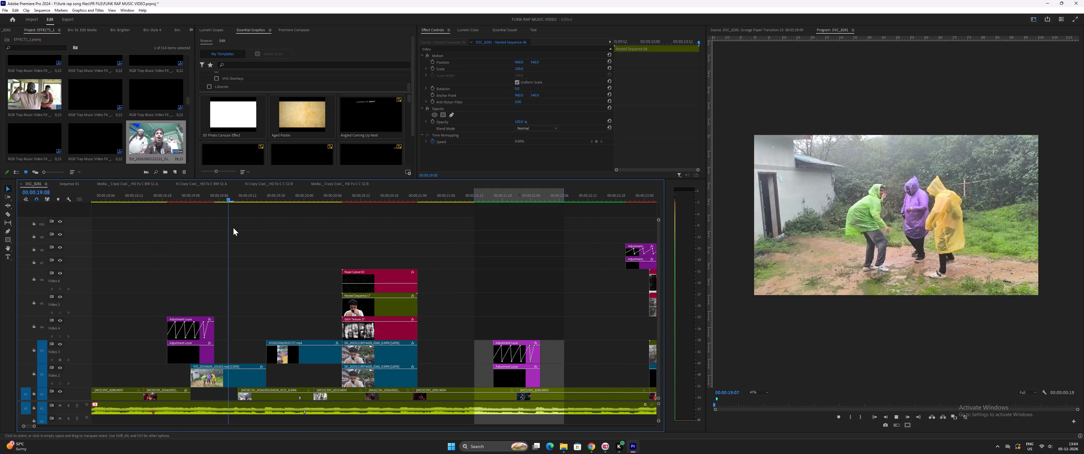
pyautogui.press('-')
pyautogui.press('space')
# Play the adjustment-layer transition across the 00:00:19:00 cut from 00:00:18:18 to about 00:00:20:05.
pyautogui.click(268, 194)
pyautogui.press('=')
pyautogui.press('=')
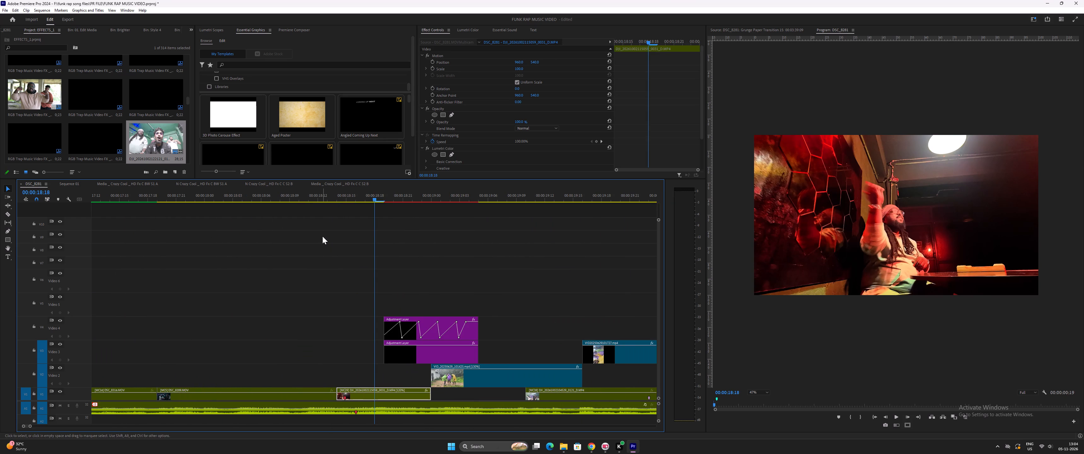
pyautogui.press('space')
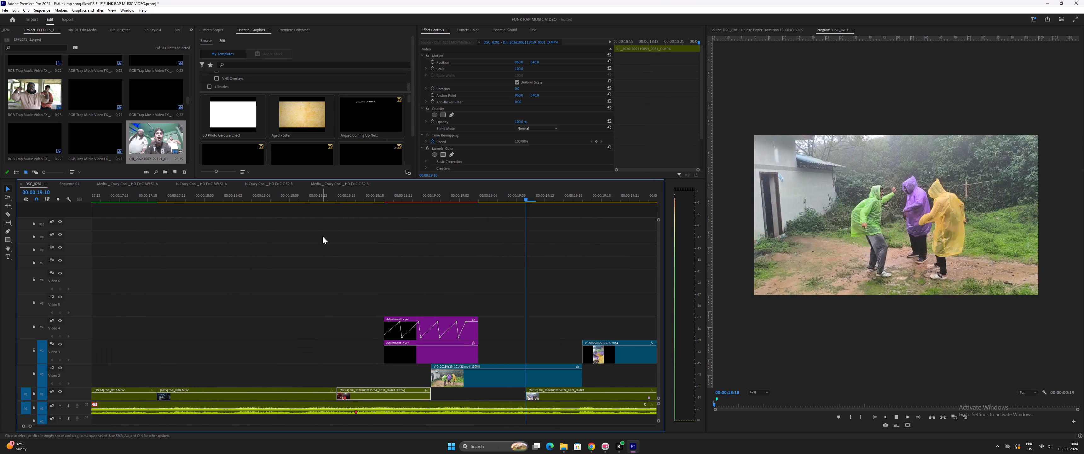
pyautogui.press('-')
pyautogui.press('space')
pyautogui.press('-')
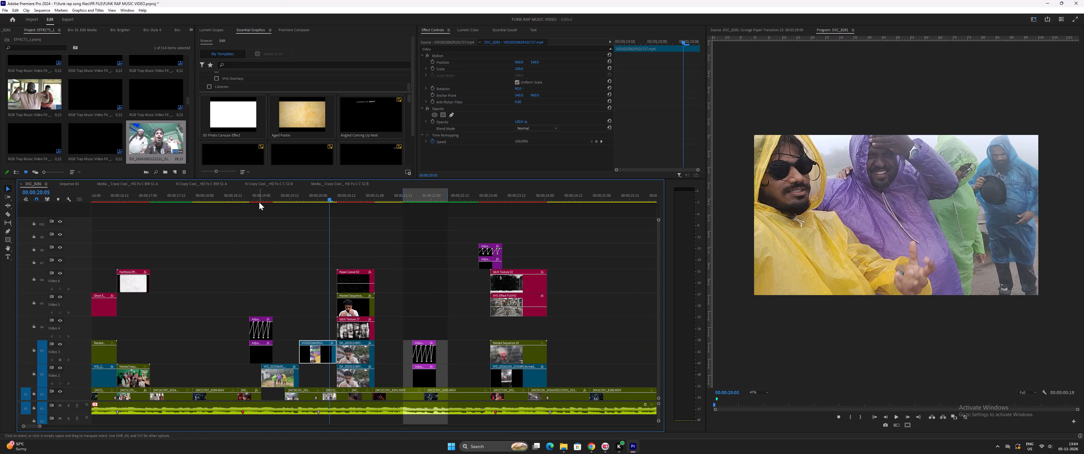
# Replay the transition into the raincoat shot, inspect the frame at 00:00:19:00, and continue playing to 00:00:21:18.
pyautogui.click(233, 198)
pyautogui.write('=')
pyautogui.press('space')
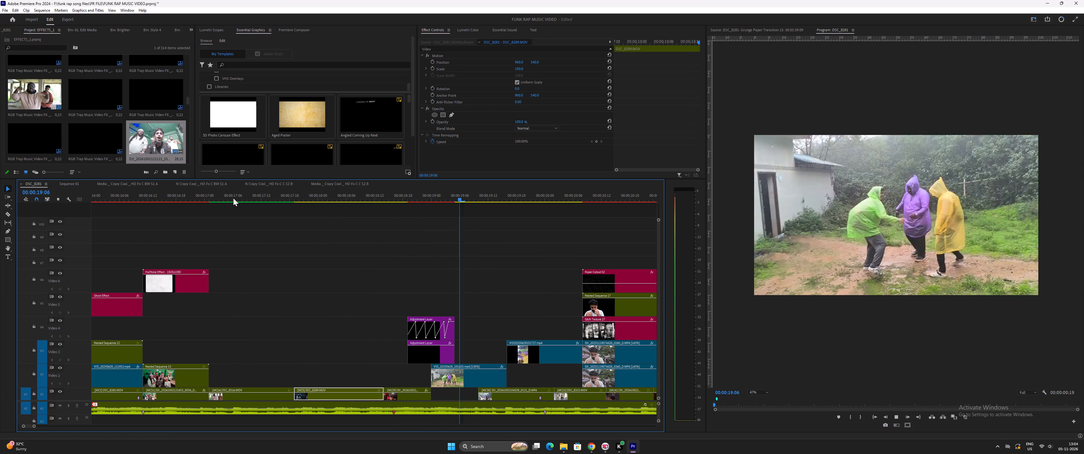
pyautogui.press('space')
pyautogui.moveTo(427, 194); pyautogui.dragTo(433, 196)
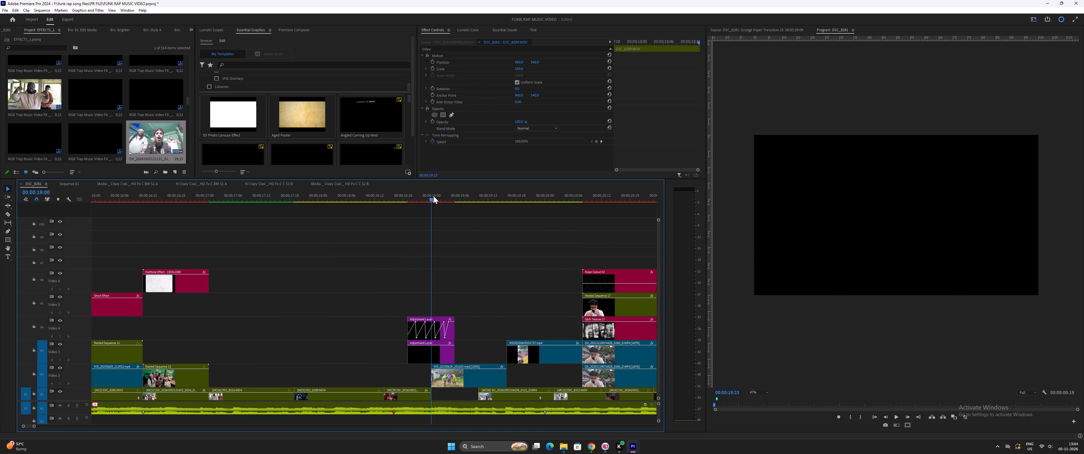
pyautogui.moveTo(433, 196); pyautogui.dragTo(434, 196)
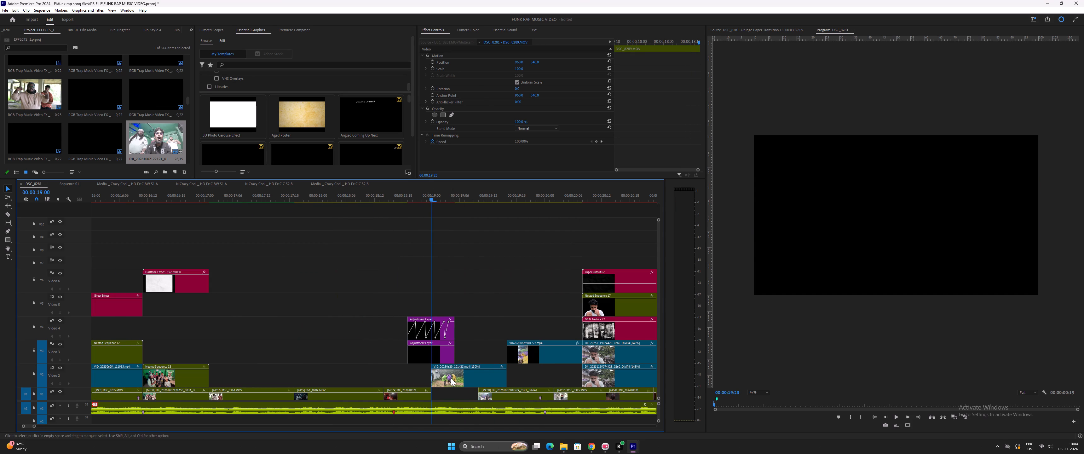
pyautogui.click(451, 378)
pyautogui.press('space')
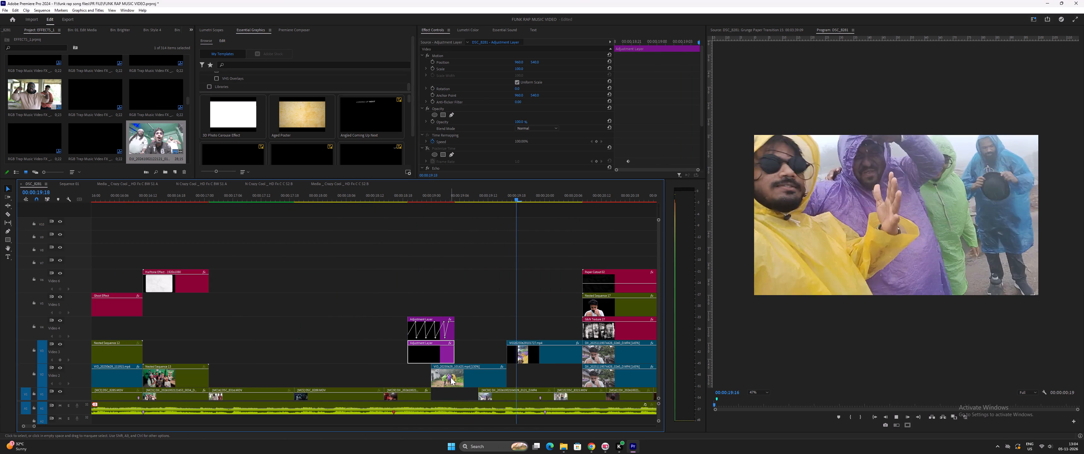
pyautogui.press('space')
pyautogui.press('space')
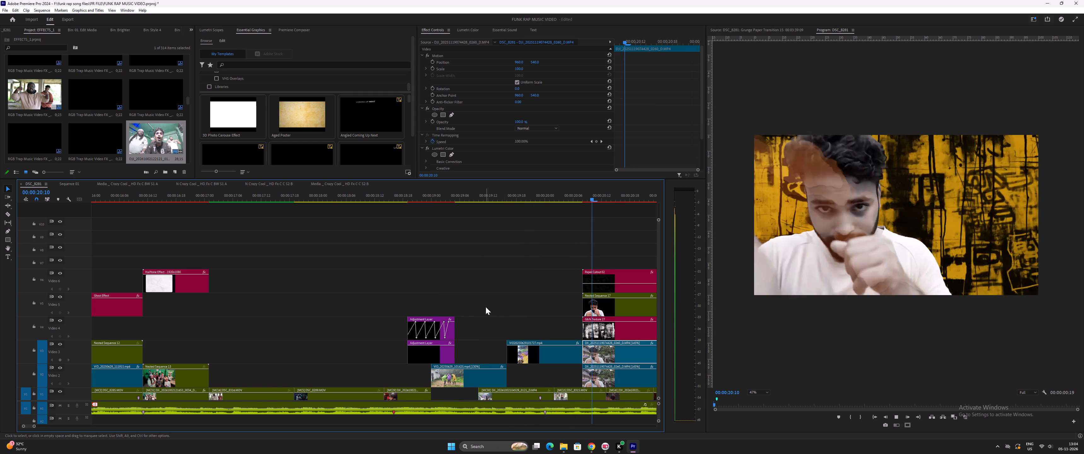
pyautogui.write('-')
pyautogui.press('space')
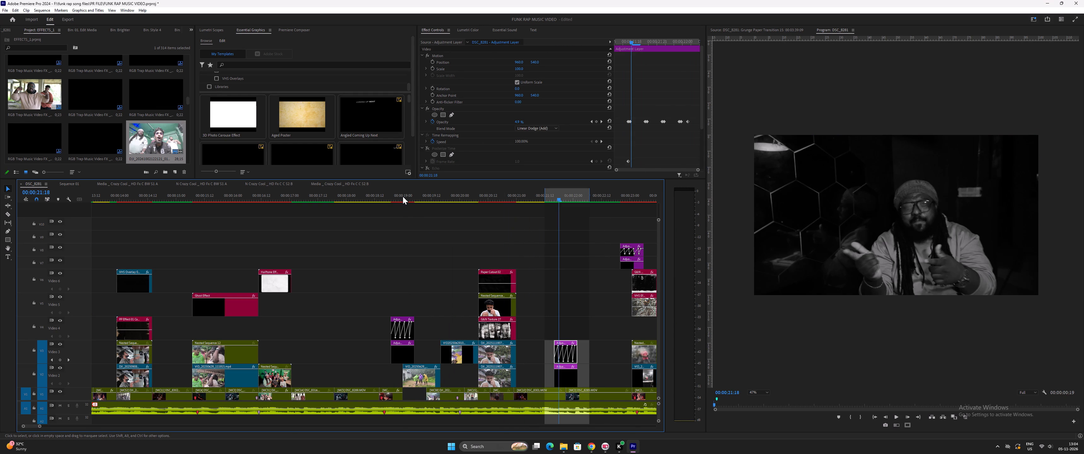
# Play the 00:00:19:00 transition twice more from the dark-room shot before it to the yellow raincoat close-up.
pyautogui.click(403, 196)
pyautogui.press('=')
pyautogui.press('=')
pyautogui.press('-')
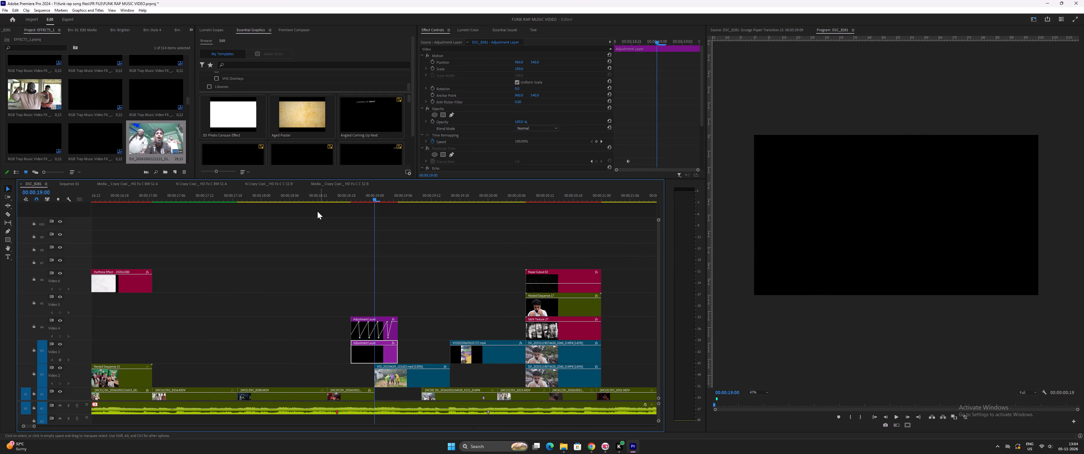
pyautogui.click(300, 194)
pyautogui.press('space')
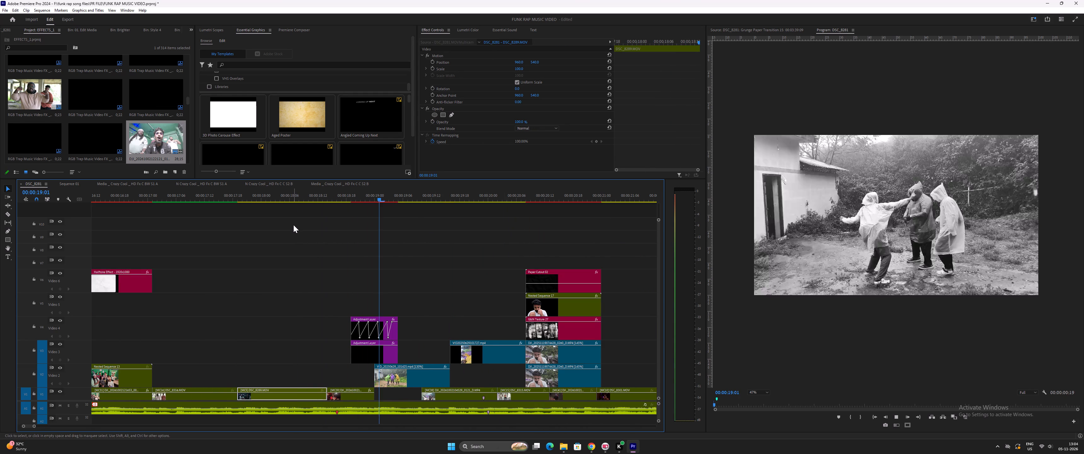
pyautogui.press('space')
pyautogui.click(308, 186)
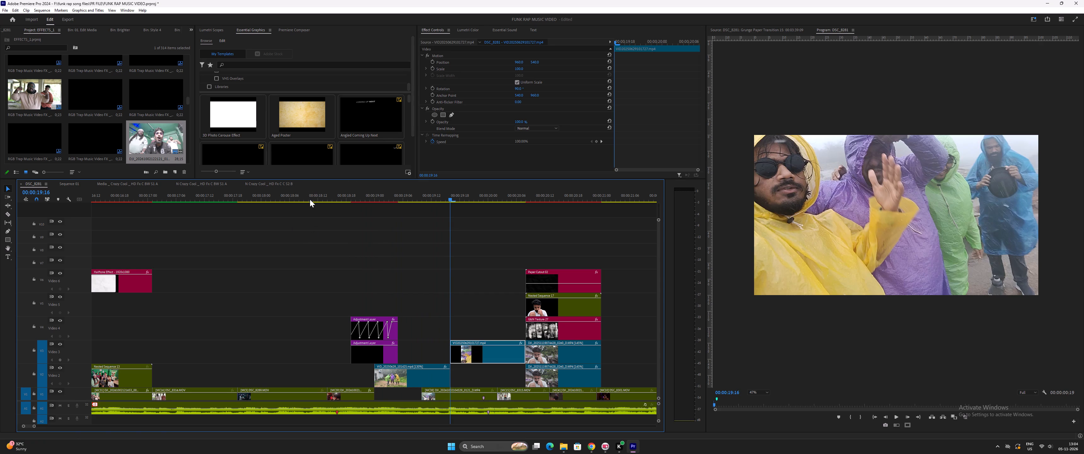
pyautogui.click(310, 199)
pyautogui.press('space')
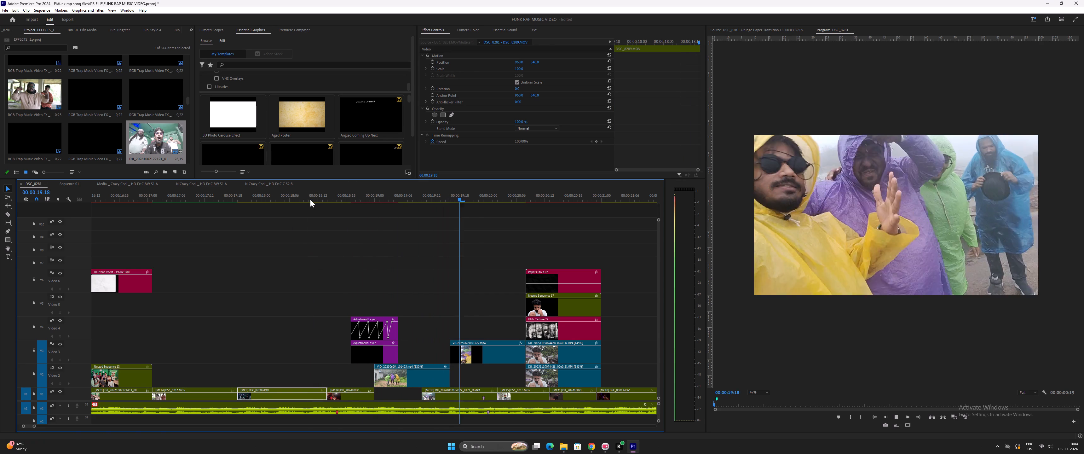
pyautogui.press('space')
# Move the adjustment-layer pair at the 00:00:19:00 cut up to Video 4 and 5, and play onward from 00:00:19:06.
pyautogui.click(404, 197)
pyautogui.press('=')
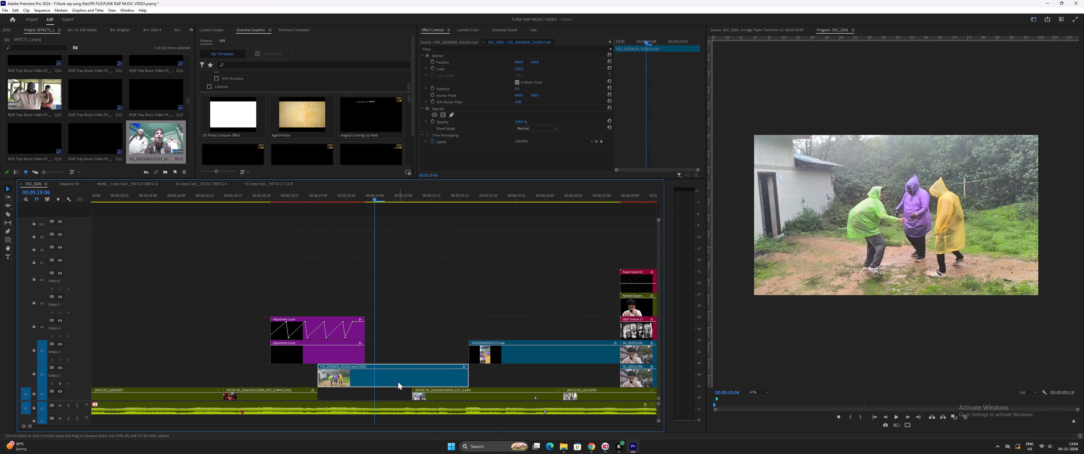
pyautogui.moveTo(310, 300); pyautogui.dragTo(337, 348)
pyautogui.moveTo(338, 354); pyautogui.dragTo(335, 327)
pyautogui.press('-')
pyautogui.press('space')
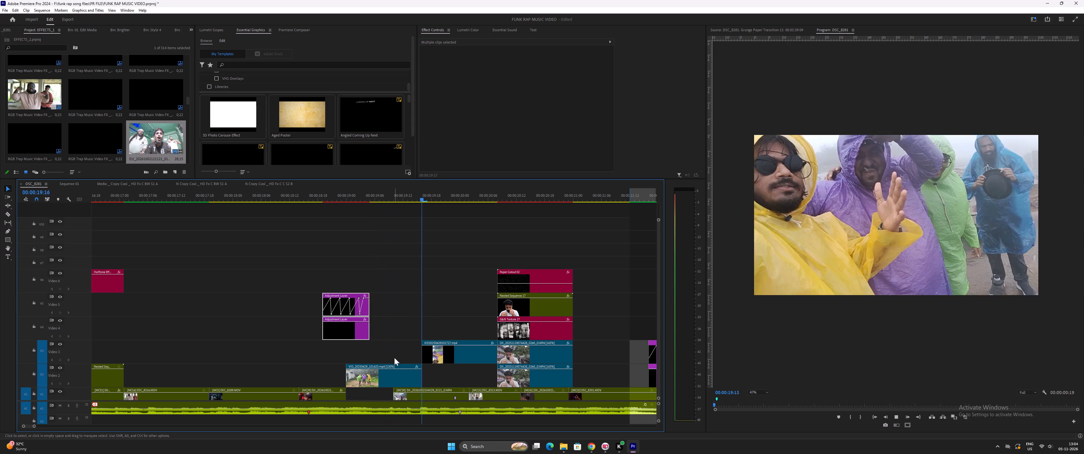
pyautogui.press('space')
# Move the yellow raincoat close-up clip from Video 3 down to Video 2 and play across both raincoat clips.
pyautogui.moveTo(447, 357); pyautogui.dragTo(449, 372)
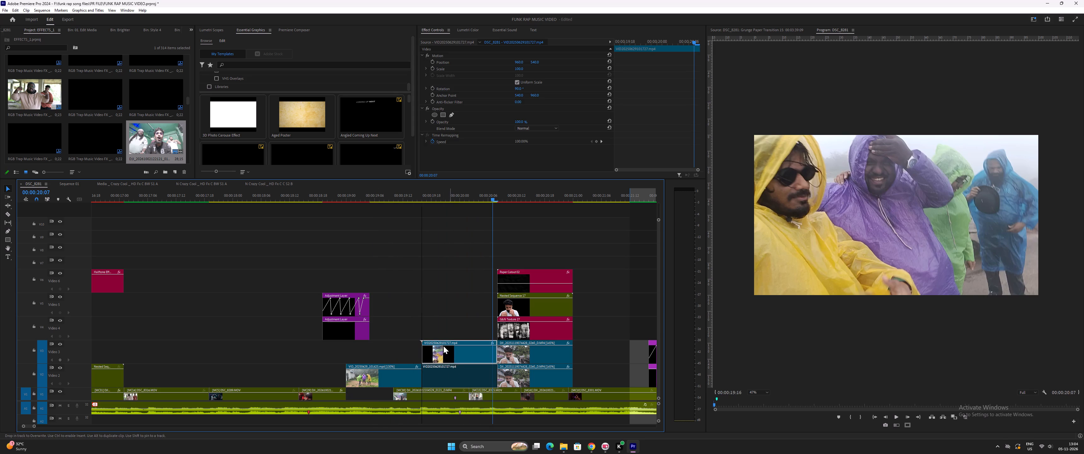
pyautogui.moveTo(379, 197); pyautogui.dragTo(387, 197)
pyautogui.press('space')
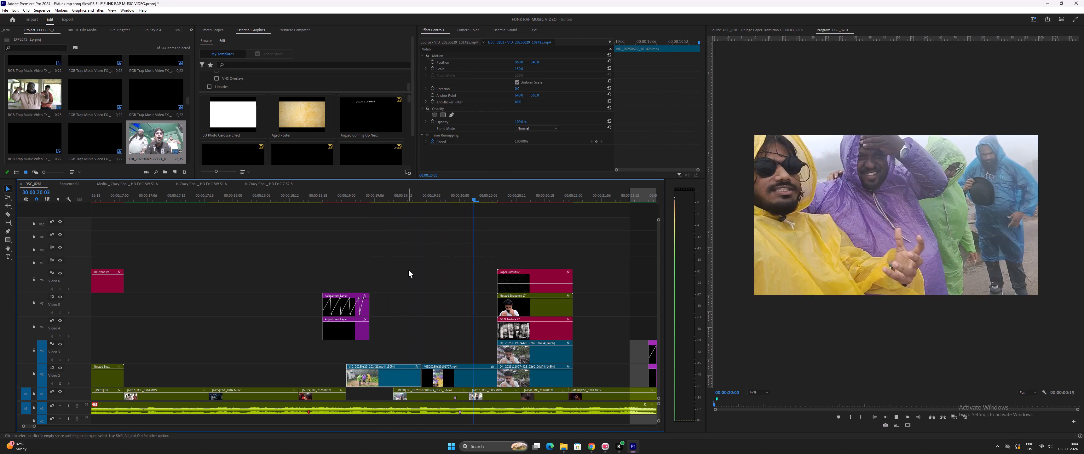
pyautogui.press('space')
# Duplicate the two raincoat clips on Video 2 directly above themselves onto Video 3.
pyautogui.moveTo(401, 350); pyautogui.dragTo(429, 369)
pyautogui.keyDown('alt'); pyautogui.moveTo(435, 379); pyautogui.dragTo(435, 359); pyautogui.keyUp('alt')
pyautogui.moveTo(408, 327); pyautogui.dragTo(431, 350)
pyautogui.rightClick(431, 349)
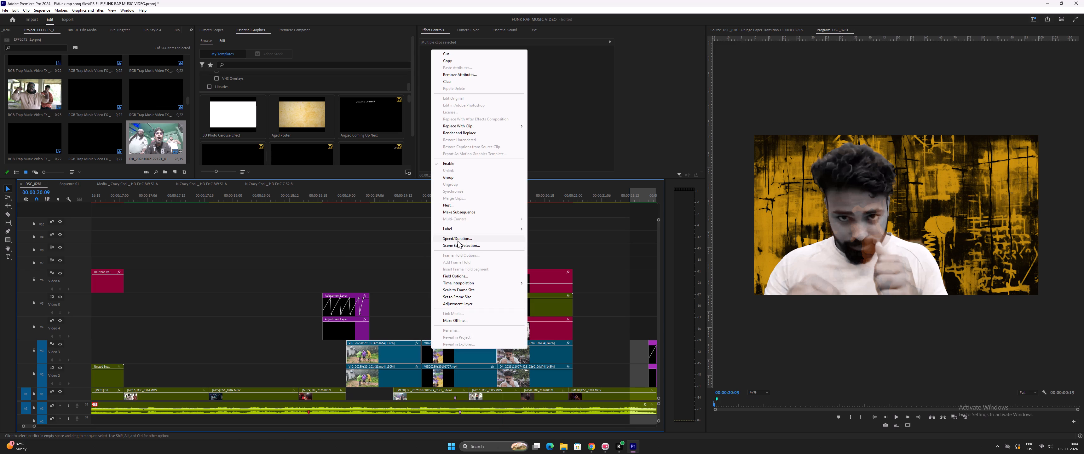
# Move the adjustment-layer pair at the 00:00:19:00 cut up one track, onto Video 5 and Video 6.
pyautogui.moveTo(340, 281); pyautogui.dragTo(357, 322)
pyautogui.moveTo(355, 328); pyautogui.dragTo(353, 314)
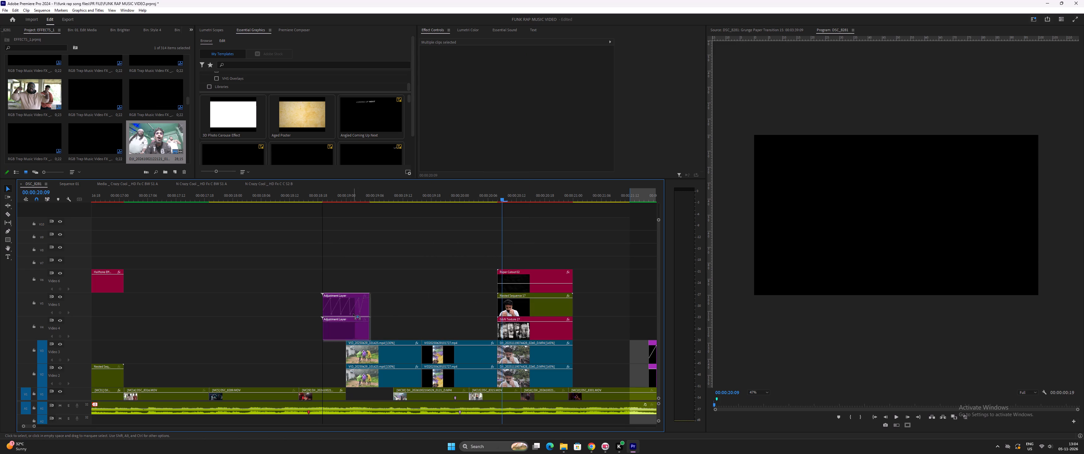
pyautogui.moveTo(353, 314); pyautogui.dragTo(354, 301)
# Nest the two duplicated raincoat clips on Video 3 into one sequence, keeping the default name.
pyautogui.moveTo(403, 328); pyautogui.dragTo(434, 350)
pyautogui.rightClick(434, 349)
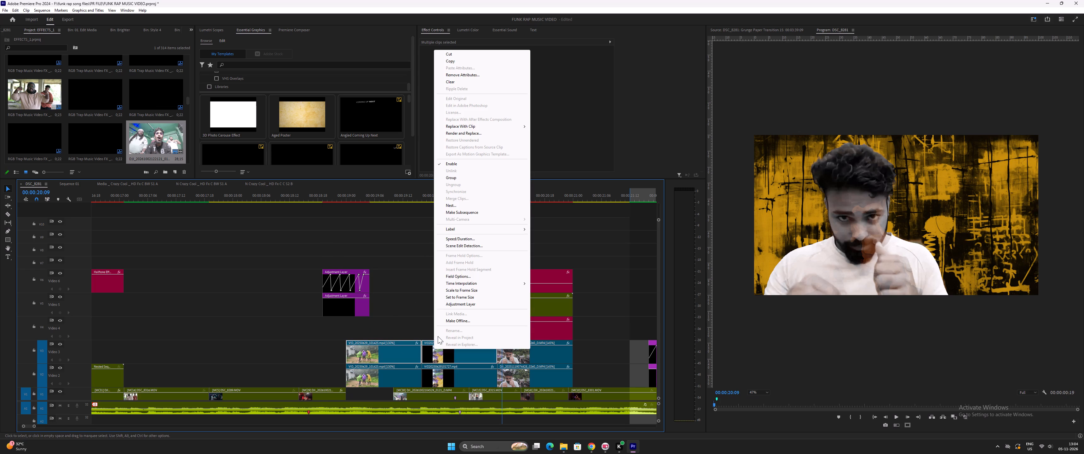
pyautogui.click(457, 205)
pyautogui.click(536, 228)
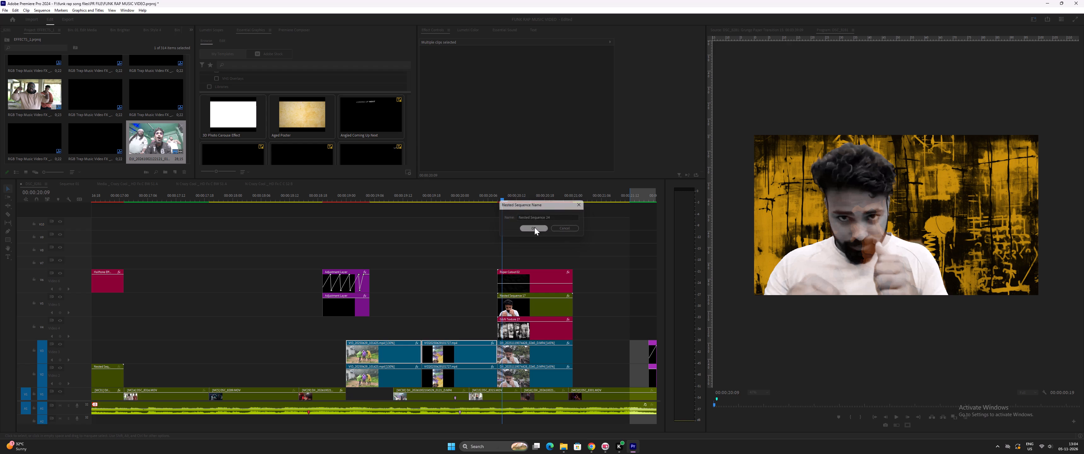
pyautogui.click(423, 353)
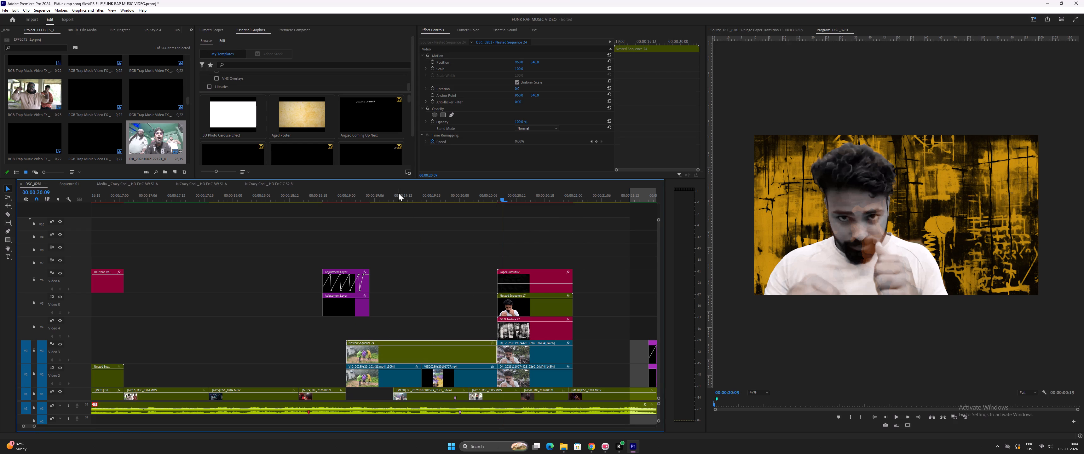
pyautogui.scroll(3, 260, 124)
# Play the 00:00:19:00 transition repeatedly, starting from the dark-room shot at 00:00:18:16, and check it over the nested raincoat clips.
pyautogui.click(310, 194)
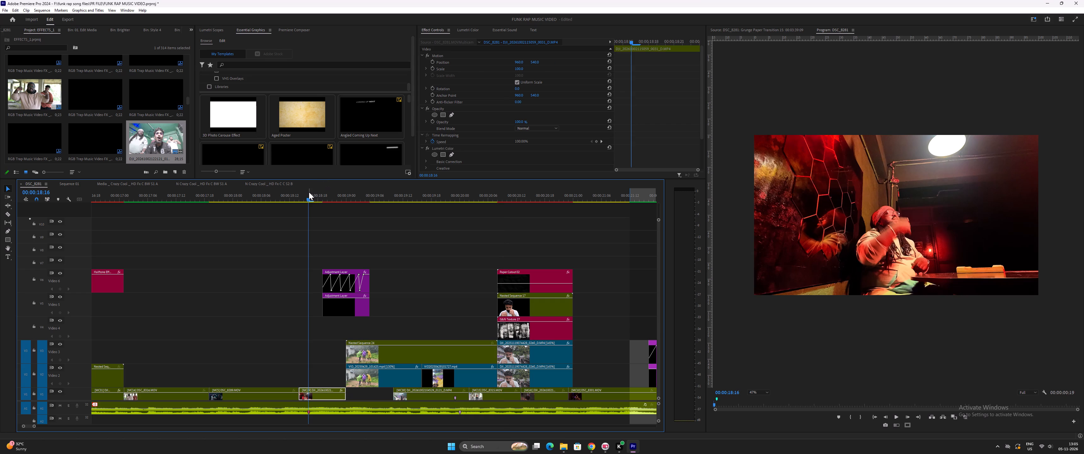
pyautogui.press('space')
pyautogui.press('space')
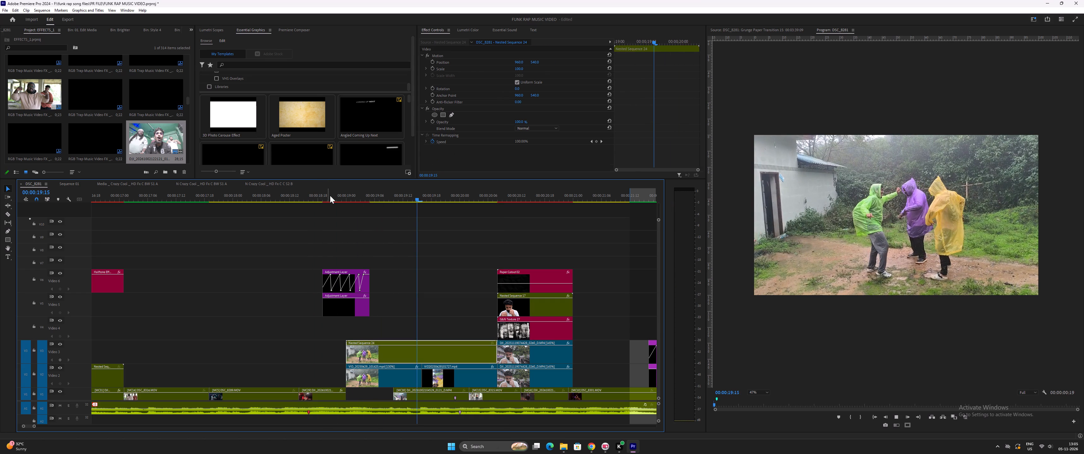
pyautogui.click(314, 198)
pyautogui.press('space')
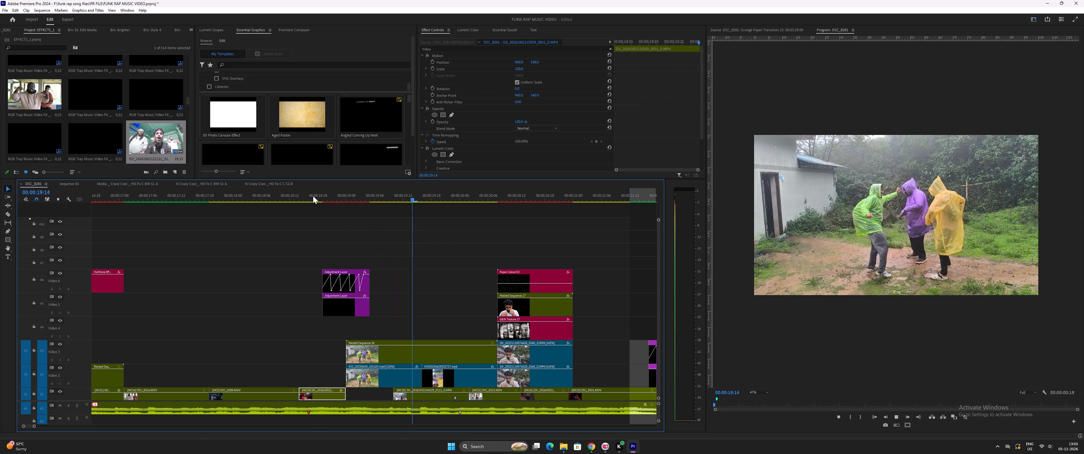
pyautogui.press('space')
pyautogui.moveTo(315, 196); pyautogui.dragTo(351, 207)
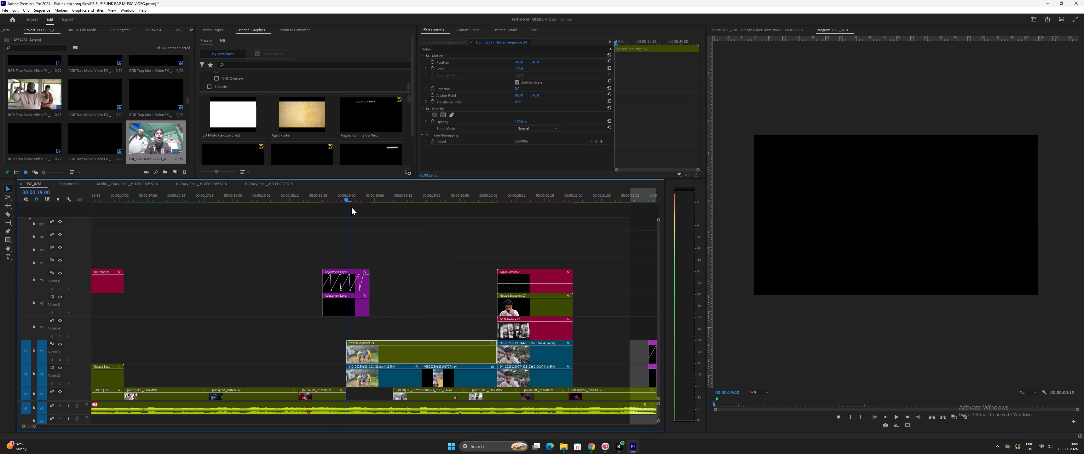
pyautogui.moveTo(351, 207); pyautogui.dragTo(363, 210)
pyautogui.press('space')
# Play on through the following cuts to 00:00:29:02, replaying the transition at about 00:00:23:00, to look for further transition spots.
pyautogui.scroll(-6, 367, 205)
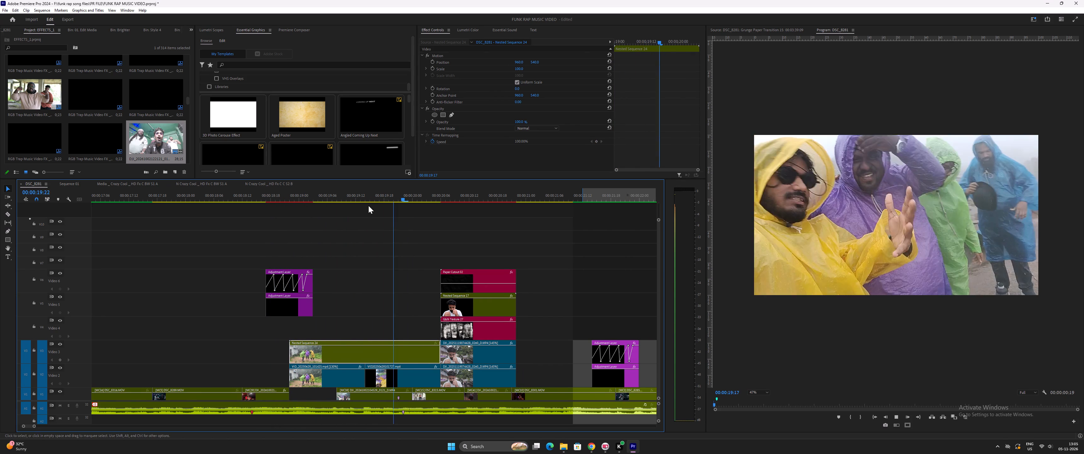
pyautogui.scroll(-8, 368, 207)
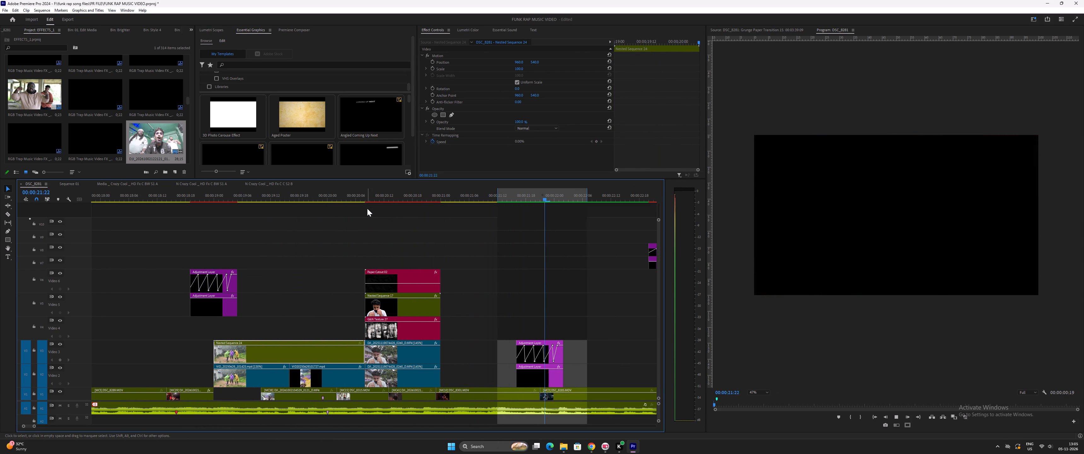
pyautogui.press('space')
pyautogui.press('-')
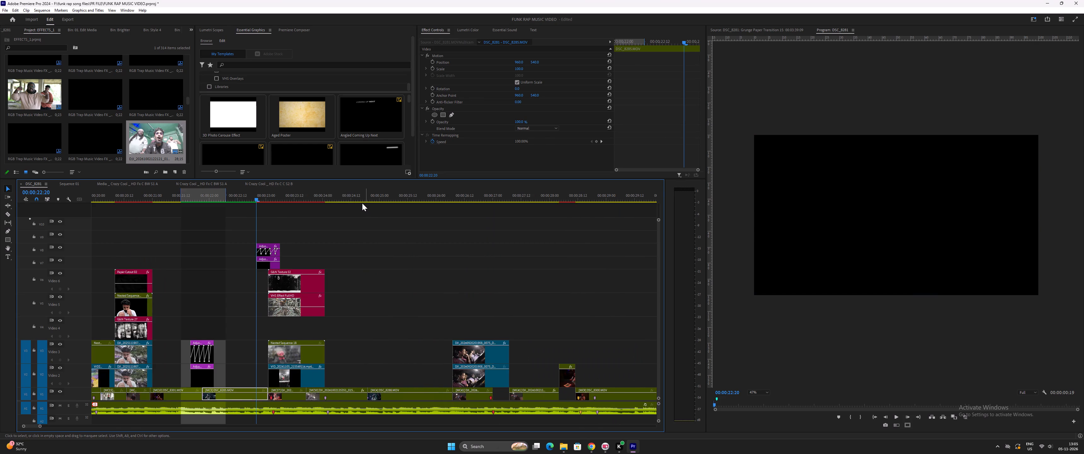
pyautogui.press('-')
pyautogui.press('space')
pyautogui.write('=')
pyautogui.press('=')
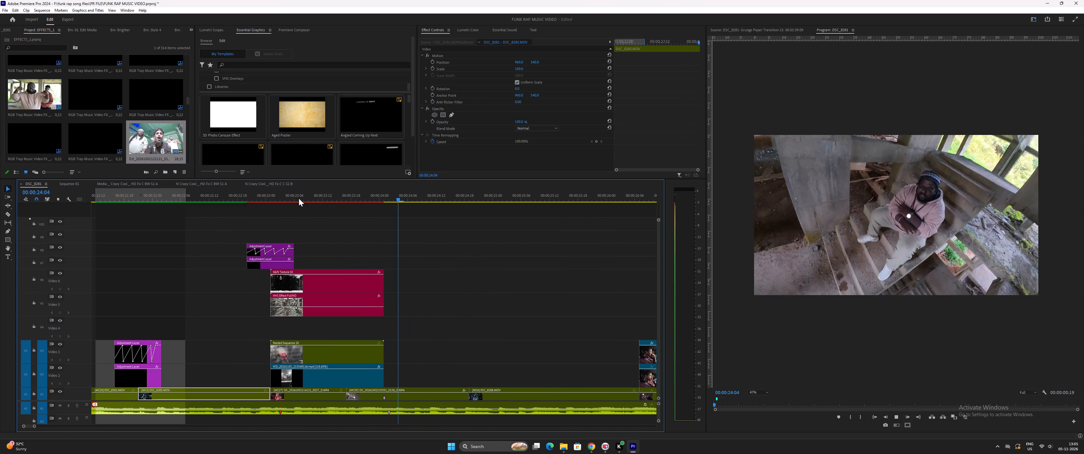
pyautogui.press('space')
pyautogui.click(235, 192)
pyautogui.press('space')
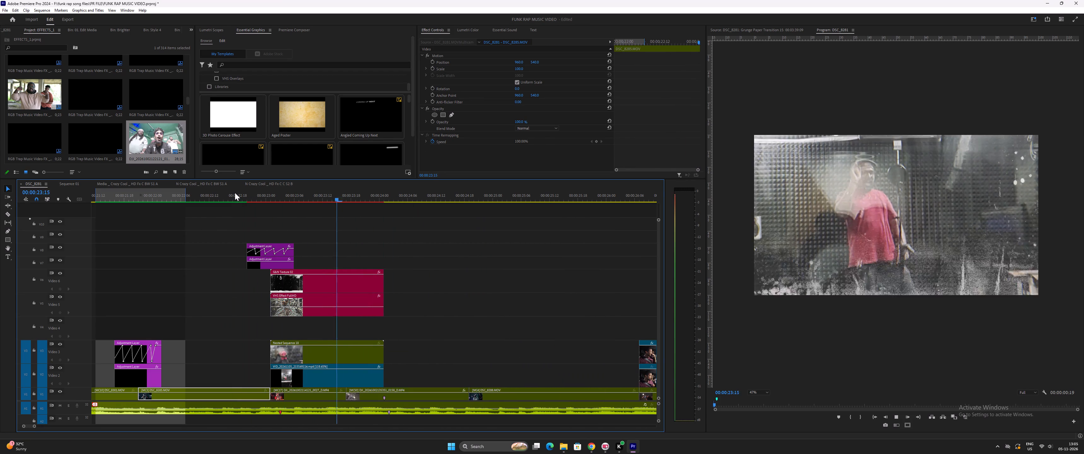
pyautogui.press('-')
pyautogui.press('-')
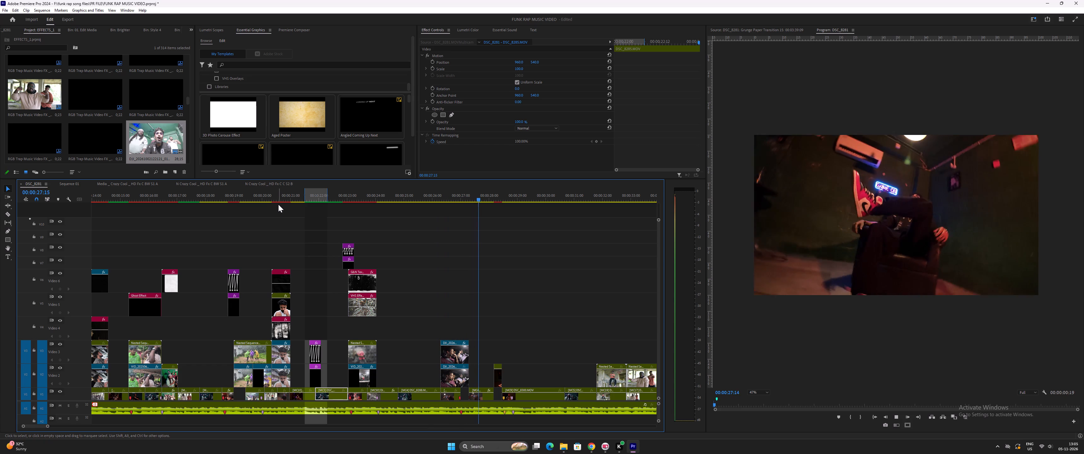
pyautogui.press('space')
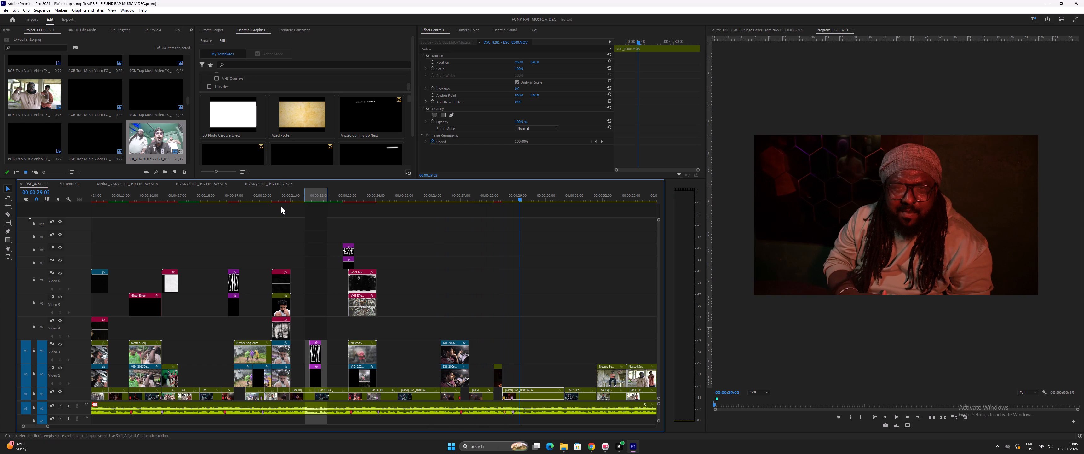
pyautogui.press('space')
pyautogui.press('space')
# Copy the adjustment-layer pair at about 00:00:21:22 onto Video 3 and Video 4 at 00:00:28:02, over the dark-room close-up clip.
pyautogui.moveTo(487, 194); pyautogui.dragTo(490, 196)
pyautogui.press('=')
pyautogui.press('=')
pyautogui.press('space')
pyautogui.press('space')
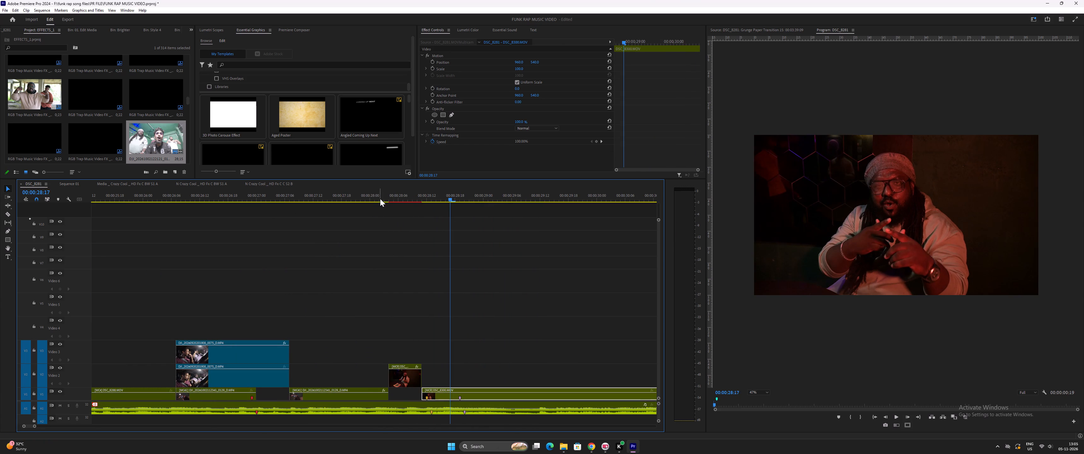
pyautogui.click(380, 198)
pyautogui.press('-')
pyautogui.press('-')
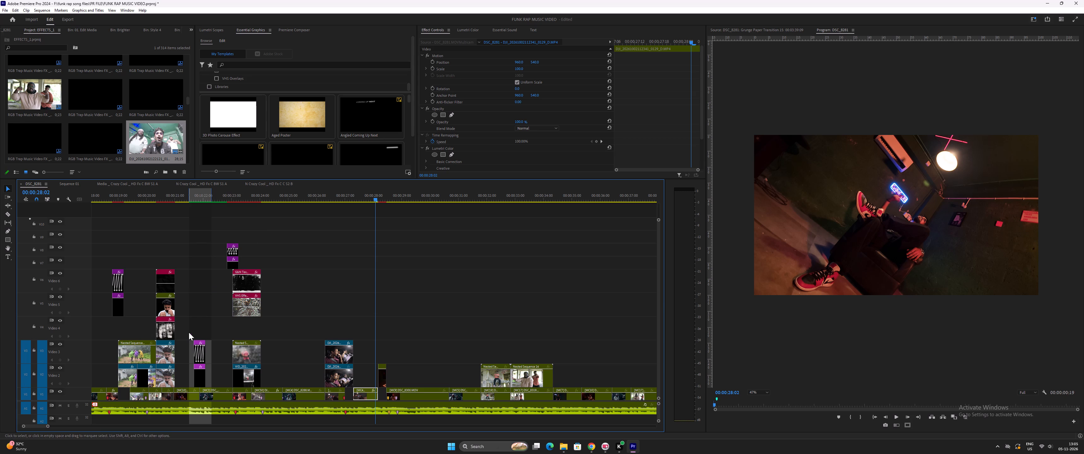
pyautogui.moveTo(188, 332); pyautogui.dragTo(206, 375)
pyautogui.keyDown('alt'); pyautogui.moveTo(202, 380); pyautogui.dragTo(385, 352); pyautogui.keyUp('alt')
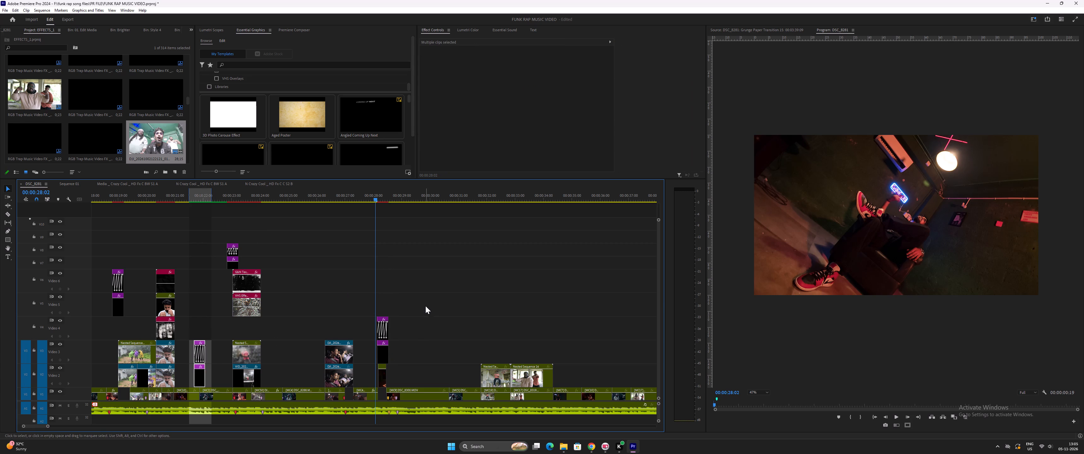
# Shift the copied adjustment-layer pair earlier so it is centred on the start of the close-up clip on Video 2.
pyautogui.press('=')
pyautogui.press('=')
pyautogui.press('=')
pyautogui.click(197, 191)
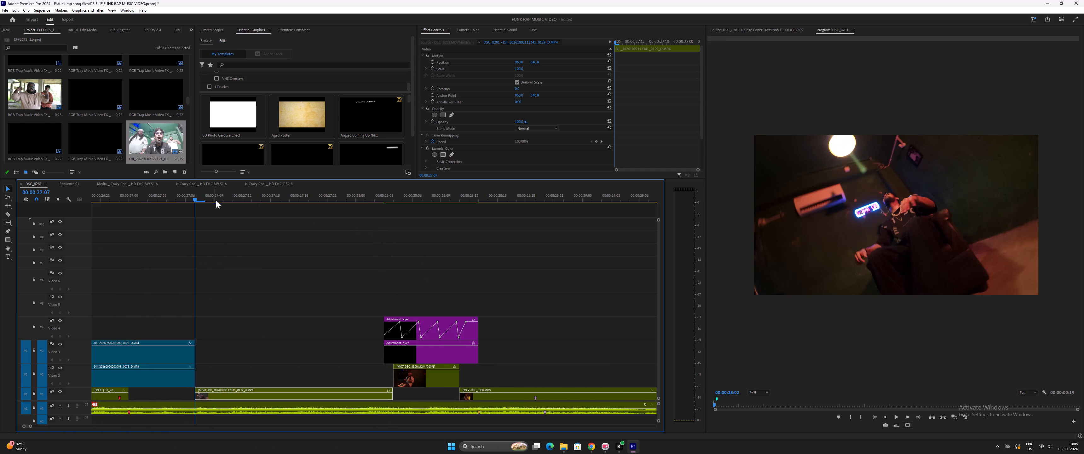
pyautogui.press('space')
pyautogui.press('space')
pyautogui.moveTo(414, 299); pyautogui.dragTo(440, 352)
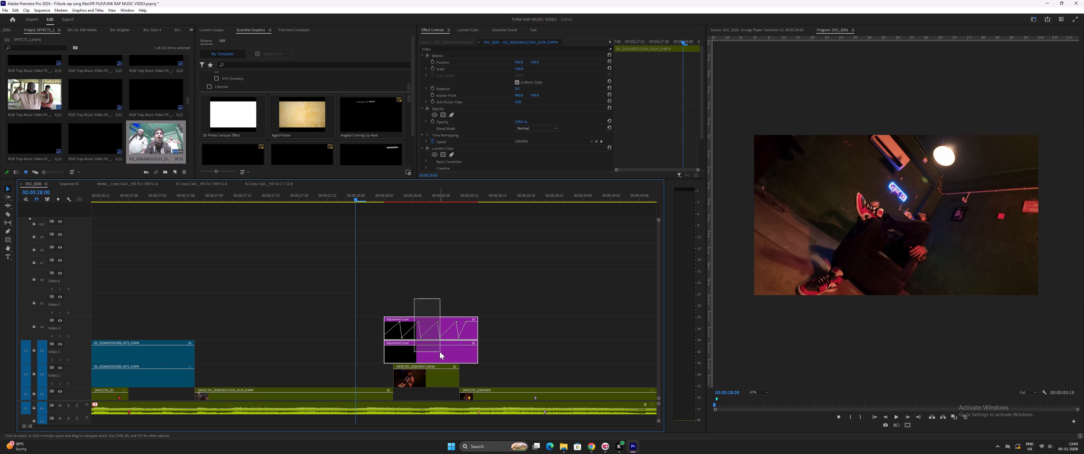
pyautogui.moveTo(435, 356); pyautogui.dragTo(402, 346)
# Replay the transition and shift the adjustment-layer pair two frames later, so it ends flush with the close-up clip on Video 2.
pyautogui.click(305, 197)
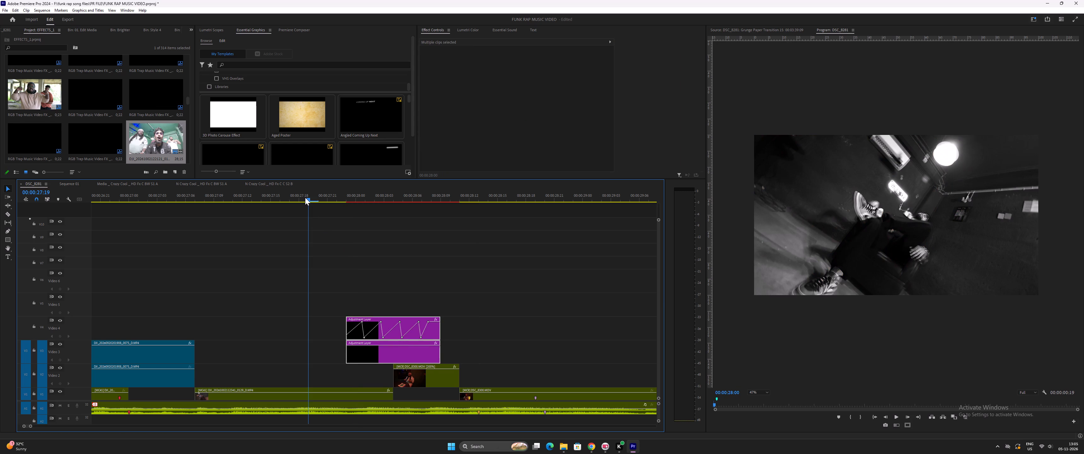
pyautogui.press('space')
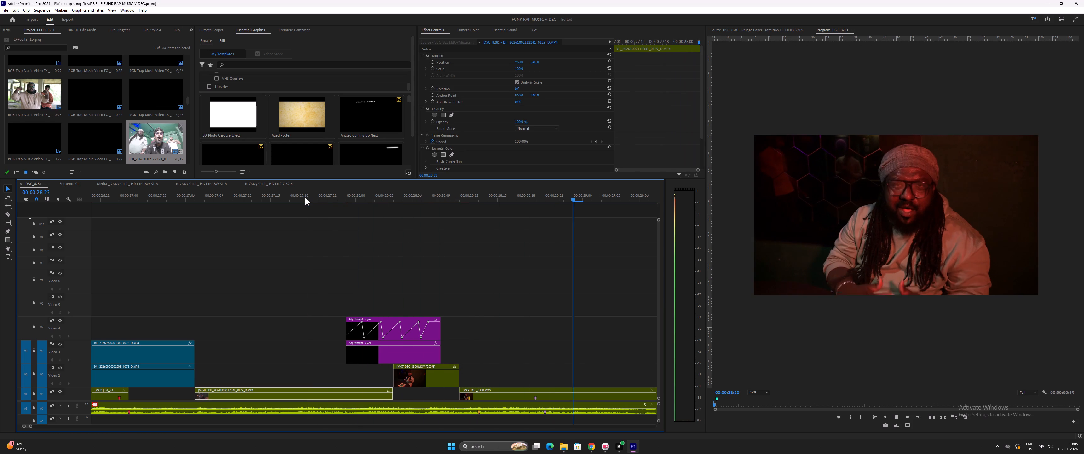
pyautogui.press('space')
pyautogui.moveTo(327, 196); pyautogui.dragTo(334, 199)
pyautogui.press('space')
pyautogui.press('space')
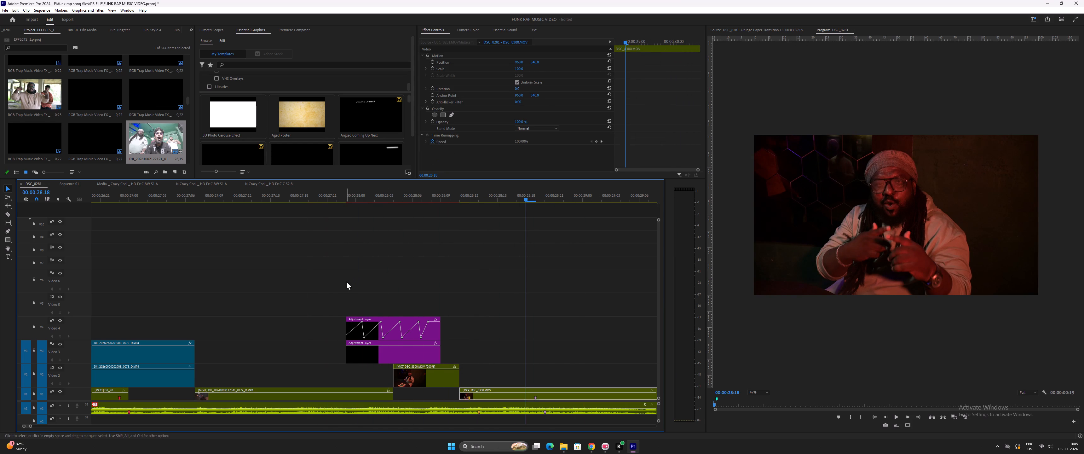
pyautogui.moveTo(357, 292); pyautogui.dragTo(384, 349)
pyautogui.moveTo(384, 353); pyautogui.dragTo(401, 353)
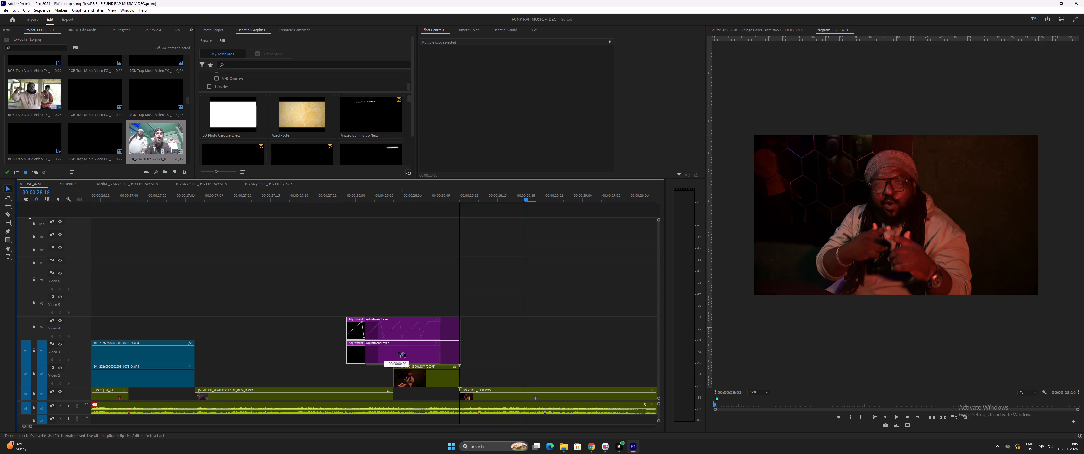
# Play the shifted transition near 00:00:28:03, and continue to 00:00:32:05 to examine the following cuts.
pyautogui.moveTo(297, 192); pyautogui.dragTo(301, 194)
pyautogui.press('space')
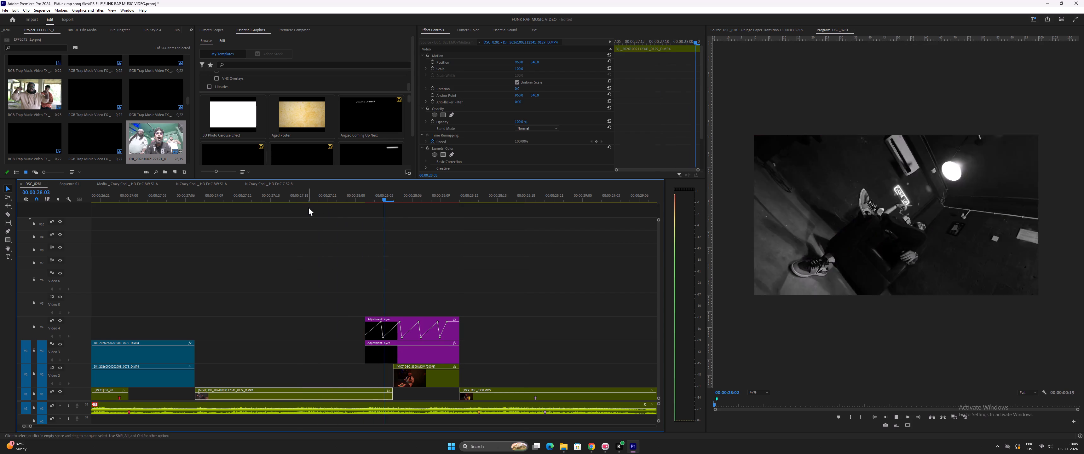
pyautogui.press('space')
pyautogui.click(346, 200)
pyautogui.press('space')
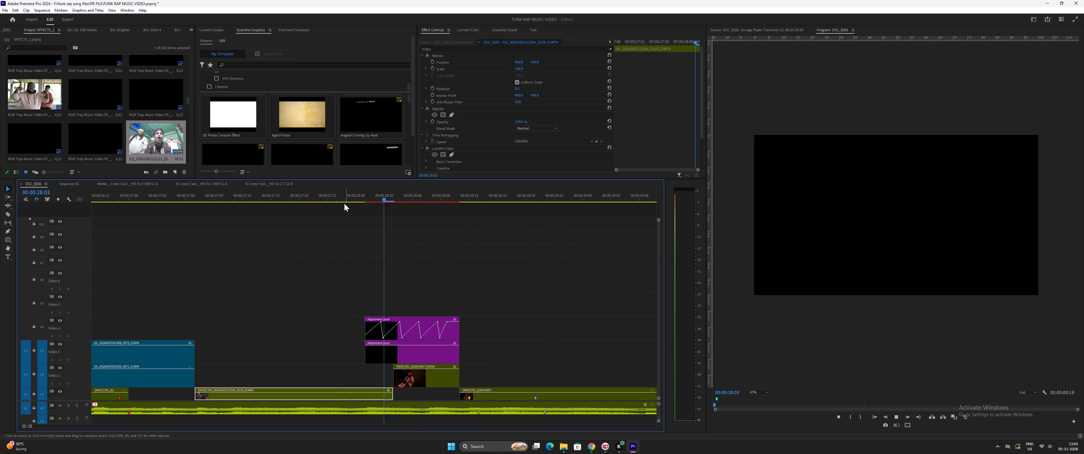
pyautogui.press('-')
pyautogui.press('-')
pyautogui.press('space')
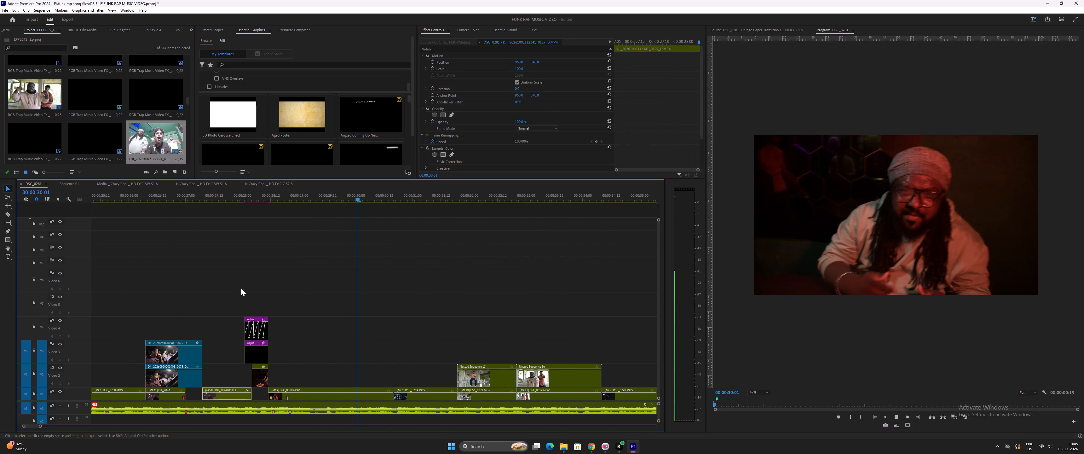
pyautogui.press('space')
pyautogui.press('space')
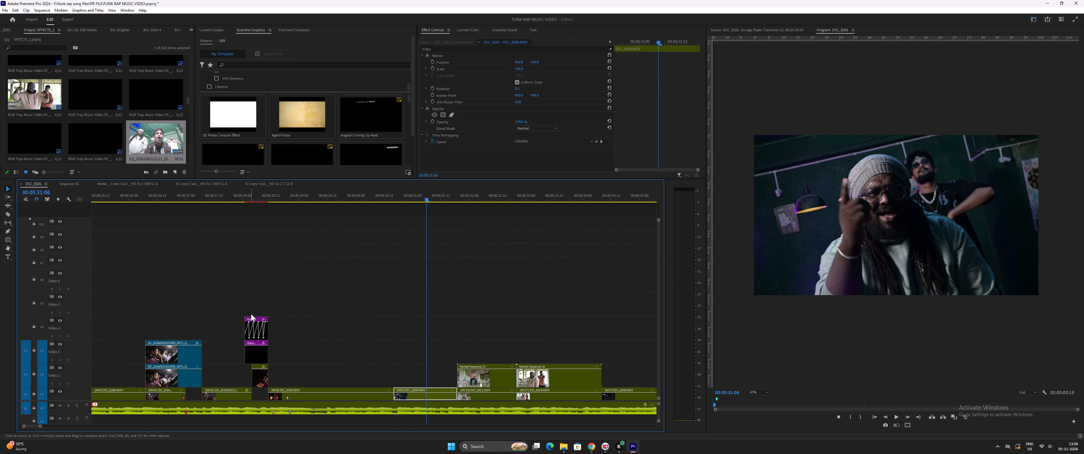
pyautogui.press('space')
pyautogui.press('space')
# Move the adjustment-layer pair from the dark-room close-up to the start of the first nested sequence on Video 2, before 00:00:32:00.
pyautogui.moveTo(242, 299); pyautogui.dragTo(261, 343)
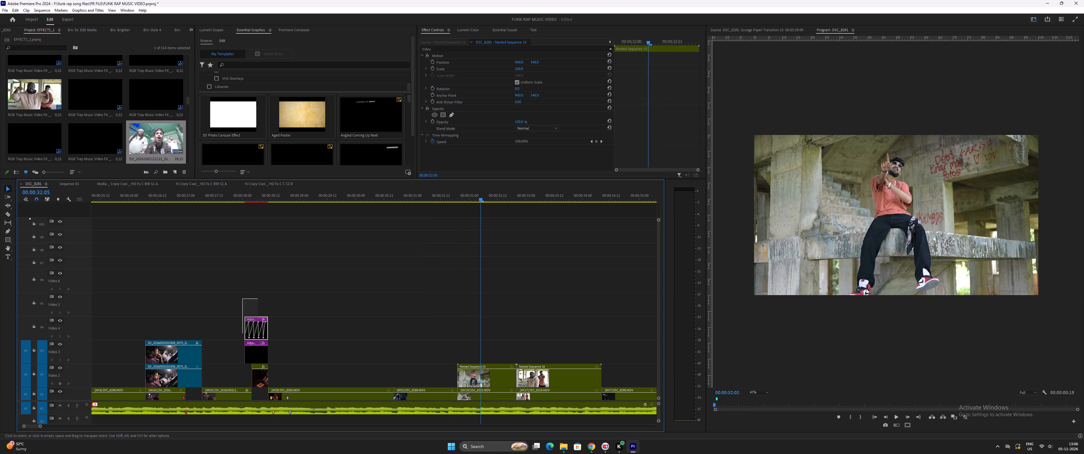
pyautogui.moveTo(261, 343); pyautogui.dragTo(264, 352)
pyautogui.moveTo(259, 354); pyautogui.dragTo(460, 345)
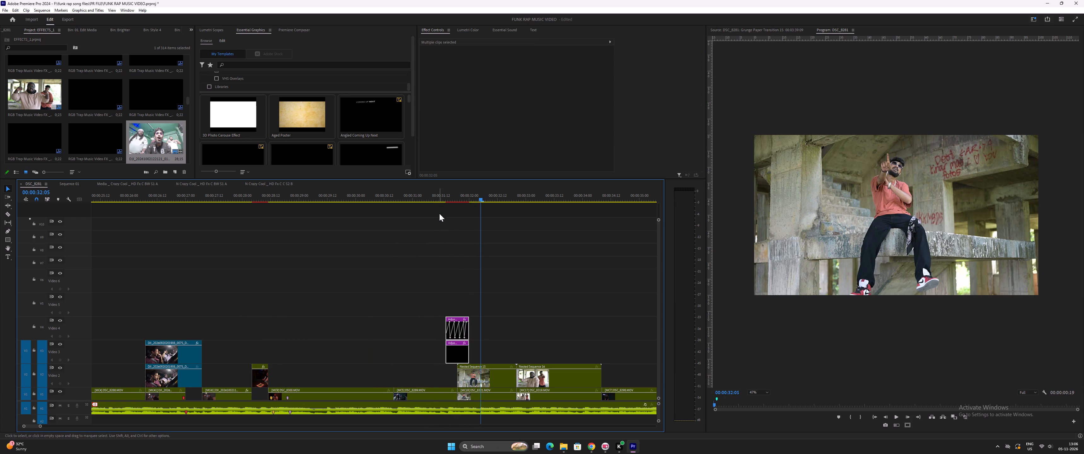
# Play the relocated transition into the concrete-pillar shot twice, continuing to 00:00:35:04 to check the cuts that follow.
pyautogui.click(434, 195)
pyautogui.press('space')
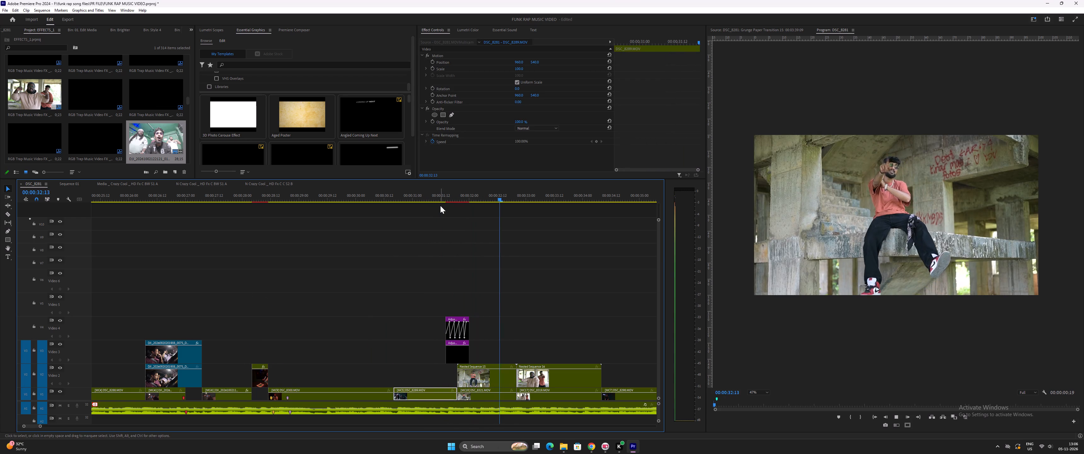
pyautogui.press('space')
pyautogui.click(429, 198)
pyautogui.press('space')
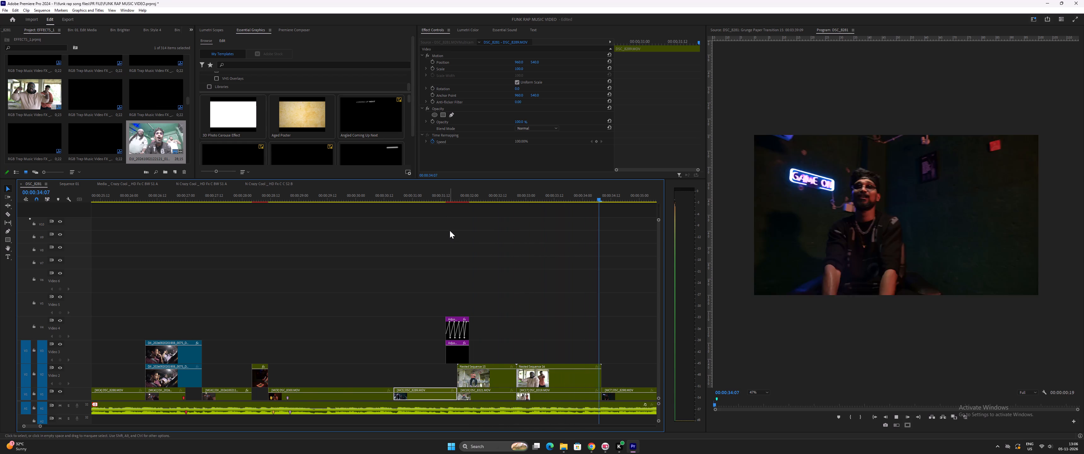
pyautogui.press('-')
pyautogui.press('space')
pyautogui.press('=')
# Move the adjustment-layer pair along Video 3 and Video 4 to the cut between the two nested sequences on Video 2.
pyautogui.moveTo(165, 300); pyautogui.dragTo(186, 328)
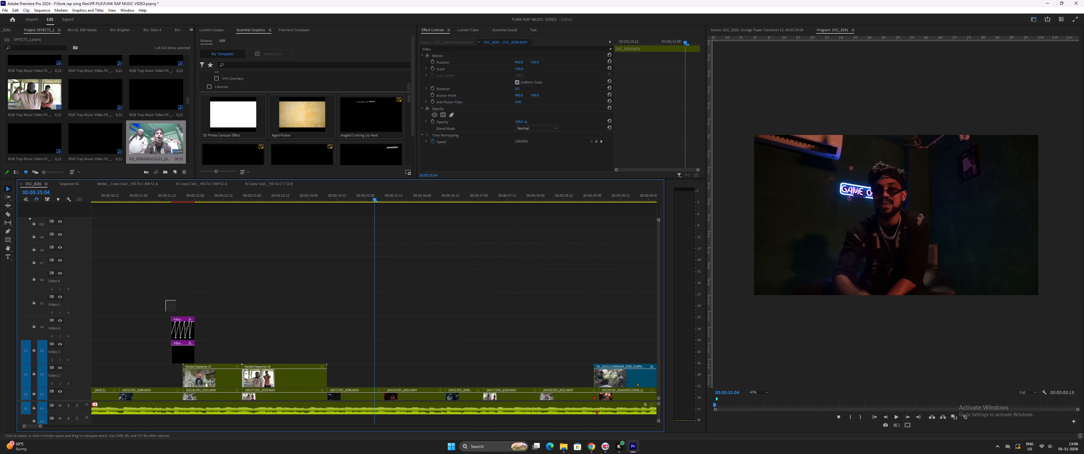
pyautogui.moveTo(186, 328); pyautogui.dragTo(197, 350)
pyautogui.moveTo(186, 352); pyautogui.dragTo(245, 354)
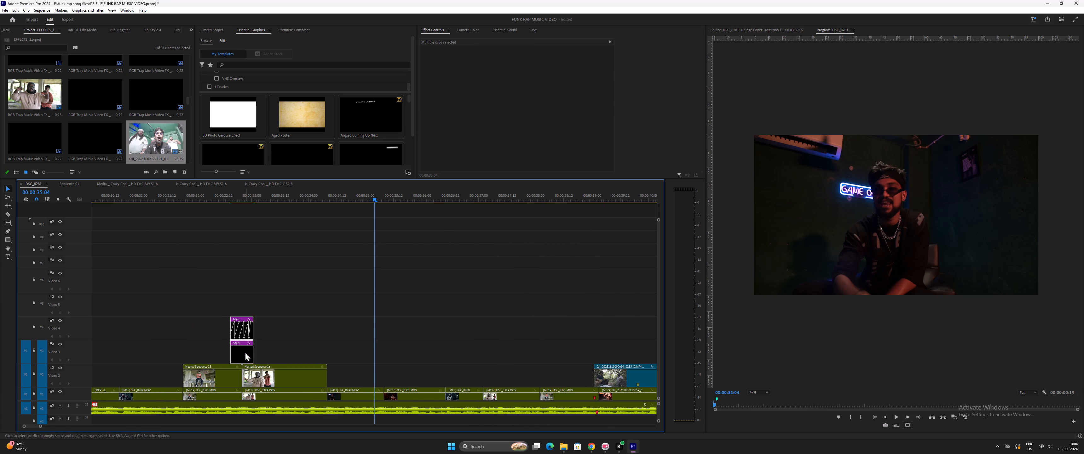
# Play the transition at the cut between the two nested sequences, continuing to 00:00:33:16.
pyautogui.click(225, 200)
pyautogui.press('=')
pyautogui.press('=')
pyautogui.press('space')
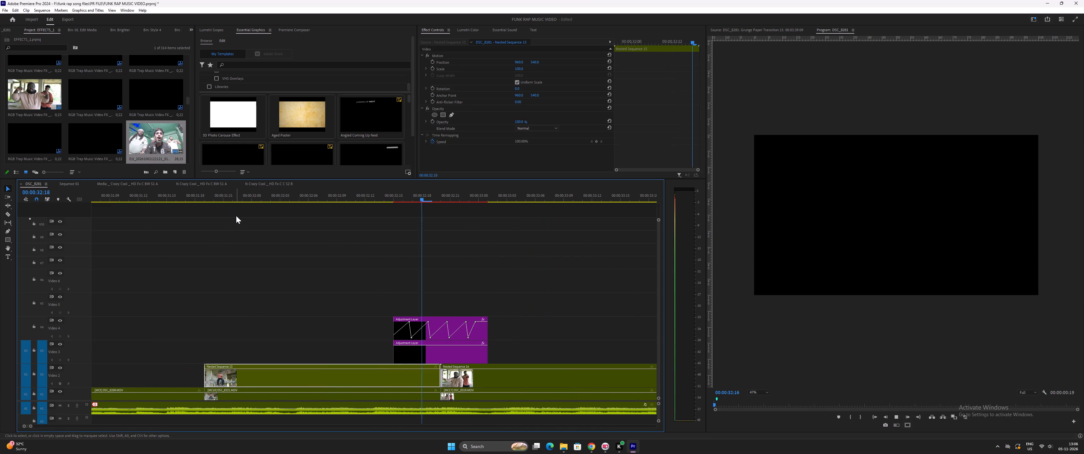
pyautogui.press('space')
pyautogui.press('-')
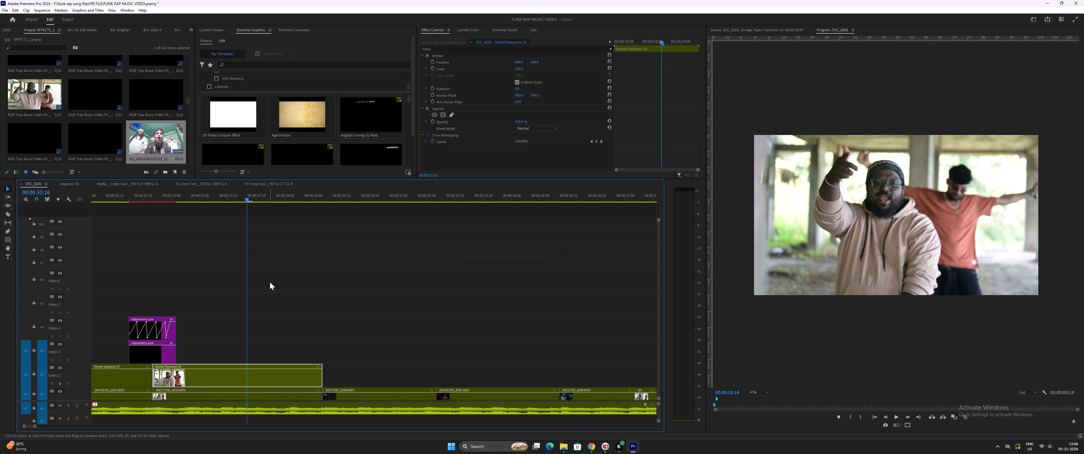
# Save the project, and undo the last move of the adjustment-layer pair.
pyautogui.hotkey('ctrl', 's')
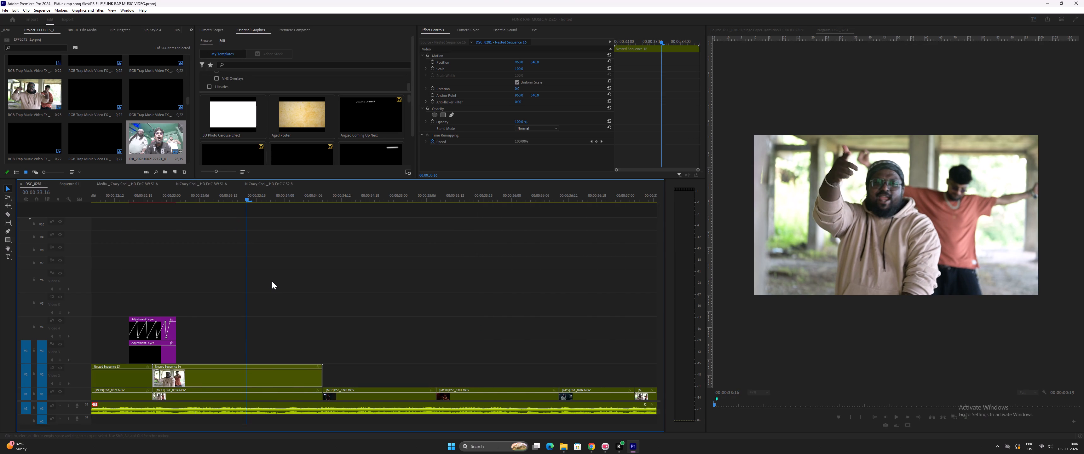
pyautogui.hotkey('ctrl', 'z')
# Play the earlier part of the edit from 00:00:14:16 to 00:00:18:00 to examine its layered effects.
pyautogui.press('-')
pyautogui.press('-')
pyautogui.press('-')
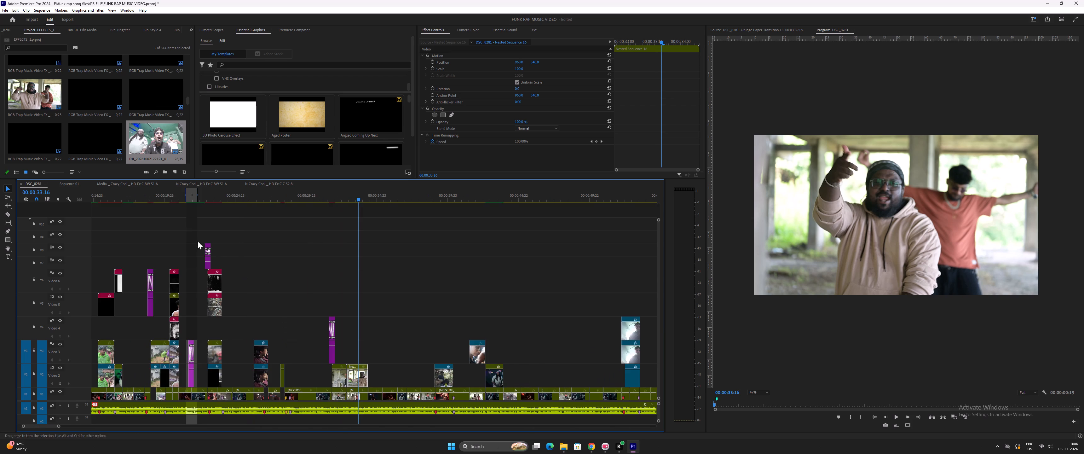
pyautogui.press('-')
pyautogui.click(196, 195)
pyautogui.press('=')
pyautogui.press('=')
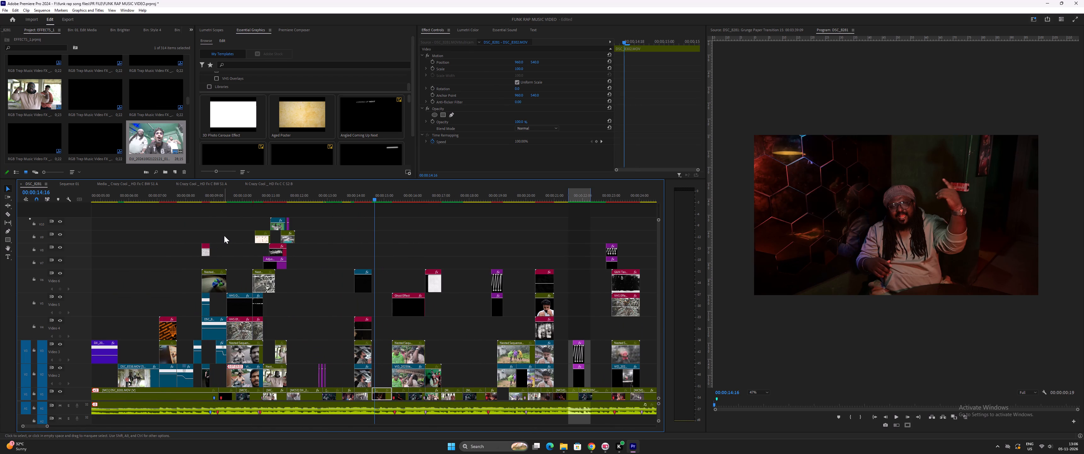
pyautogui.press('space')
pyautogui.press('=')
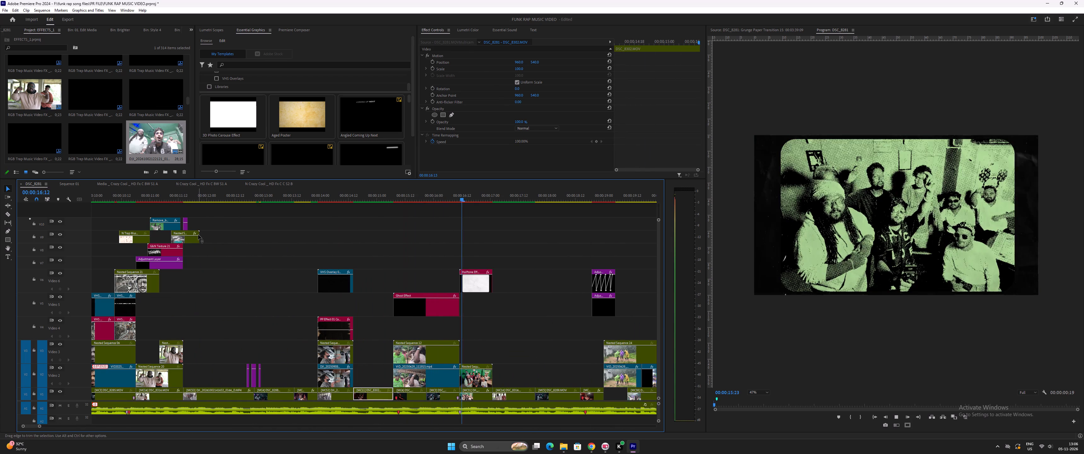
pyautogui.press('space')
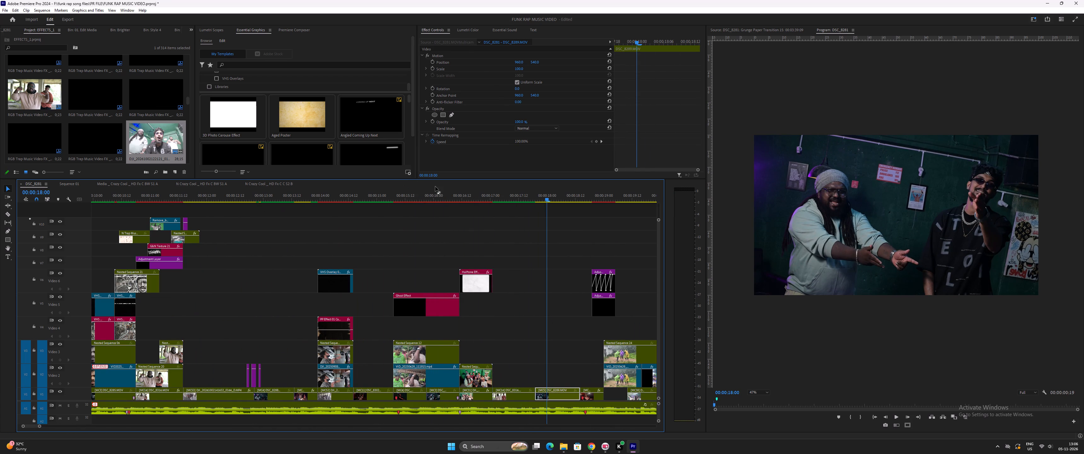
# Replay the halftone group shot from 00:00:16:11, and continue through the raincoat clips to 00:00:20:10.
pyautogui.click(464, 197)
pyautogui.press('=')
pyautogui.press('=')
pyautogui.click(366, 194)
pyautogui.press('space')
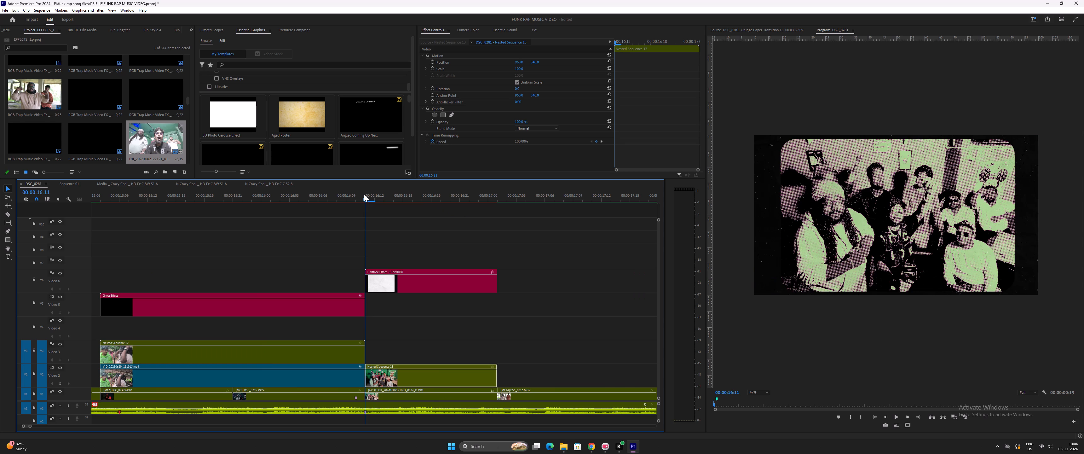
pyautogui.press('space')
pyautogui.click(367, 195)
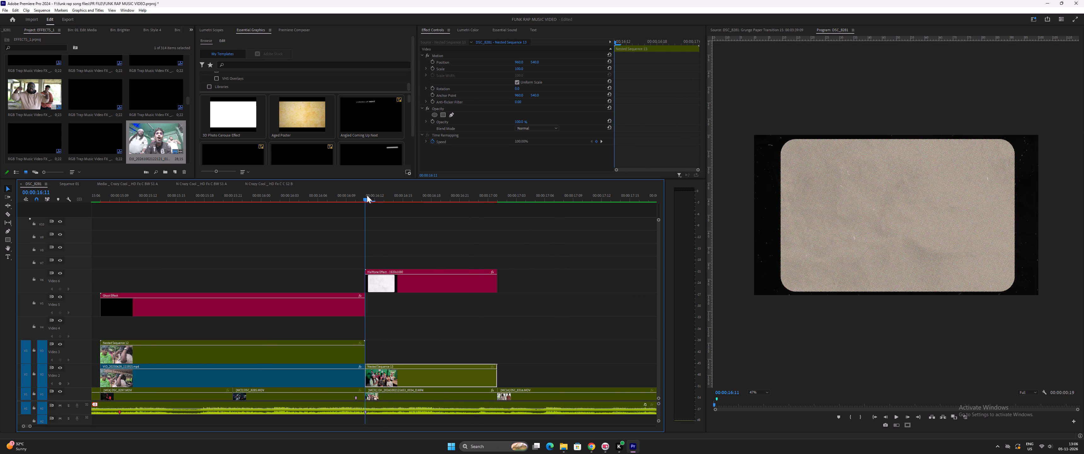
pyautogui.press('-')
pyautogui.press('space')
pyautogui.write('-')
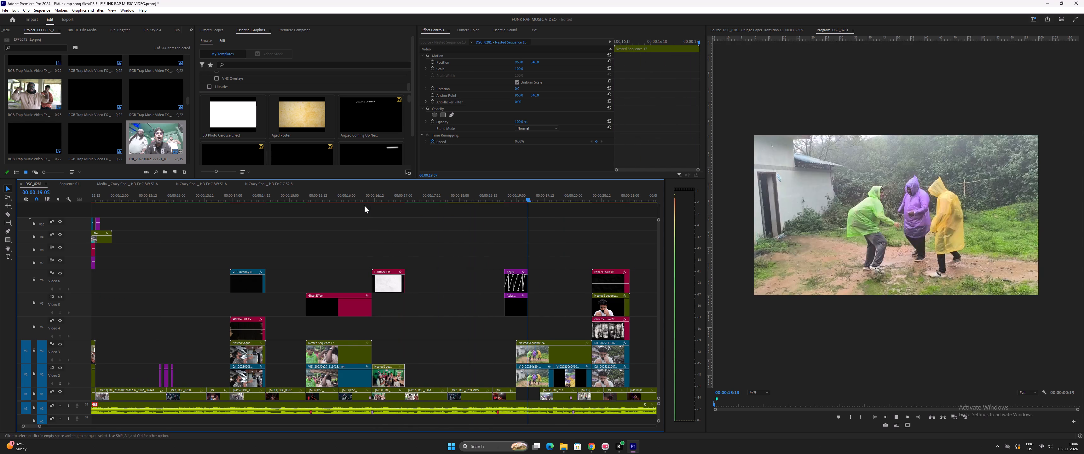
pyautogui.press('space')
pyautogui.press('-')
pyautogui.press('space')
pyautogui.press('=')
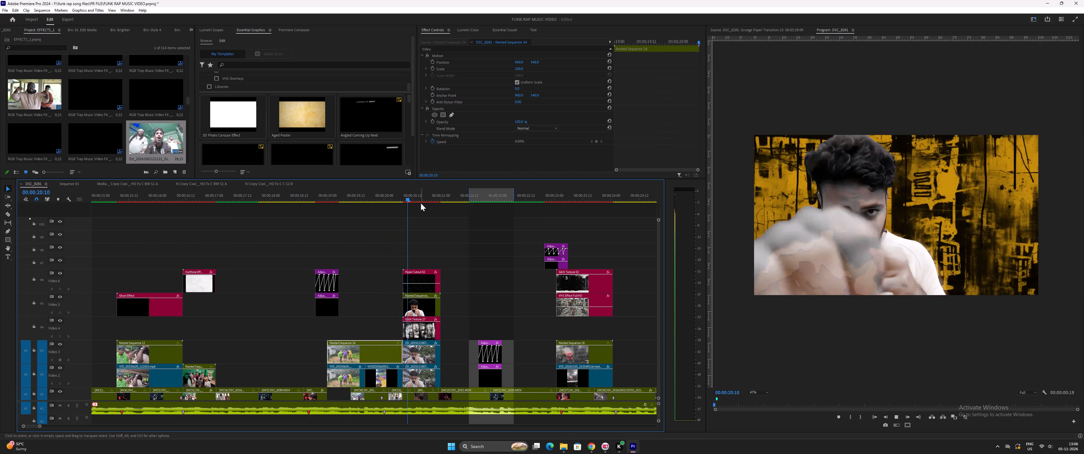
pyautogui.press('space')
# Select the nested raincoat sequence on Video 3, and filter the motion graphics templates to the VHS Effect MOGRT folder.
pyautogui.click(317, 195)
pyautogui.press('=')
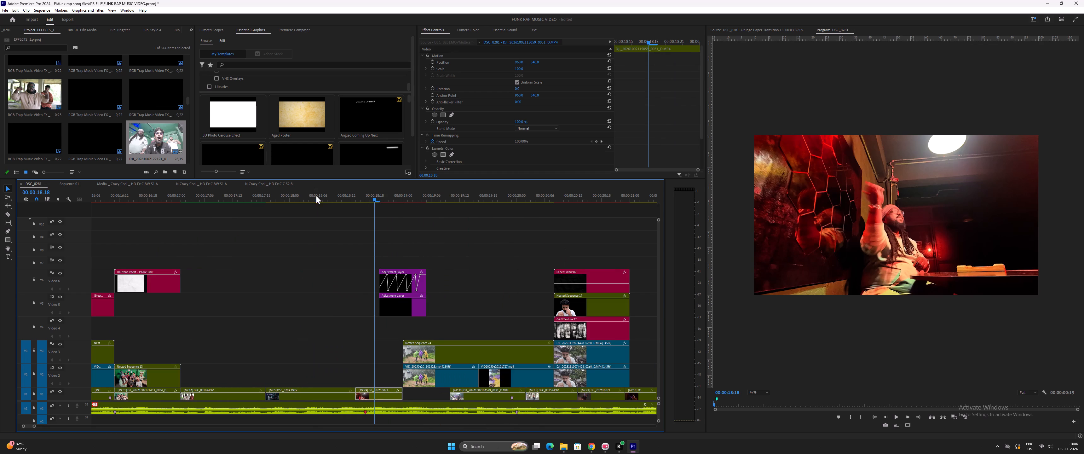
pyautogui.click(438, 354)
pyautogui.scroll(-6, 247, 131)
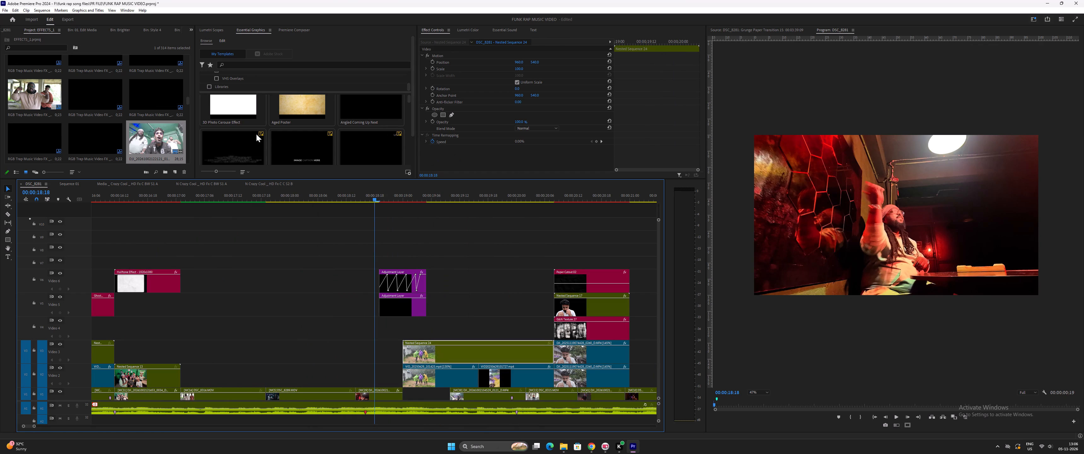
pyautogui.scroll(-18, 256, 134)
pyautogui.scroll(7, 295, 115)
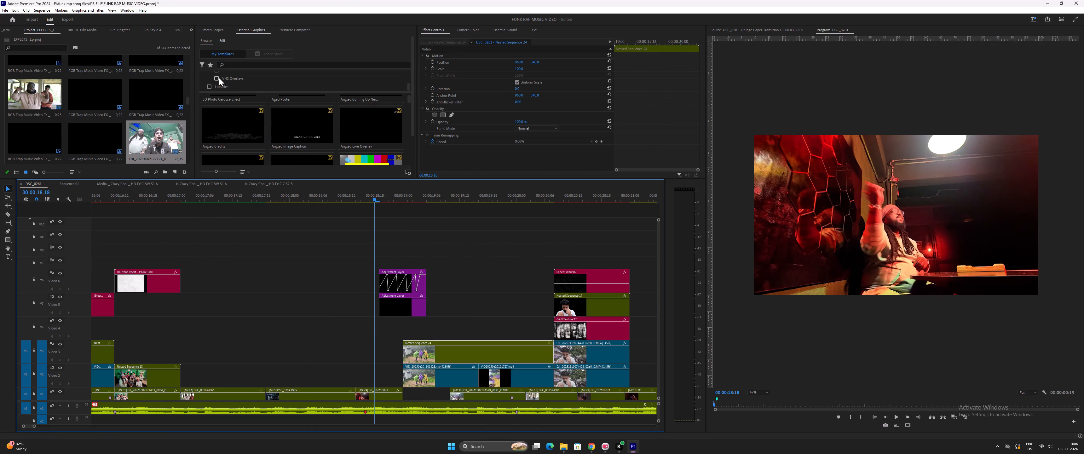
pyautogui.click(219, 78)
pyautogui.click(217, 79)
pyautogui.scroll(4, 226, 80)
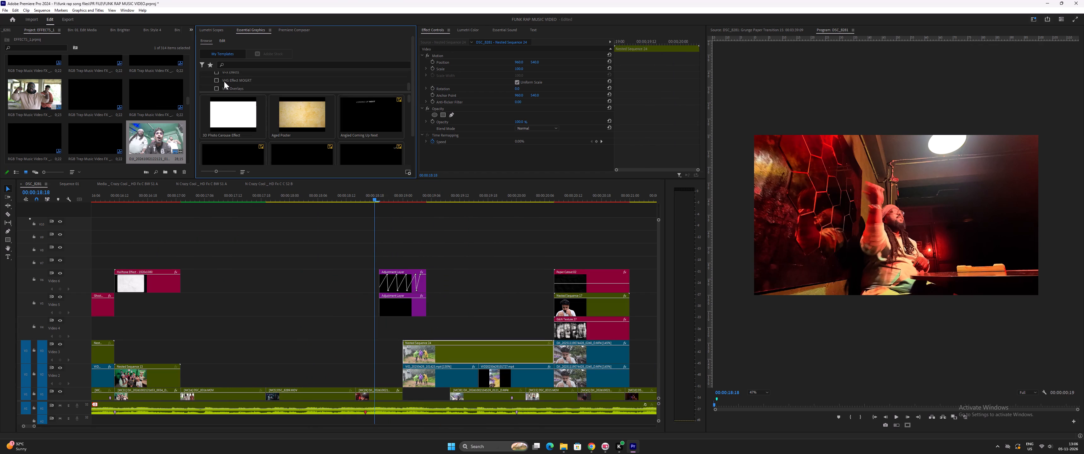
pyautogui.click(216, 79)
# Play from 00:00:18:18 into the raincoat clips up to 00:00:19:21.
pyautogui.press('space')
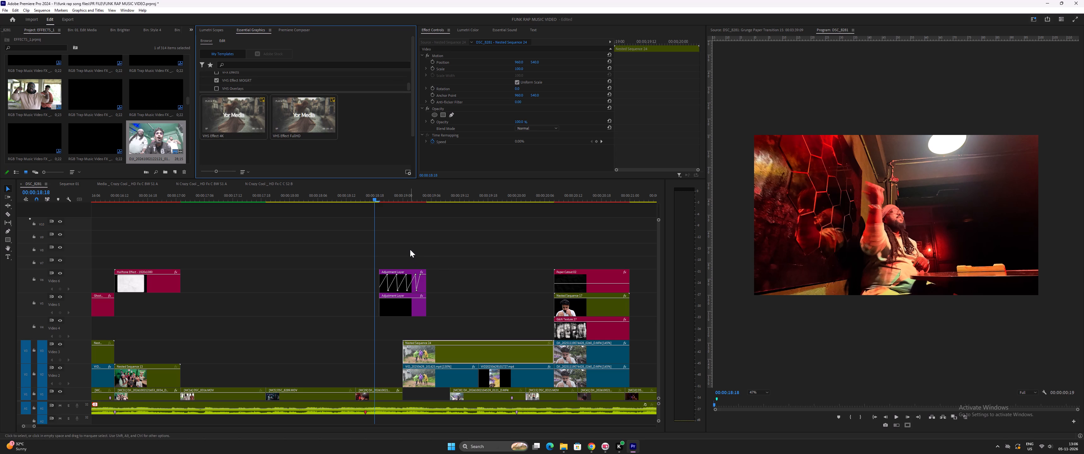
pyautogui.press('space')
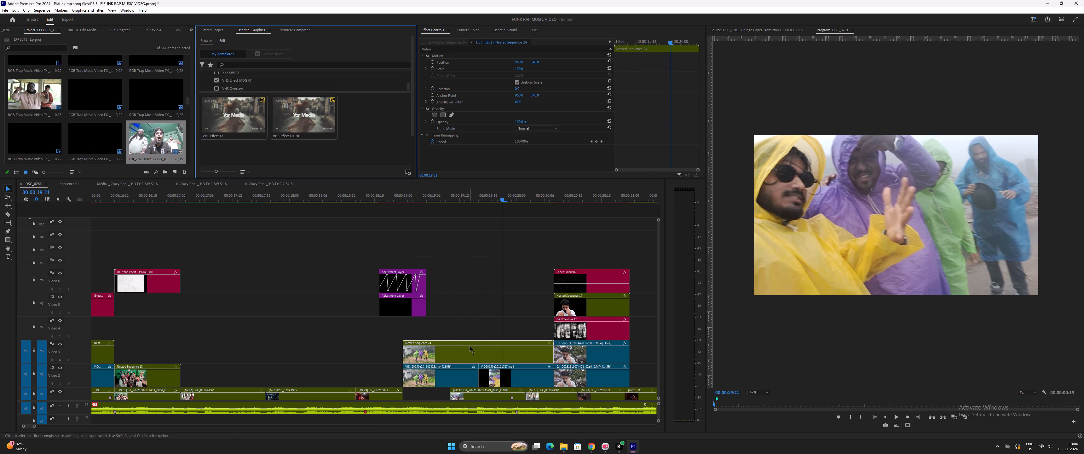
# Add the VHS Effect 4K template to Video 7 in the empty space beyond the main edit.
pyautogui.click(471, 351)
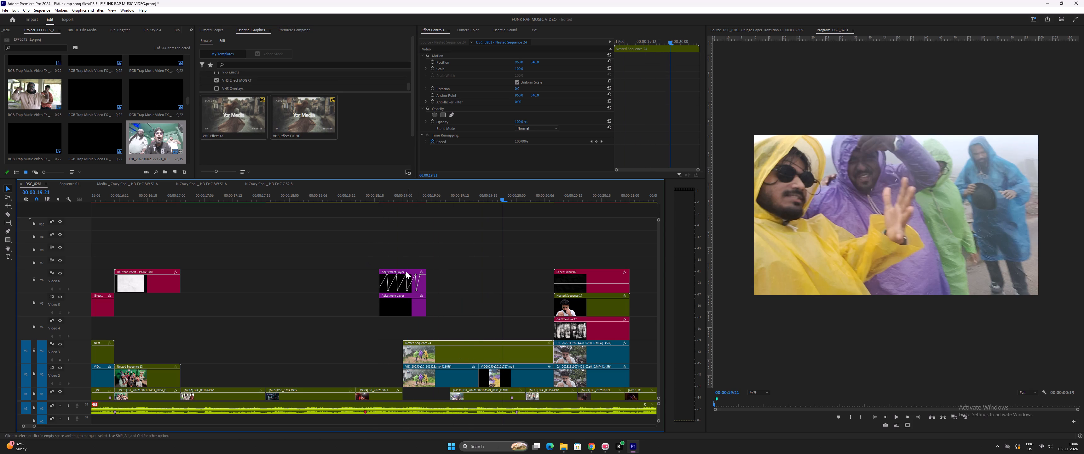
pyautogui.write('----')
pyautogui.press('-')
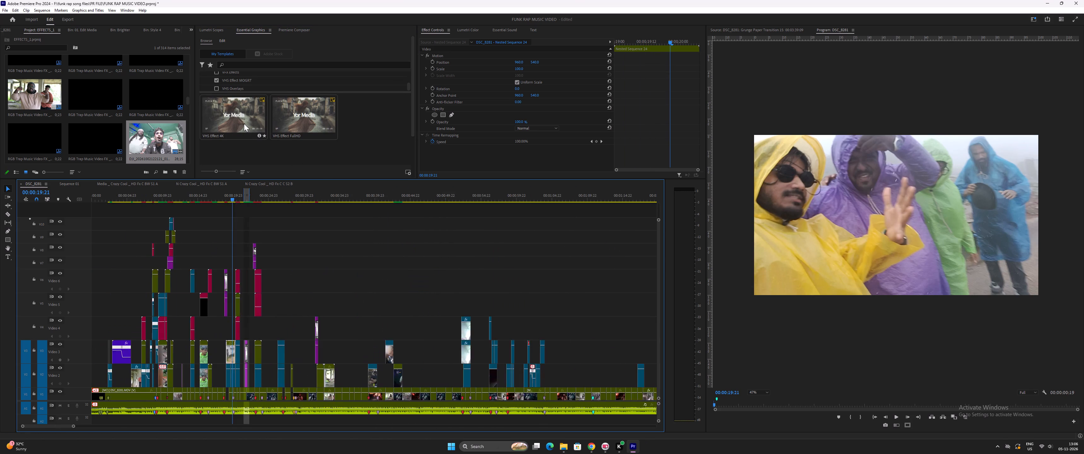
pyautogui.press('-')
pyautogui.moveTo(226, 120); pyautogui.dragTo(429, 271)
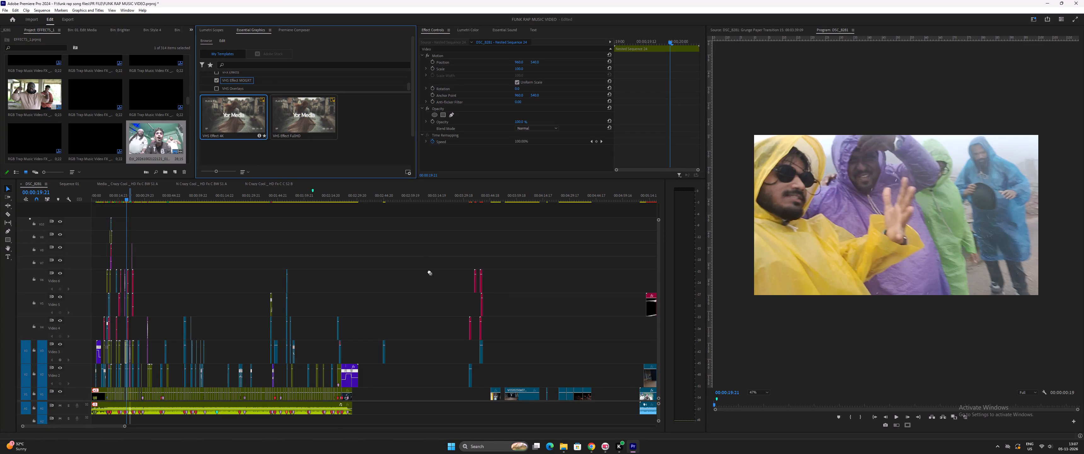
pyautogui.moveTo(429, 271); pyautogui.dragTo(423, 258)
pyautogui.press('-')
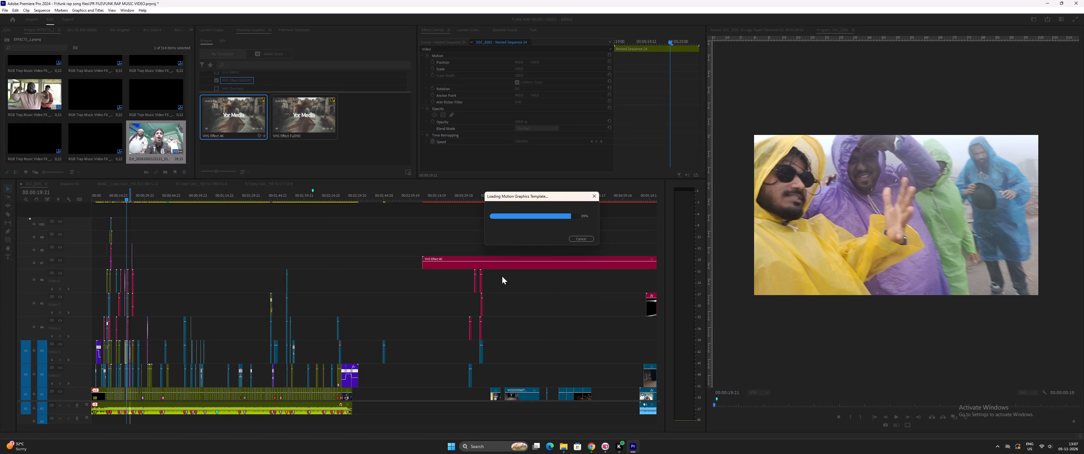
pyautogui.click(619, 276)
# Trim the end of the VHS Effect 4K clip to shorten it to about 1 minute 6 seconds.
pyautogui.press('-')
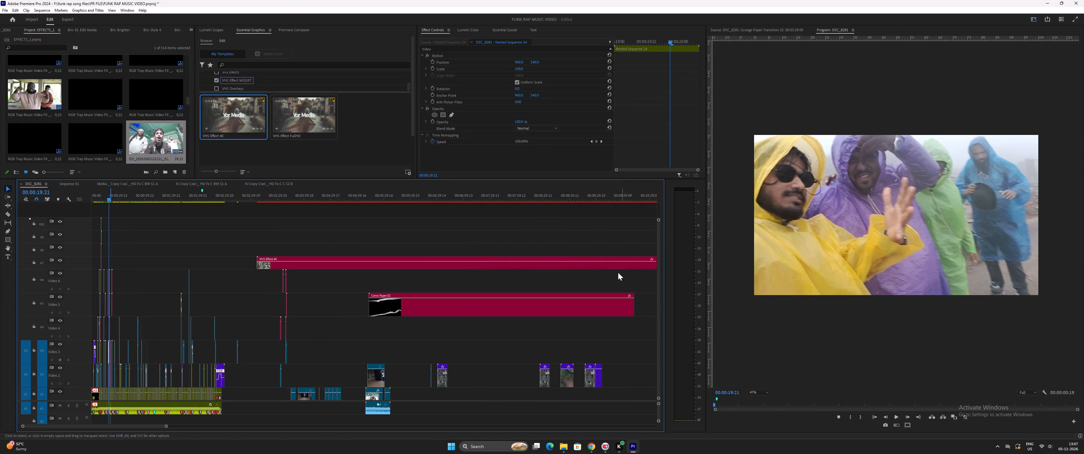
pyautogui.press('-')
pyautogui.press('-')
pyautogui.press('-')
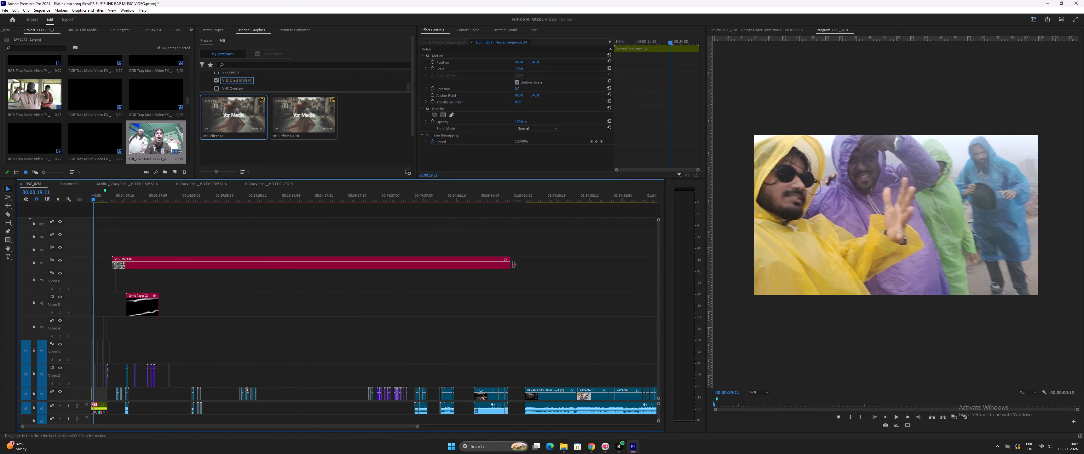
pyautogui.moveTo(513, 265); pyautogui.dragTo(122, 268)
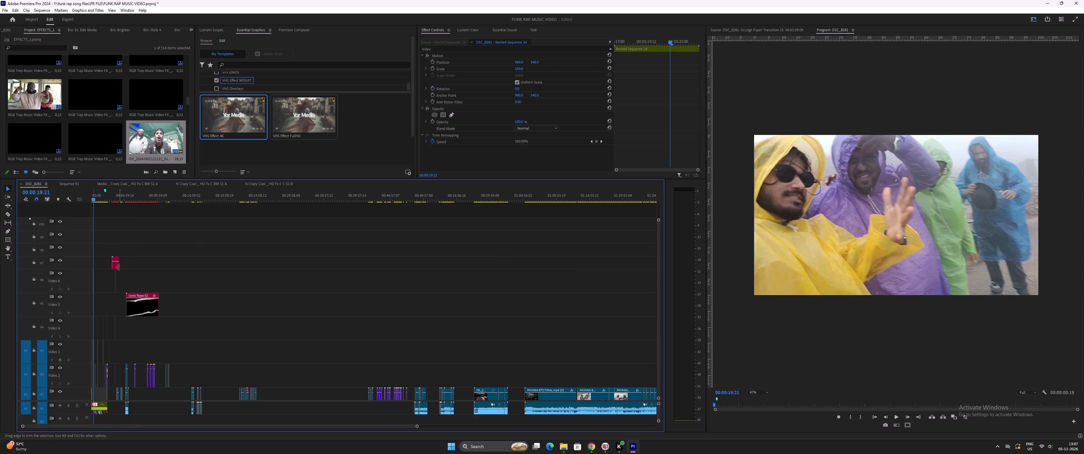
# Move the VHS Effect 4K clip from Video 7 to Video 9, just before the start of the nested raincoat sequence.
pyautogui.moveTo(115, 266); pyautogui.dragTo(84, 254)
pyautogui.press('=')
pyautogui.press('=')
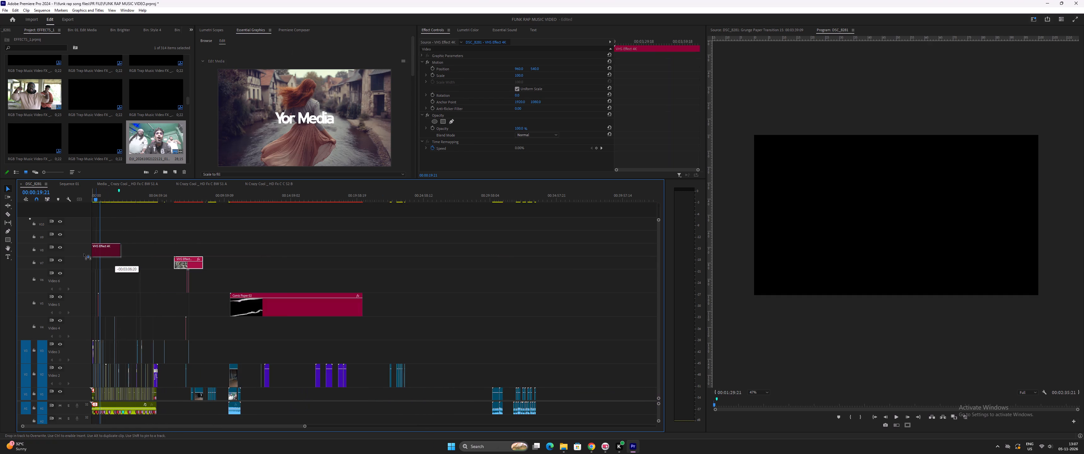
pyautogui.moveTo(84, 254); pyautogui.dragTo(399, 230)
pyautogui.press('=')
pyautogui.press('=')
pyautogui.press('=')
pyautogui.press('=')
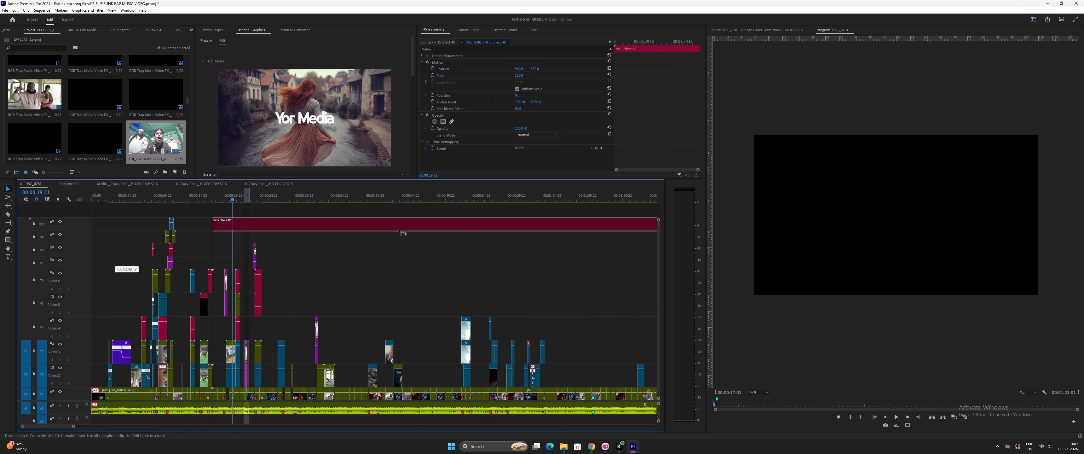
pyautogui.moveTo(399, 230); pyautogui.dragTo(408, 233)
pyautogui.press('=')
pyautogui.press('=')
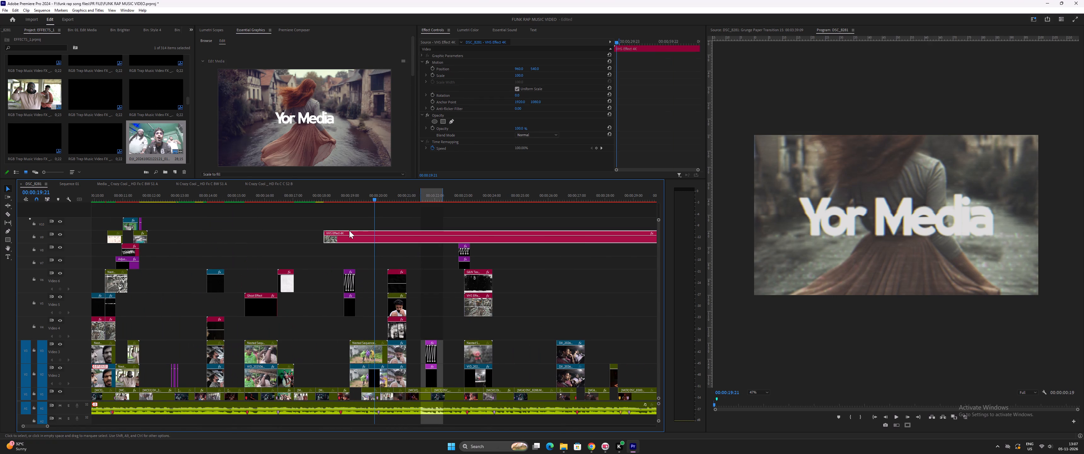
pyautogui.moveTo(337, 237); pyautogui.dragTo(366, 239)
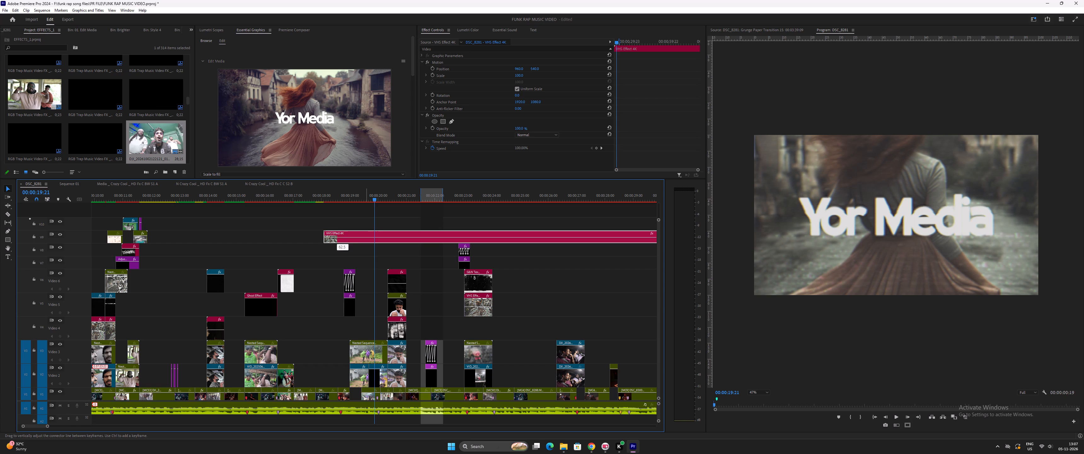
pyautogui.moveTo(366, 239); pyautogui.dragTo(371, 224)
pyautogui.moveTo(339, 240); pyautogui.dragTo(356, 239)
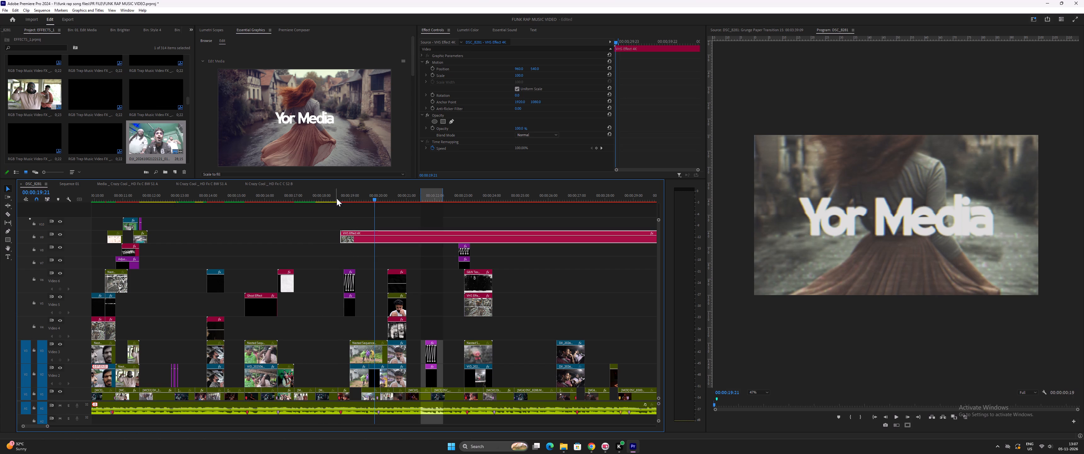
# Align the start of the VHS Effect 4K clip on Video 9 with the nested raincoat sequence's start at 00:00:19:00.
pyautogui.moveTo(337, 198); pyautogui.dragTo(351, 203)
pyautogui.press('=')
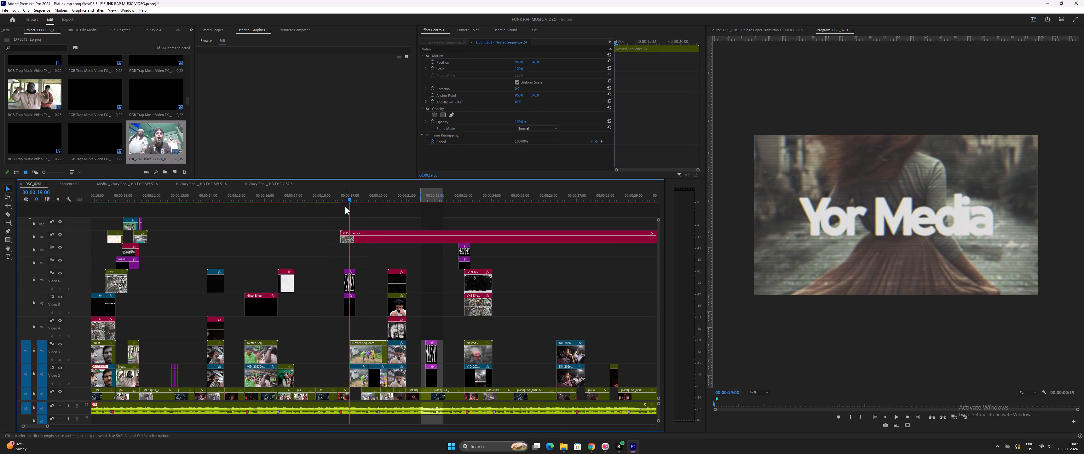
pyautogui.press('=')
pyautogui.press('=')
pyautogui.press('=')
pyautogui.click(383, 239)
pyautogui.moveTo(383, 239); pyautogui.dragTo(407, 237)
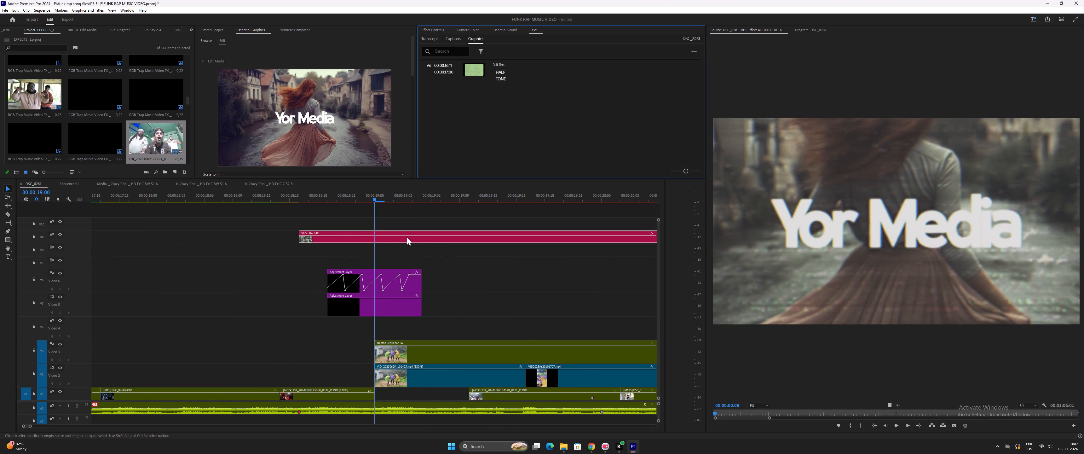
pyautogui.moveTo(407, 237); pyautogui.dragTo(435, 238)
pyautogui.press('-')
pyautogui.press('-')
pyautogui.press('-')
pyautogui.press('-')
pyautogui.press('-')
pyautogui.press('-')
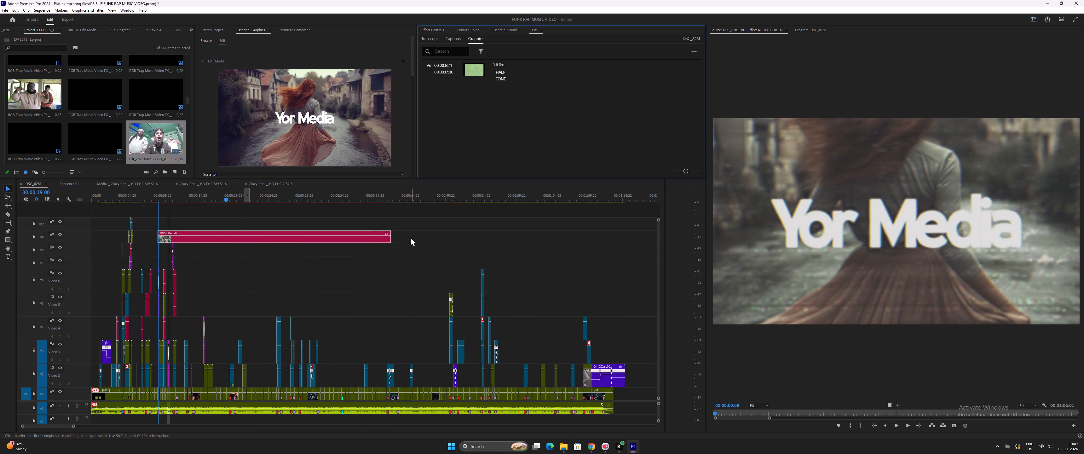
pyautogui.press('-')
pyautogui.press('=')
pyautogui.press('=')
pyautogui.press('=')
pyautogui.press('=')
pyautogui.press('=')
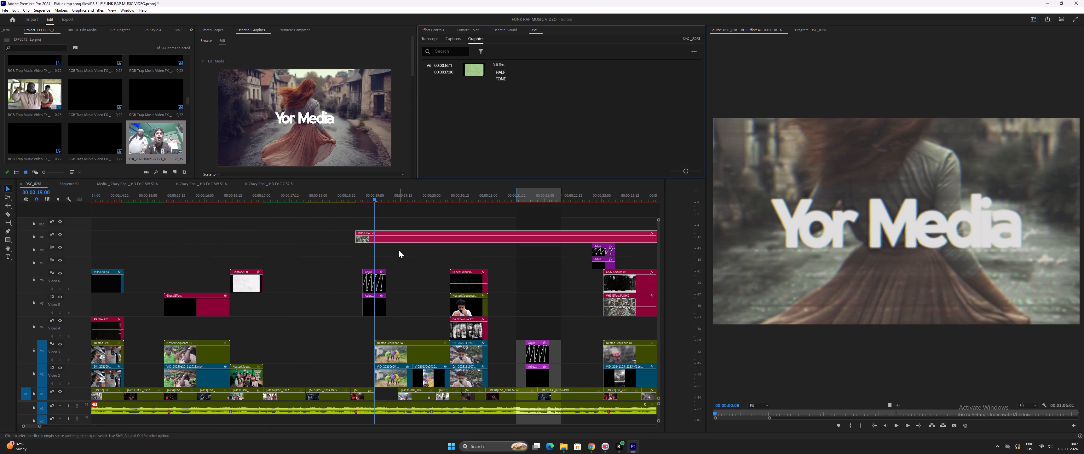
pyautogui.moveTo(384, 242); pyautogui.dragTo(403, 242)
# Trim the end of the VHS Effect 4K clip on Video 9 back towards the end of the nested raincoat sequence.
pyautogui.press('-')
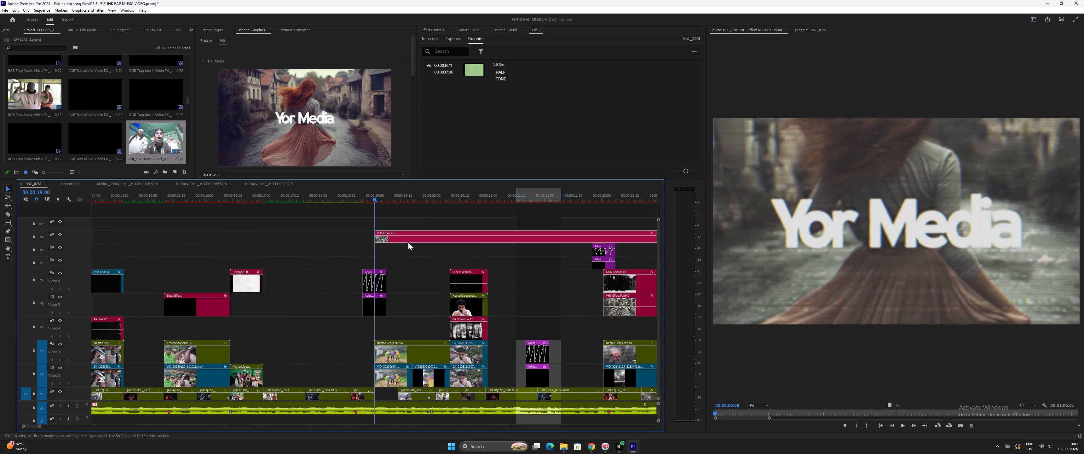
pyautogui.press('-')
pyautogui.press('-')
pyautogui.press('-')
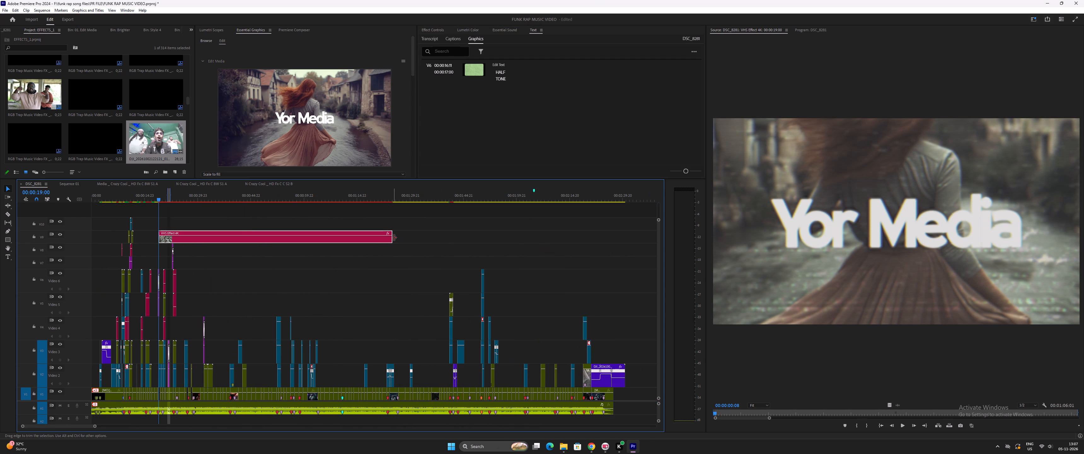
pyautogui.moveTo(395, 238); pyautogui.dragTo(178, 238)
pyautogui.press('=')
pyautogui.press('=')
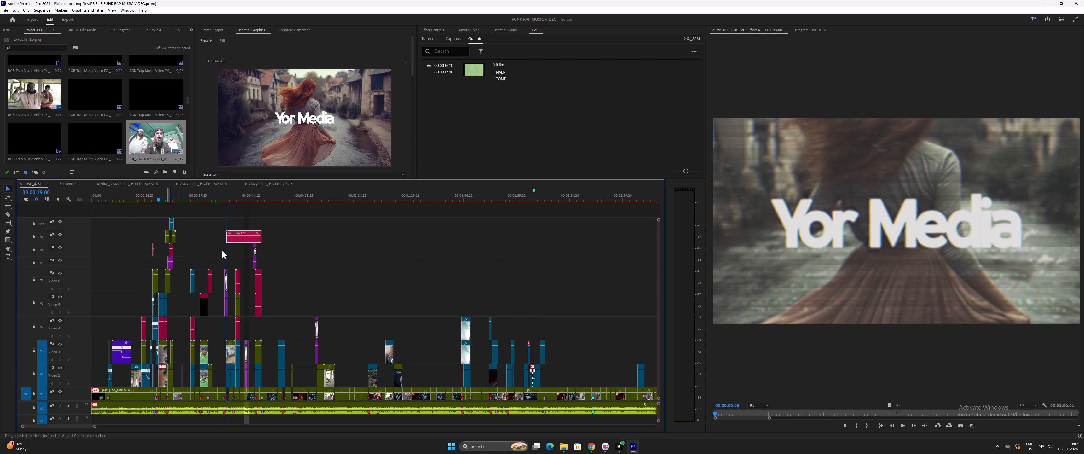
# Cut the VHS Effect 4K clip at 00:00:20:08, where the nested raincoat sequence ends, and delete the excess part after it.
pyautogui.press('=')
pyautogui.press('=')
pyautogui.moveTo(388, 198); pyautogui.dragTo(458, 208)
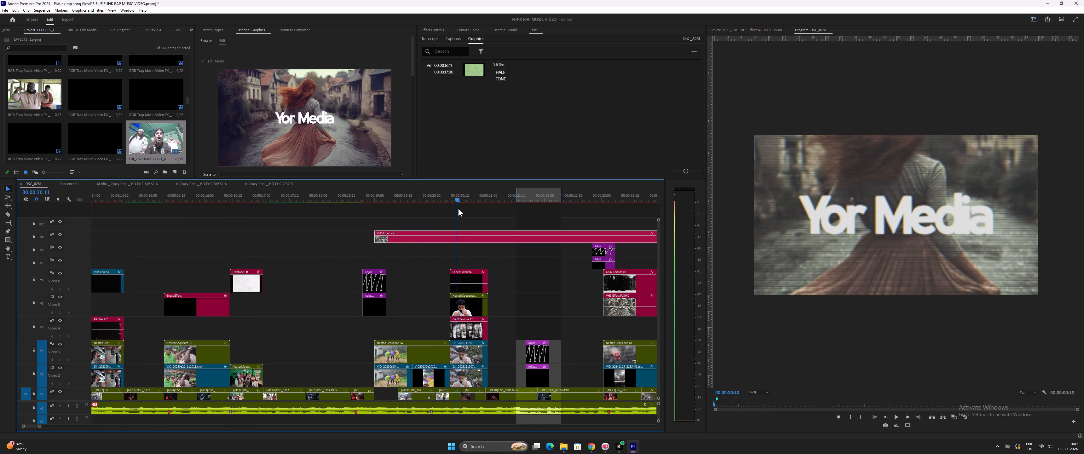
pyautogui.moveTo(458, 208); pyautogui.dragTo(451, 210)
pyautogui.click(456, 238)
pyautogui.hotkey('ctrl', '[')
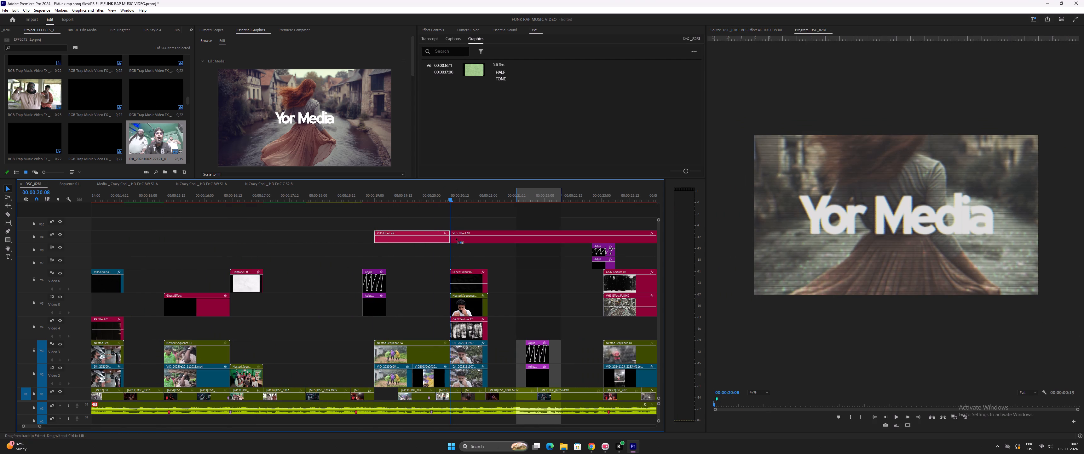
pyautogui.click(458, 239)
pyautogui.press('Delete')
# Move the shortened VHS Effect 4K clip from Video 9 down to Video 4, directly above the nested raincoat sequence.
pyautogui.moveTo(408, 239); pyautogui.dragTo(405, 257)
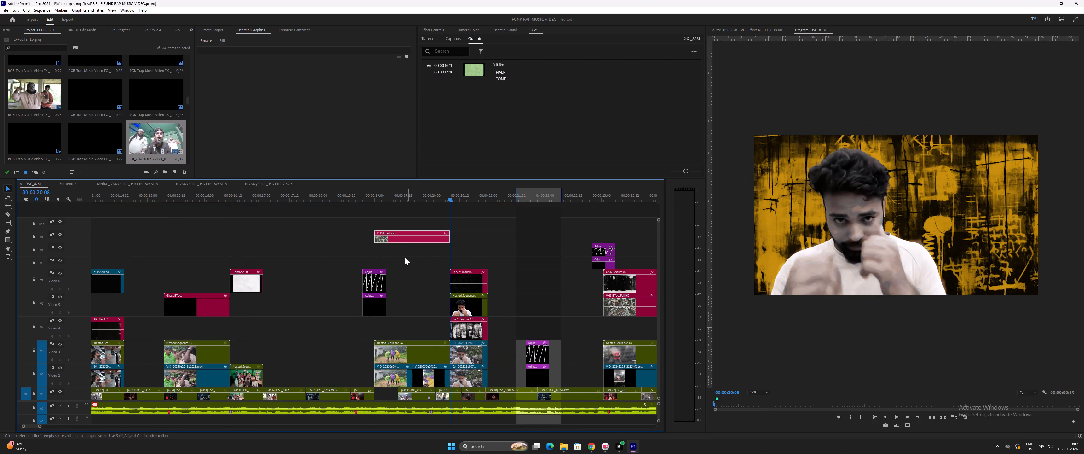
pyautogui.moveTo(405, 257); pyautogui.dragTo(404, 325)
pyautogui.click(401, 336)
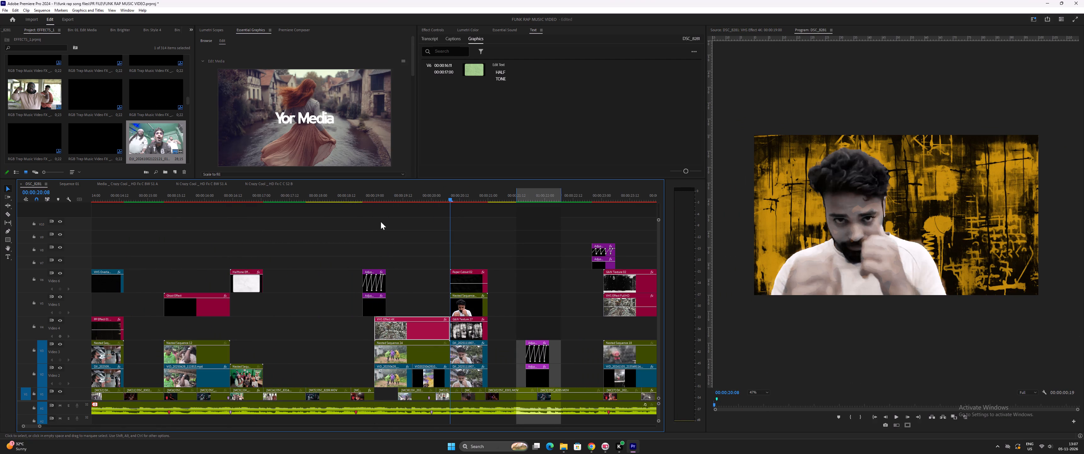
# Set the Motion scale of the VHS Effect 4K clip to 50 and preview the section.
pyautogui.click(406, 196)
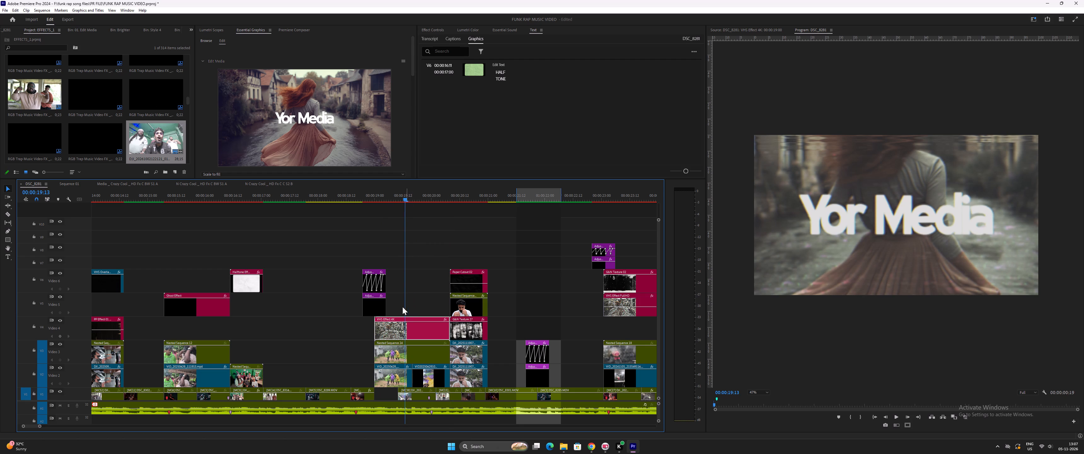
pyautogui.click(403, 327)
pyautogui.scroll(-6, 254, 124)
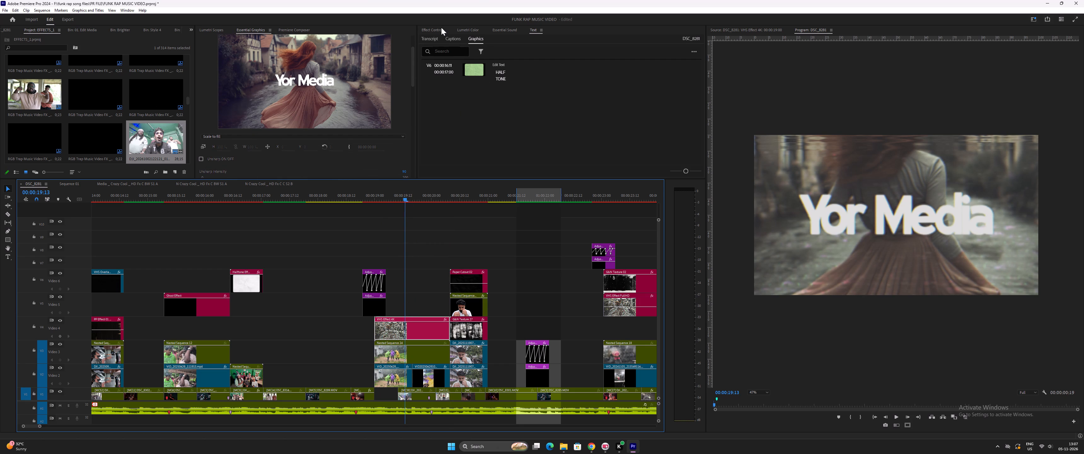
pyautogui.click(441, 27)
pyautogui.moveTo(518, 76); pyautogui.dragTo(505, 81)
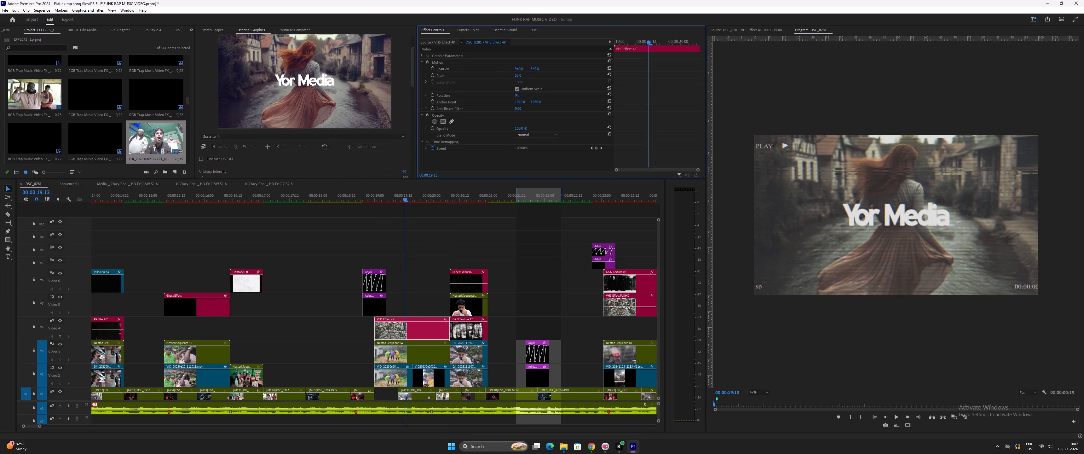
pyautogui.moveTo(505, 81); pyautogui.dragTo(505, 82)
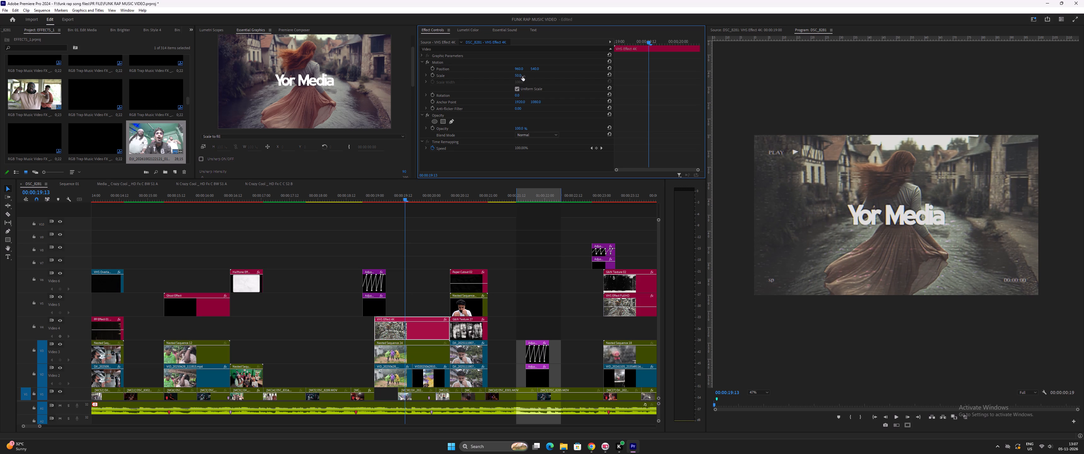
pyautogui.click(519, 75)
pyautogui.write('50')
pyautogui.press('Return')
pyautogui.click(389, 328)
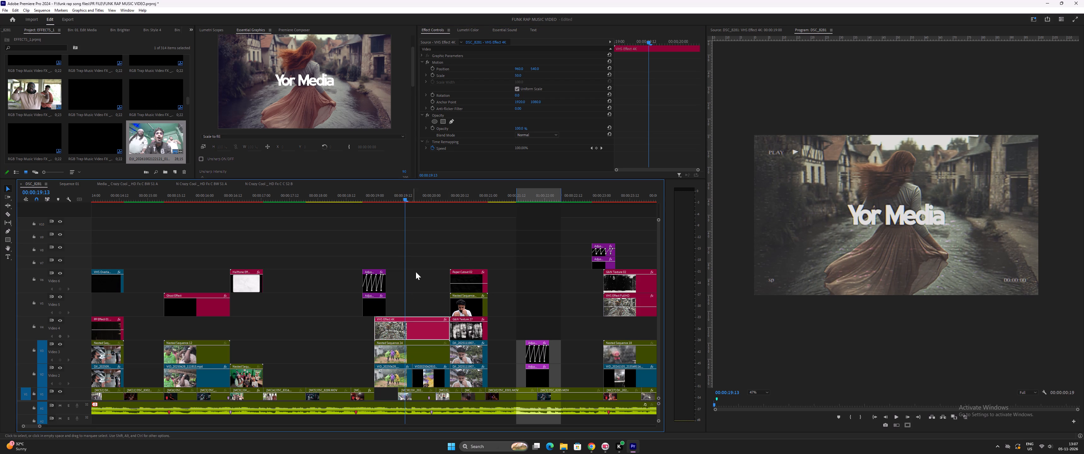
pyautogui.click(352, 195)
pyautogui.press('space')
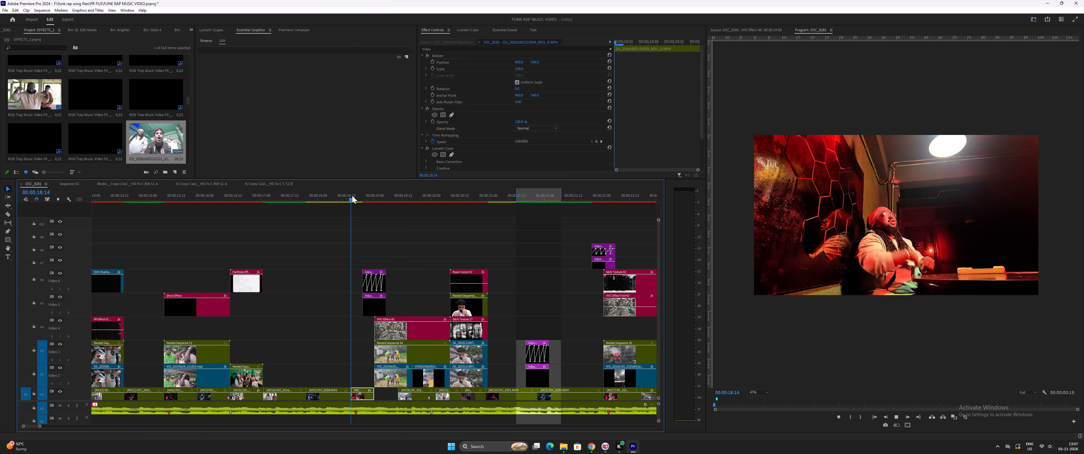
pyautogui.press('space')
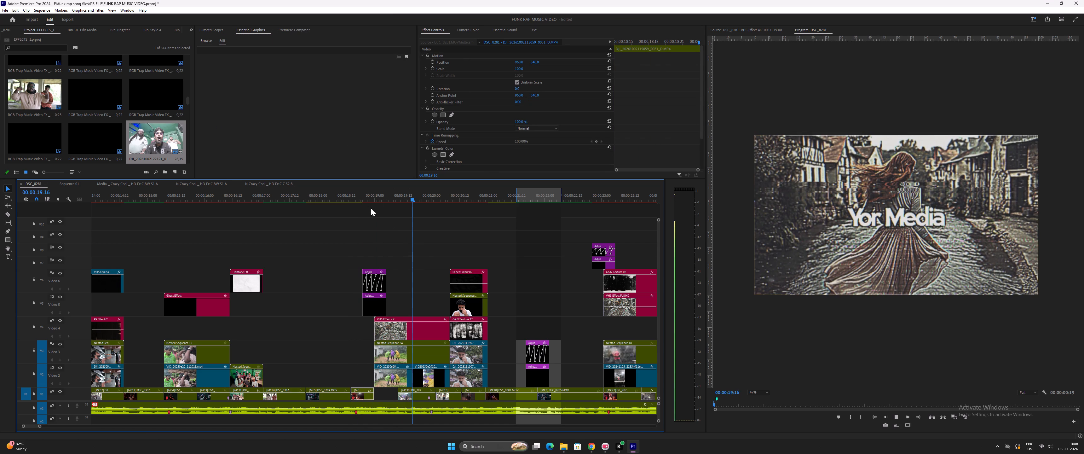
# Locate Nested Sequence 24 in the project and use it to replace the VHS Effect 4K template's placeholder media.
pyautogui.click(401, 329)
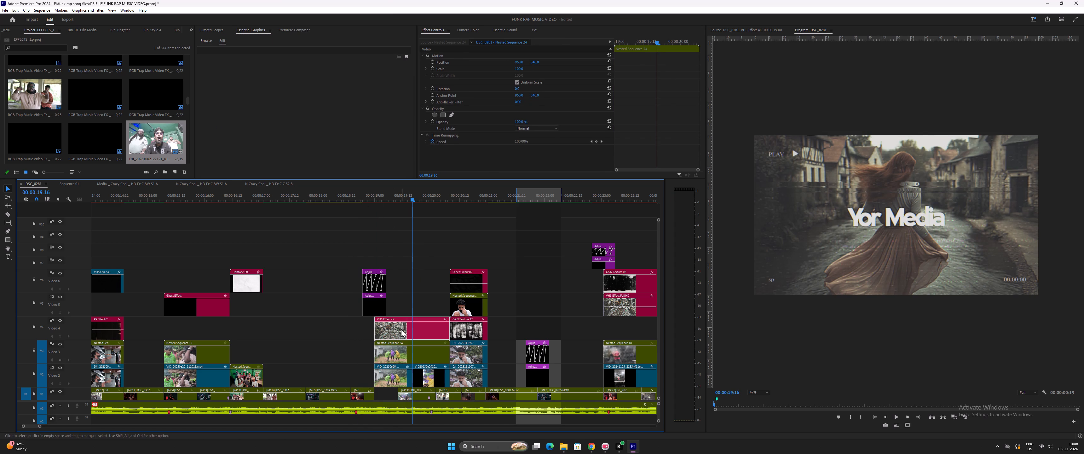
pyautogui.click(399, 352)
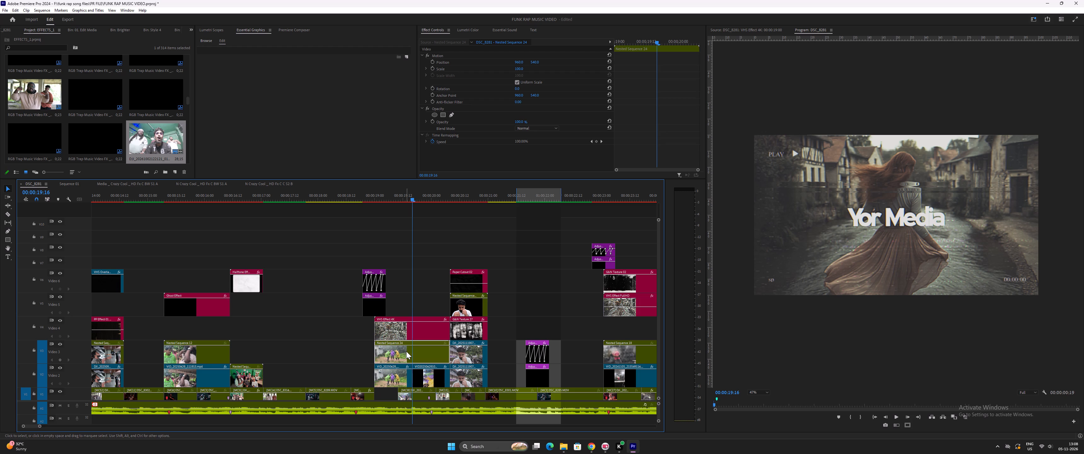
pyautogui.click(399, 351)
pyautogui.rightClick(399, 351)
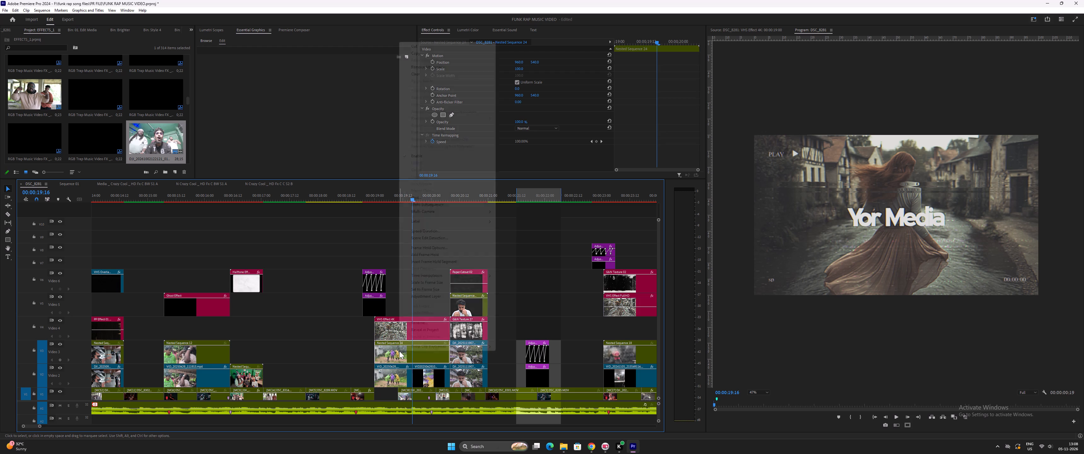
pyautogui.click(442, 330)
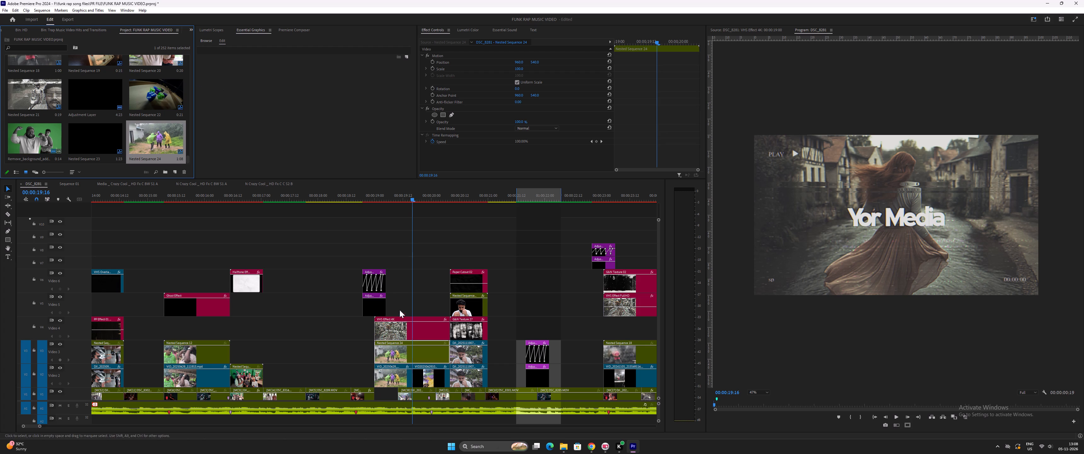
pyautogui.click(398, 328)
pyautogui.moveTo(154, 143); pyautogui.dragTo(258, 124)
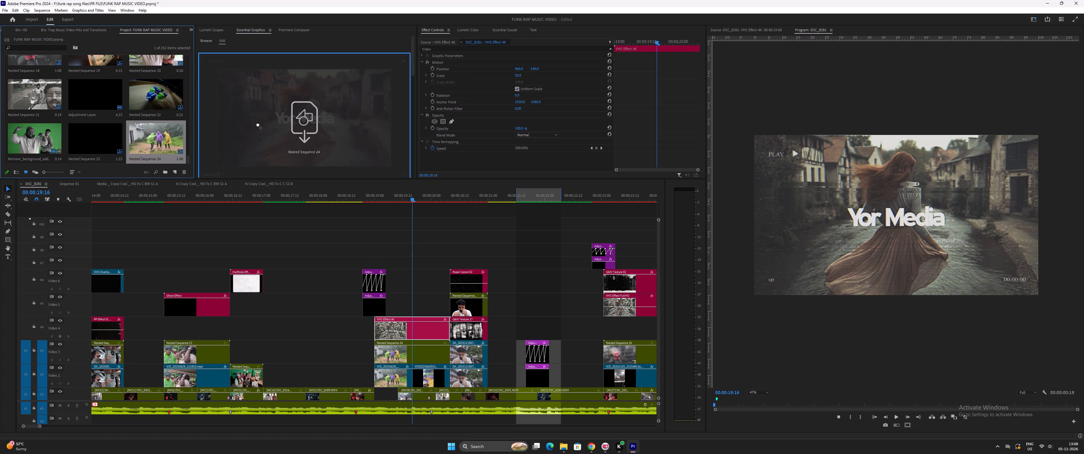
pyautogui.moveTo(258, 124); pyautogui.dragTo(262, 124)
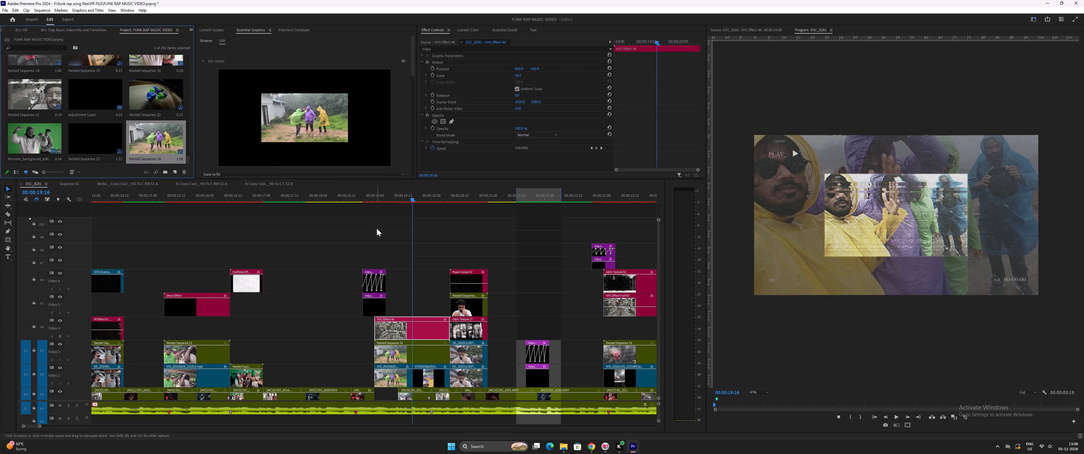
# Set the scale of the raincoat media inside the VHS Effect 4K template to 400%.
pyautogui.scroll(-4, 307, 131)
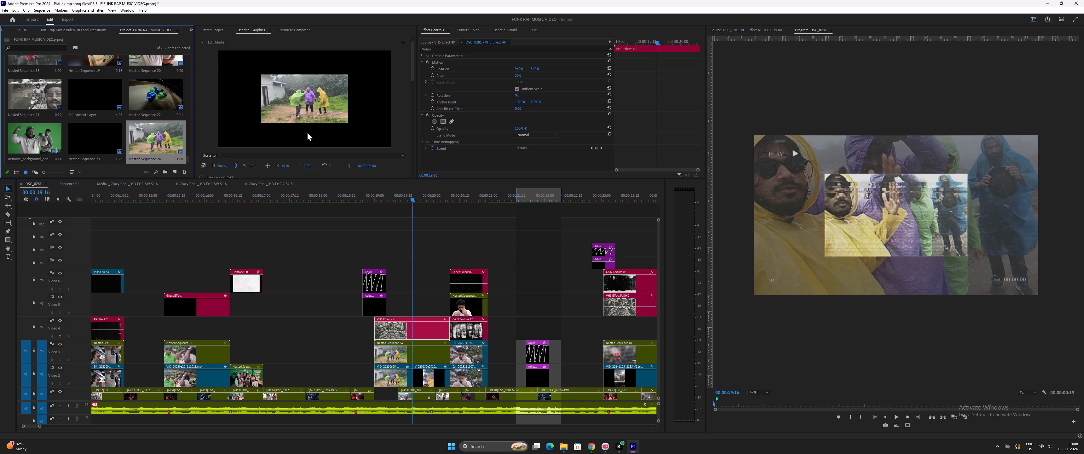
pyautogui.scroll(-13, 307, 133)
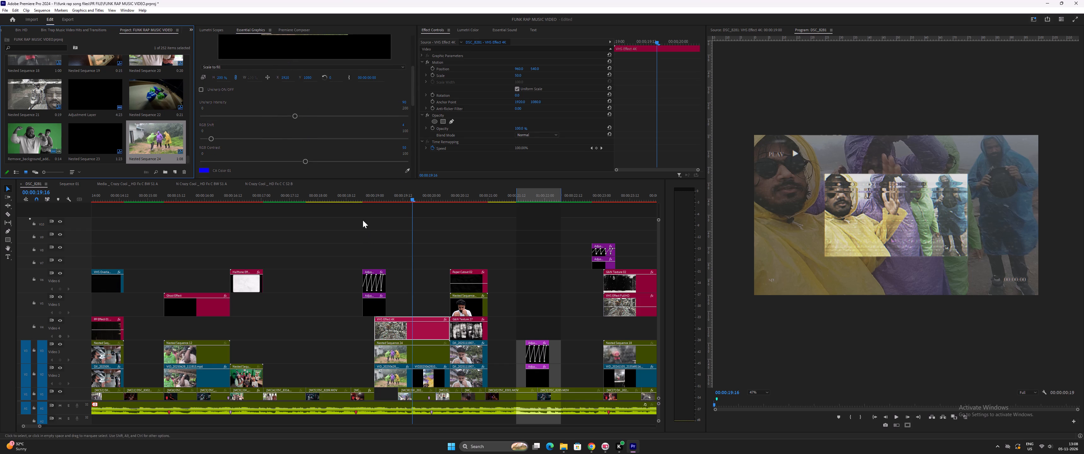
pyautogui.click(349, 201)
pyautogui.press('space')
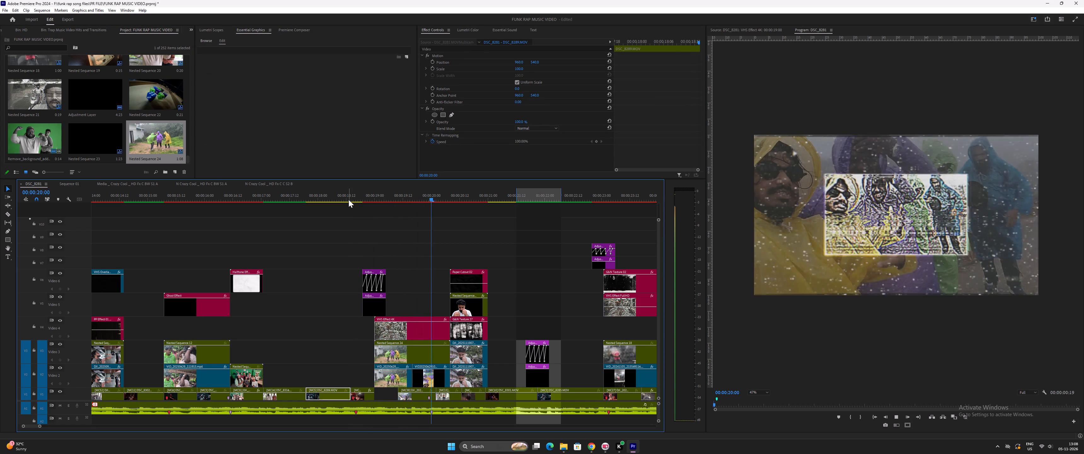
pyautogui.press('space')
pyautogui.click(392, 195)
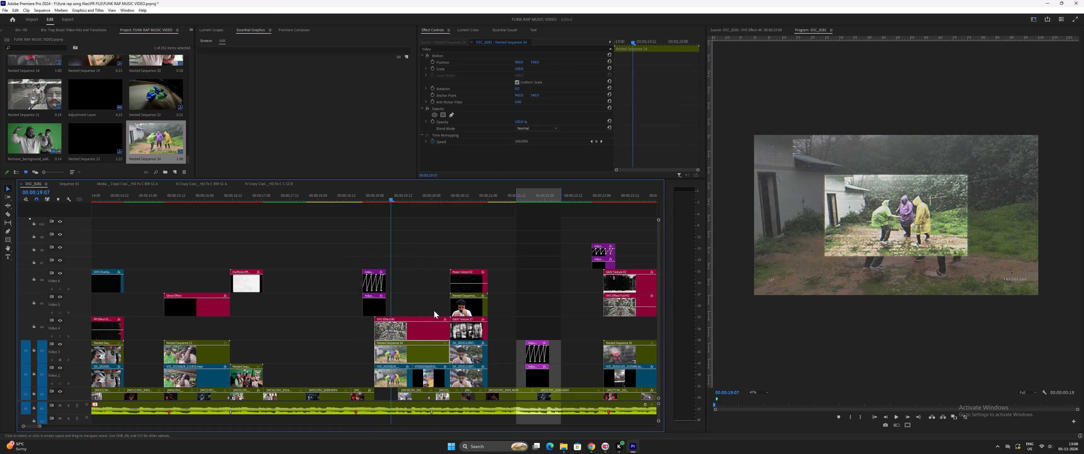
pyautogui.click(411, 329)
pyautogui.scroll(-4, 239, 112)
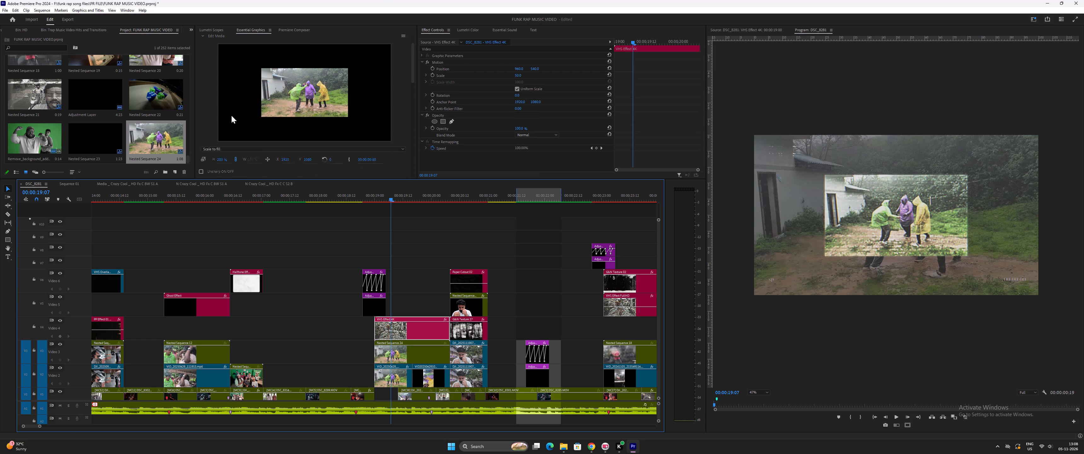
pyautogui.scroll(-2, 231, 115)
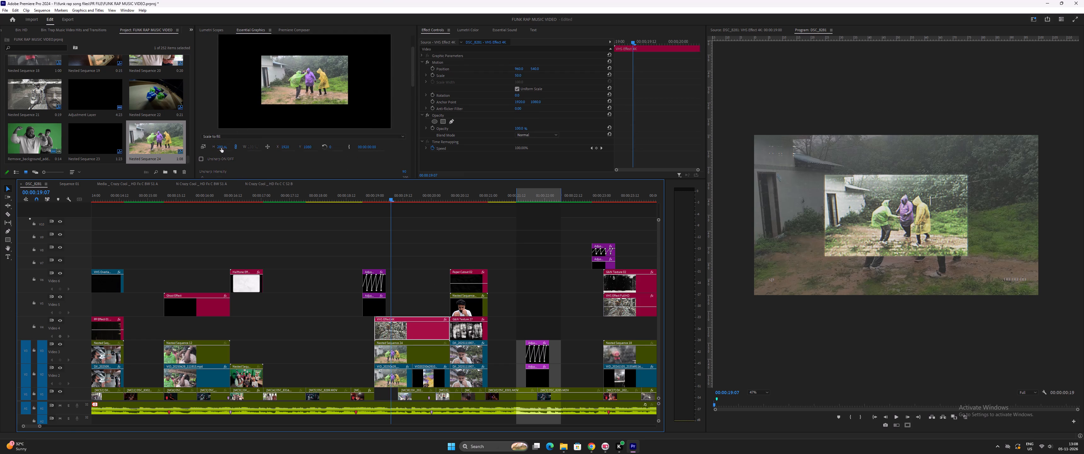
pyautogui.click(220, 147)
pyautogui.write('400')
pyautogui.press('Return')
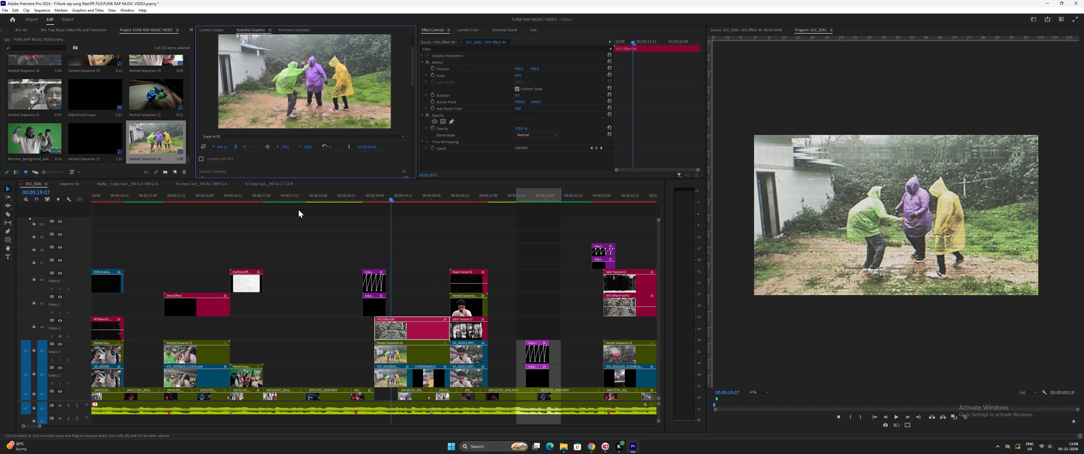
# Preview the VHS section over the raincoat clips and lower the opacity of the VHS Effect 4K clip on Video 4.
pyautogui.click(348, 198)
pyautogui.press('space')
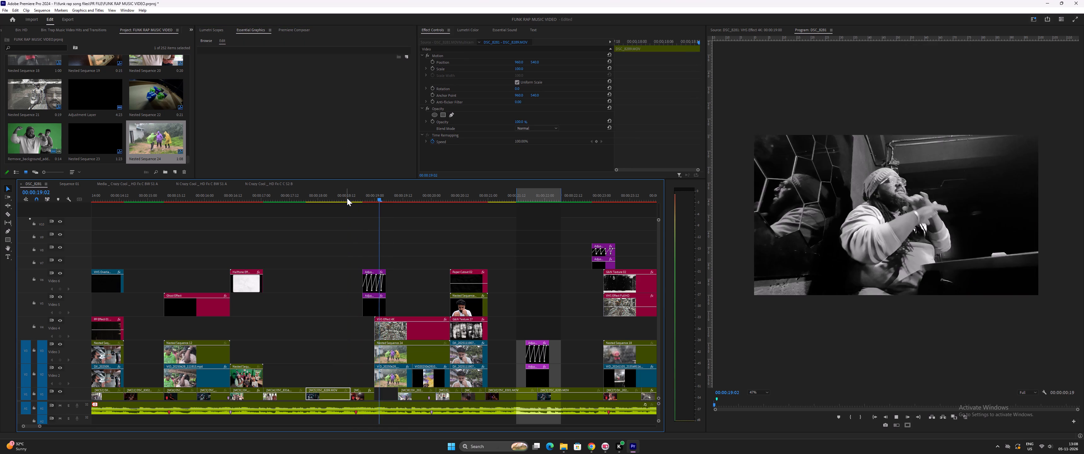
pyautogui.press('space')
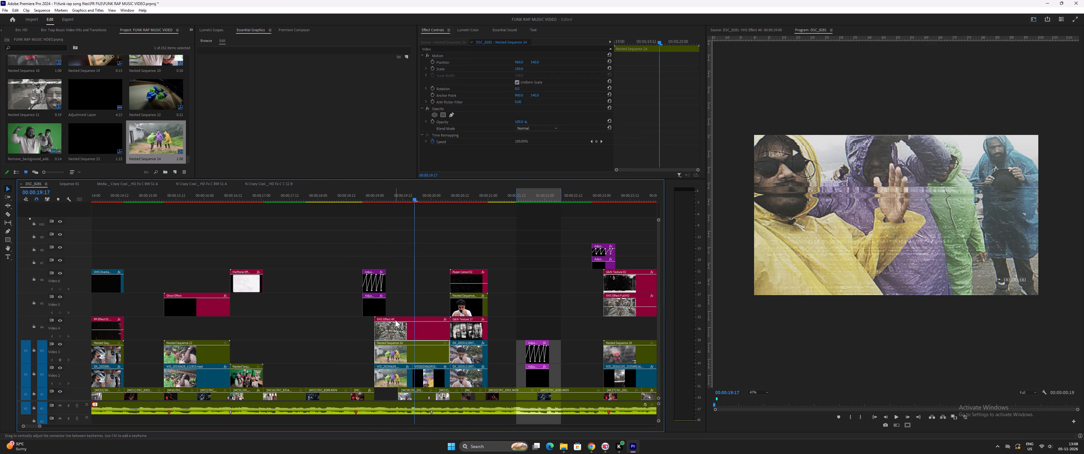
pyautogui.press('space')
pyautogui.press('space')
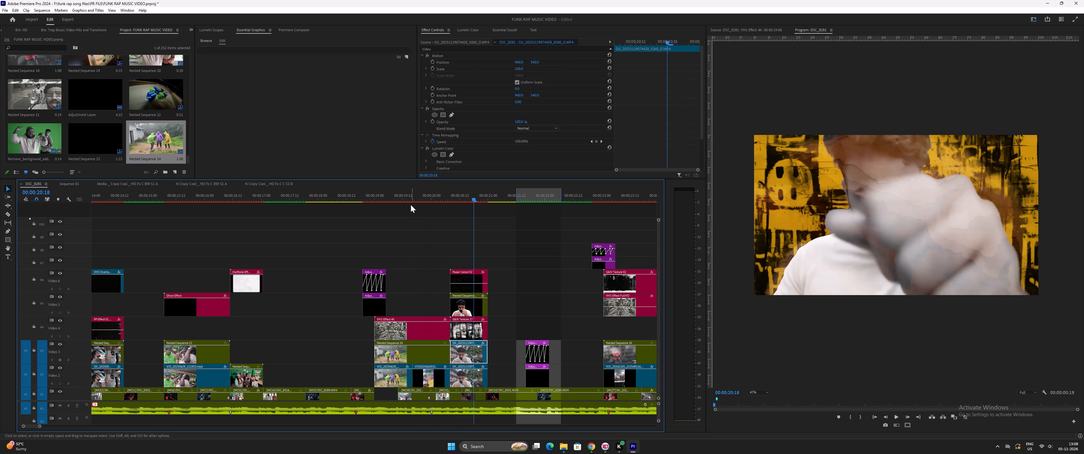
pyautogui.click(410, 195)
pyautogui.moveTo(412, 321); pyautogui.dragTo(413, 328)
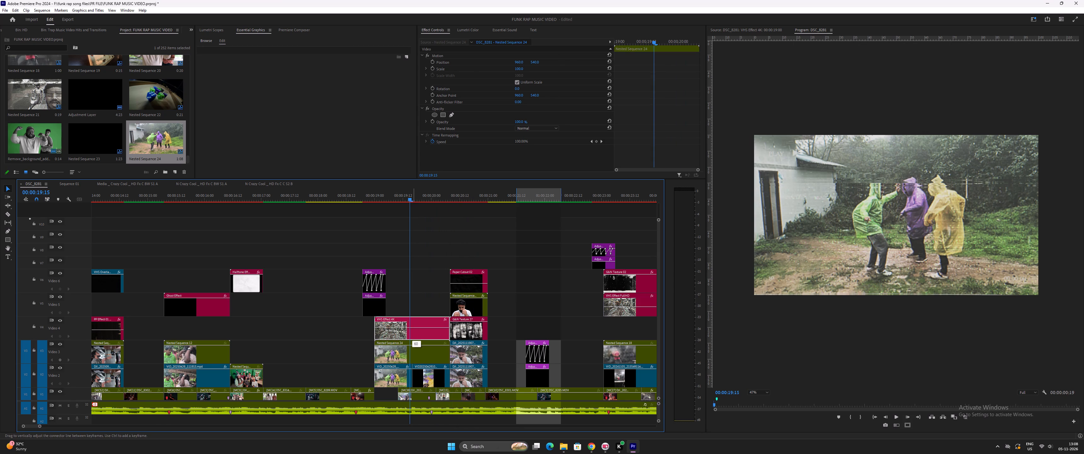
pyautogui.moveTo(413, 328); pyautogui.dragTo(413, 329)
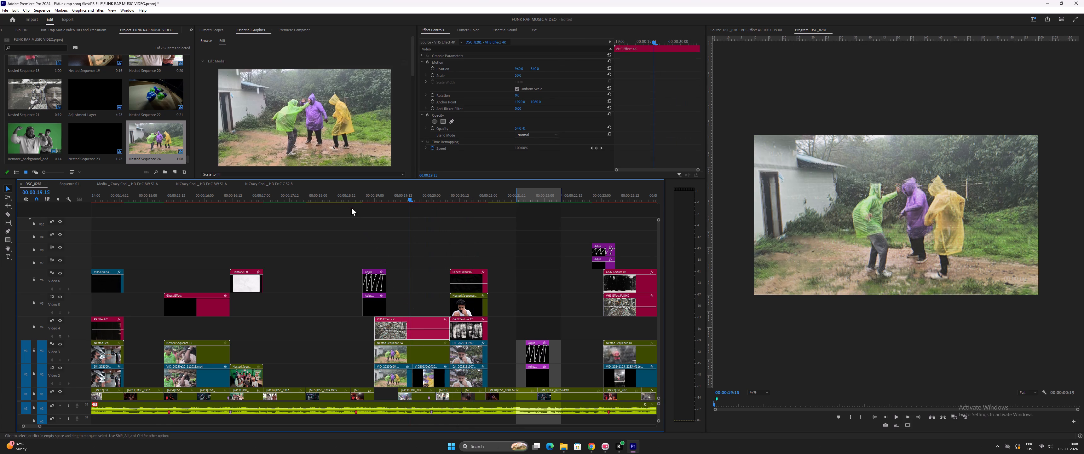
# Mark an In point at 00:00:18:13, render previews for the marked range over the raincoat section, and play it back.
pyautogui.click(349, 195)
pyautogui.press('i')
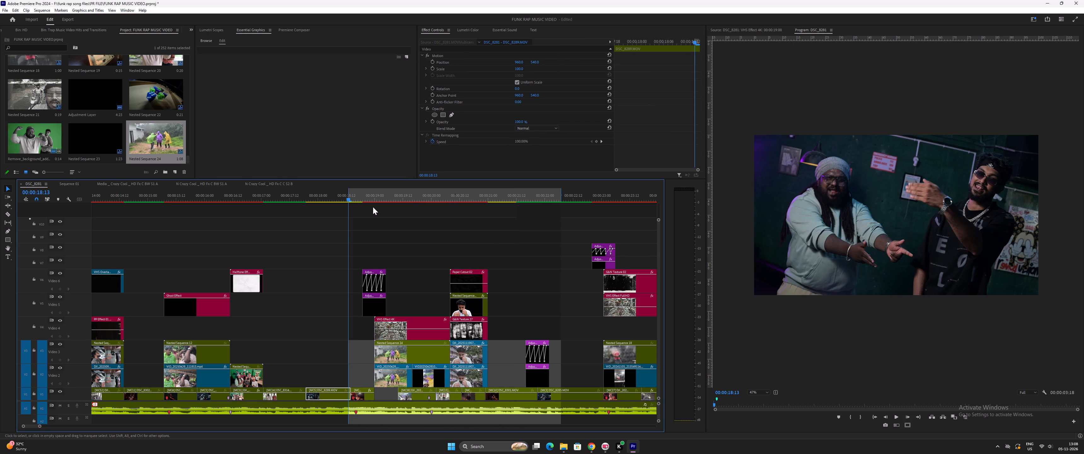
pyautogui.hotkey('ctrl', 'p')
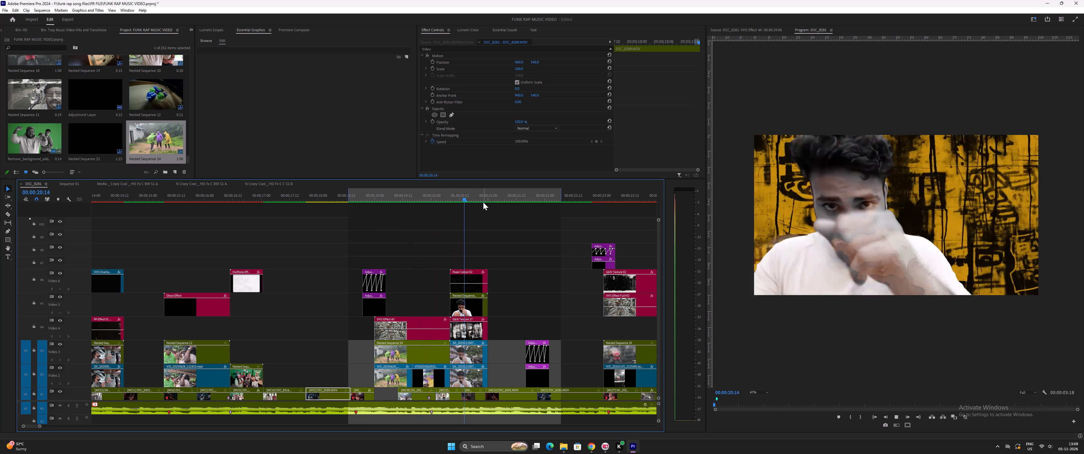
pyautogui.press('space')
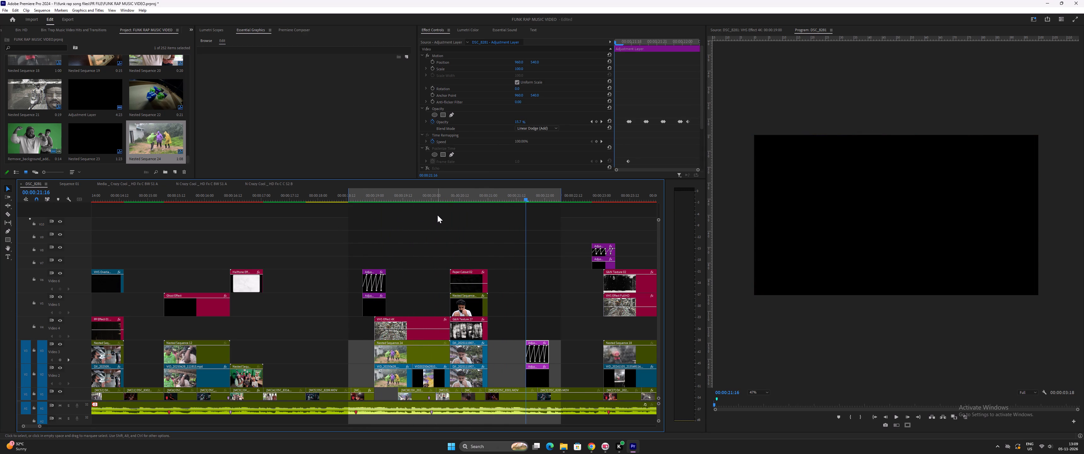
# Clear the In and Out points from the music video sequence.
pyautogui.press('-')
pyautogui.press('-')
pyautogui.rightClick(381, 194)
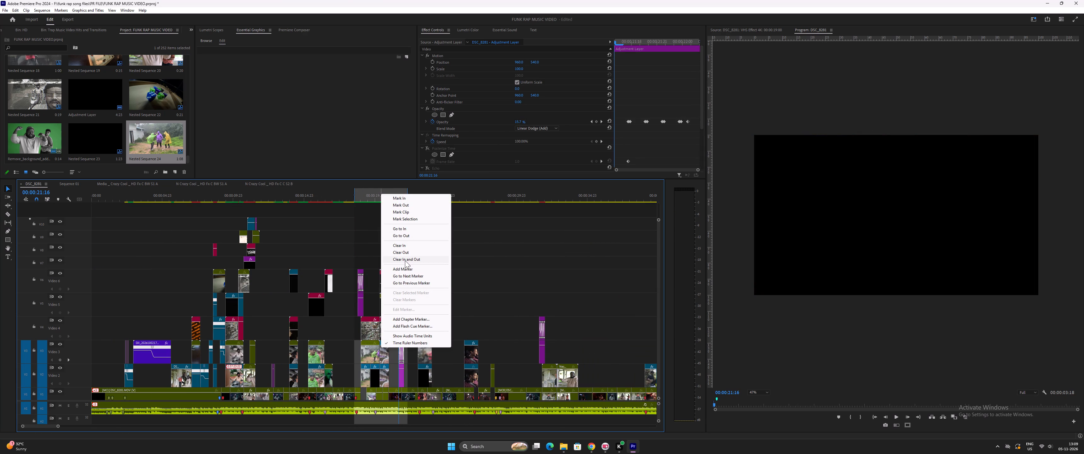
pyautogui.click(405, 260)
# Play back the music video from about 5 seconds, through the opening clips and the green graffiti section, checking the effects and transitions.
pyautogui.click(163, 196)
pyautogui.press('space')
pyautogui.press('=')
pyautogui.press('=')
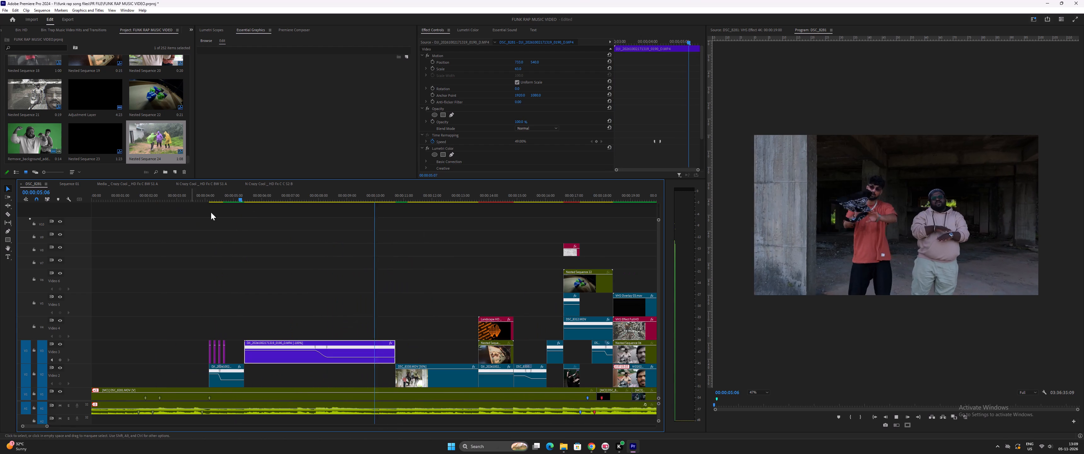
pyautogui.press('-')
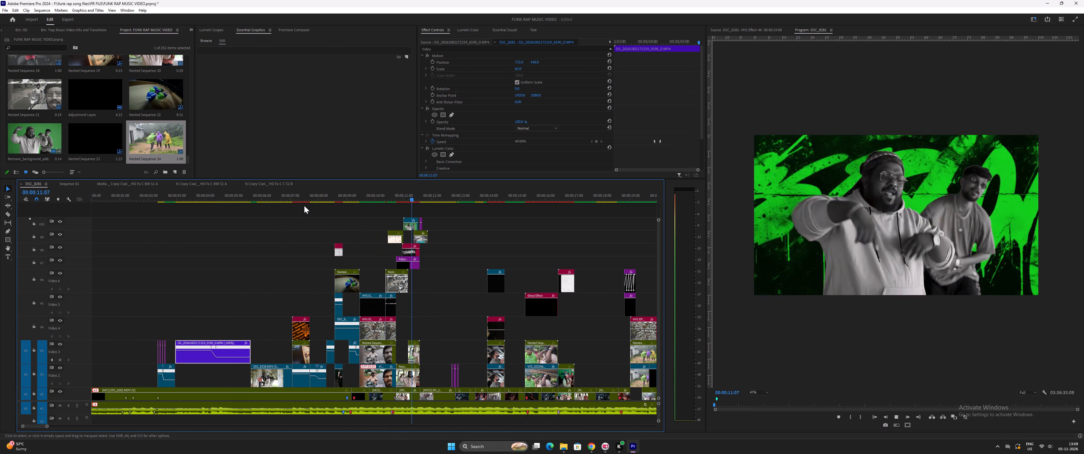
pyautogui.write('-==')
pyautogui.press('space')
pyautogui.press('-')
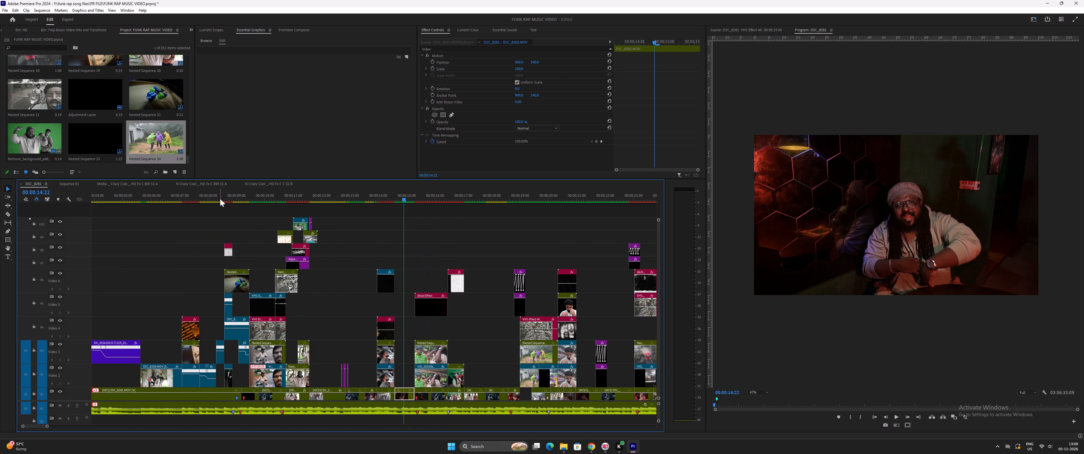
# Replay the edit from about 7 seconds through to the raincoat clips, checking the cuts, overlays and VHS effects.
pyautogui.click(198, 198)
pyautogui.press('space')
pyautogui.write('==')
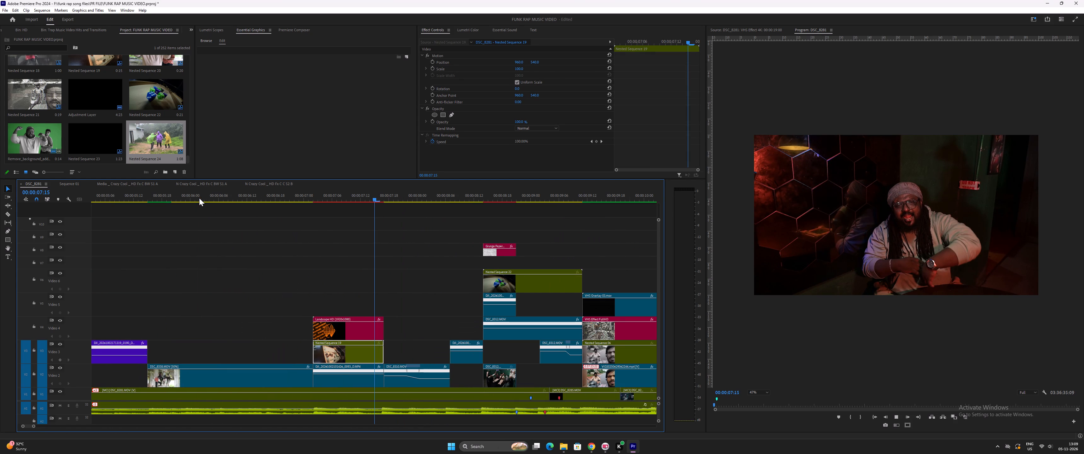
pyautogui.press('-')
pyautogui.press('-')
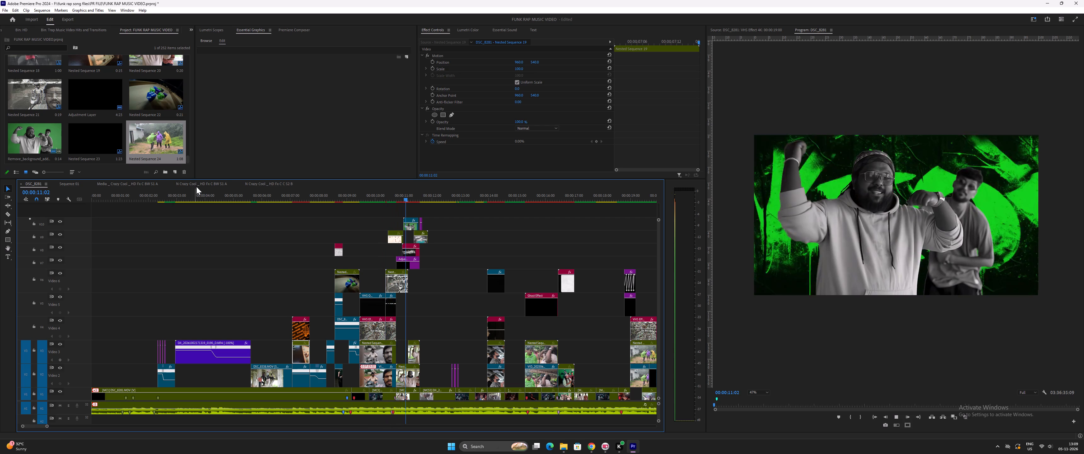
pyautogui.press('space')
pyautogui.click(290, 195)
pyautogui.press('space')
pyautogui.press('=')
pyautogui.press('=')
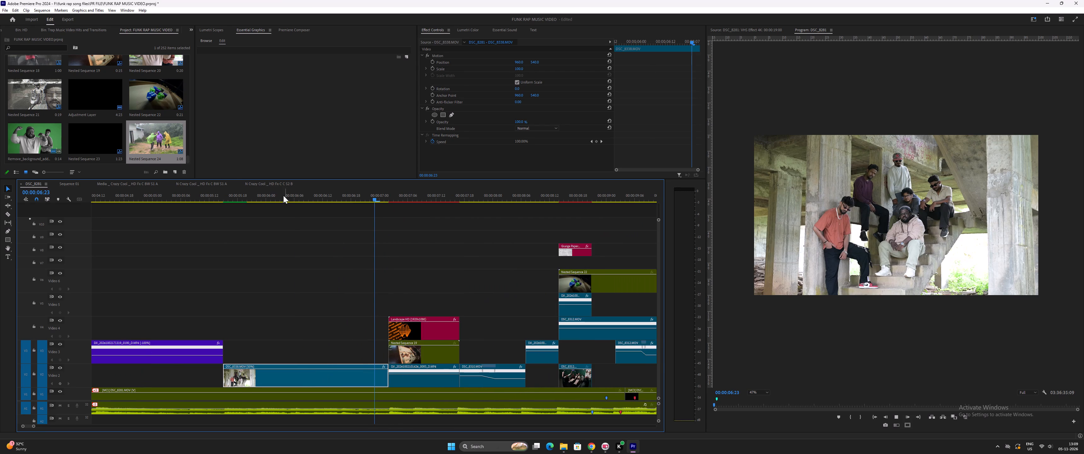
pyautogui.press('-')
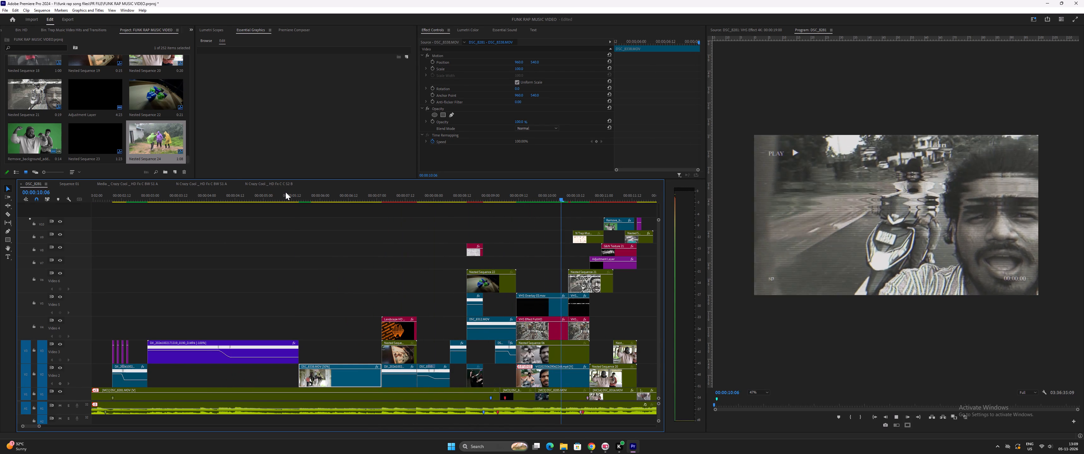
pyautogui.press('-')
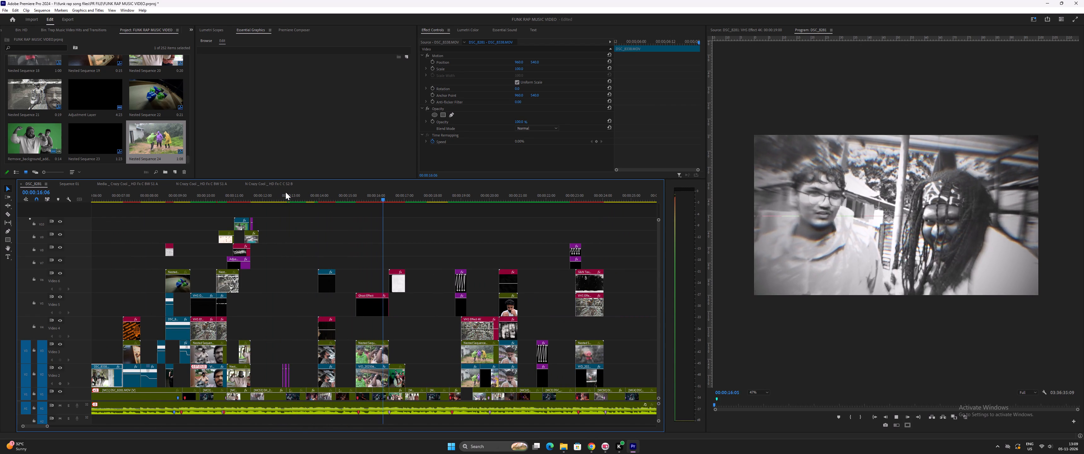
pyautogui.press('-')
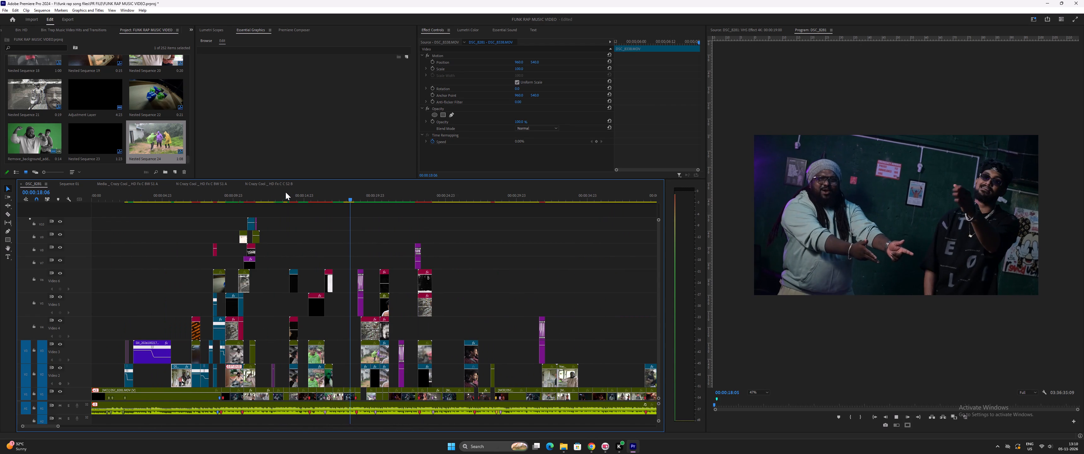
pyautogui.press('space')
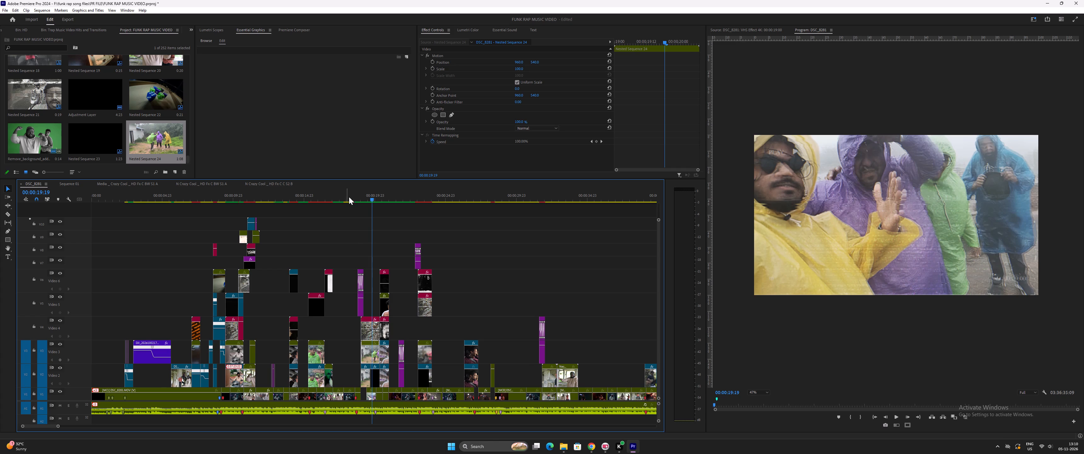
# Review the section from before the raincoat clips to the black-and-white textured clip at about 23 seconds.
pyautogui.click(354, 198)
pyautogui.press('=')
pyautogui.press('=')
pyautogui.press('space')
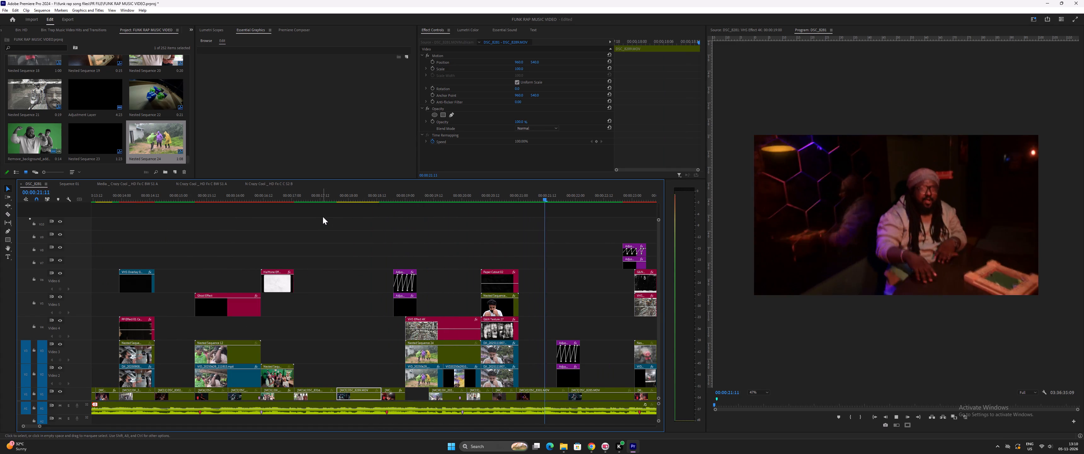
pyautogui.press('-')
pyautogui.press('space')
pyautogui.click(423, 196)
pyautogui.press('=')
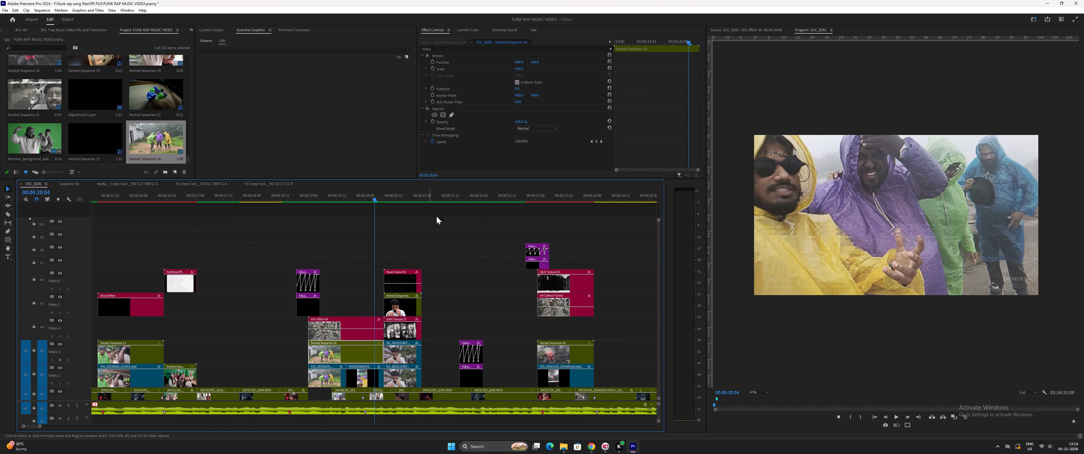
pyautogui.press('space')
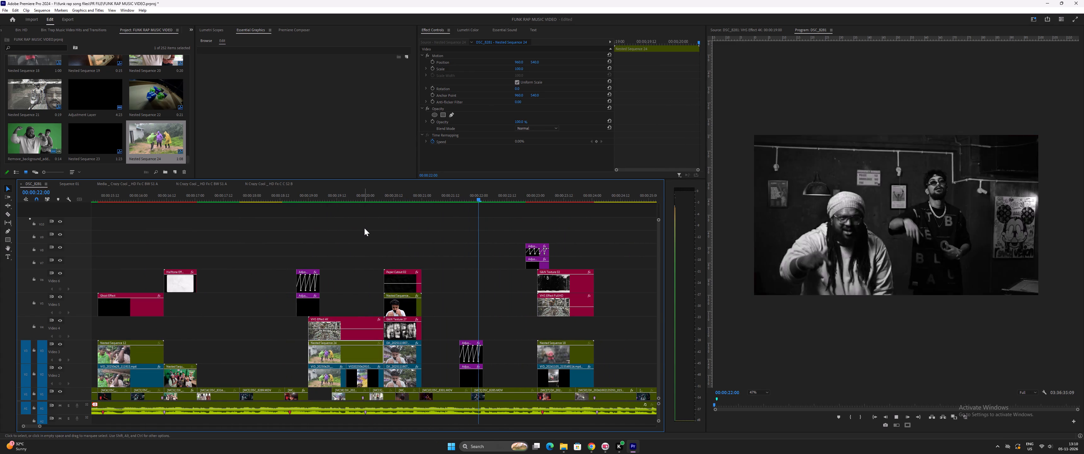
pyautogui.press('space')
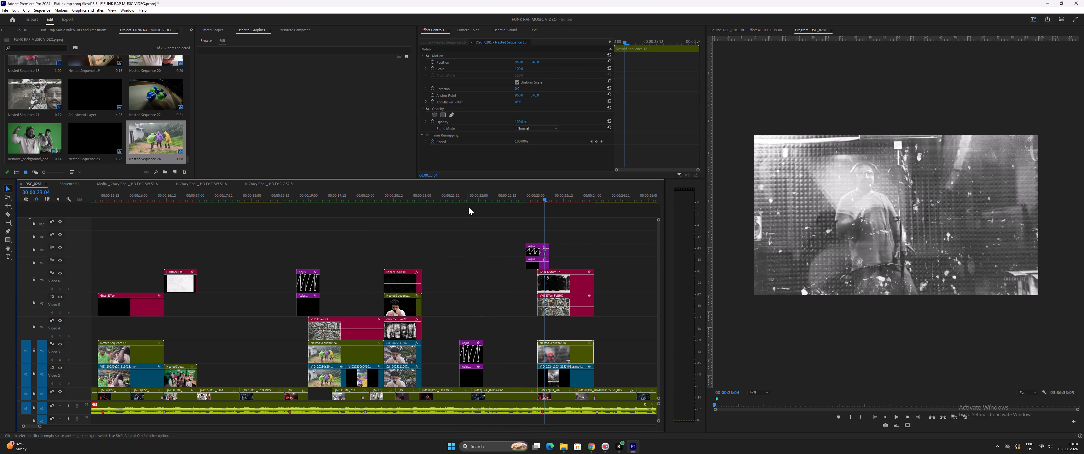
# Examine the adjustment-layer flash transitions from about 21 seconds and continue reviewing the cuts up to about 30 seconds.
pyautogui.click(459, 195)
pyautogui.press('=')
pyautogui.press('=')
pyautogui.press('space')
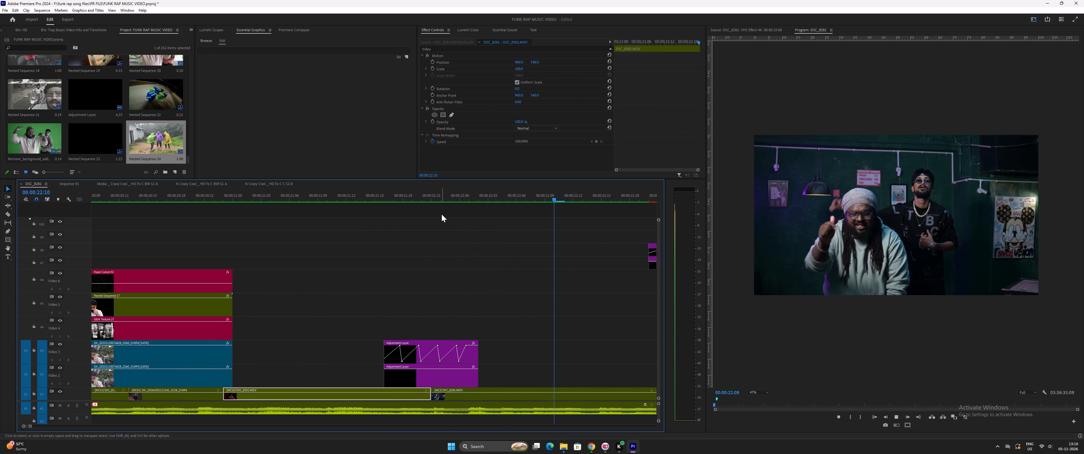
pyautogui.press('-')
pyautogui.press('-')
pyautogui.press('space')
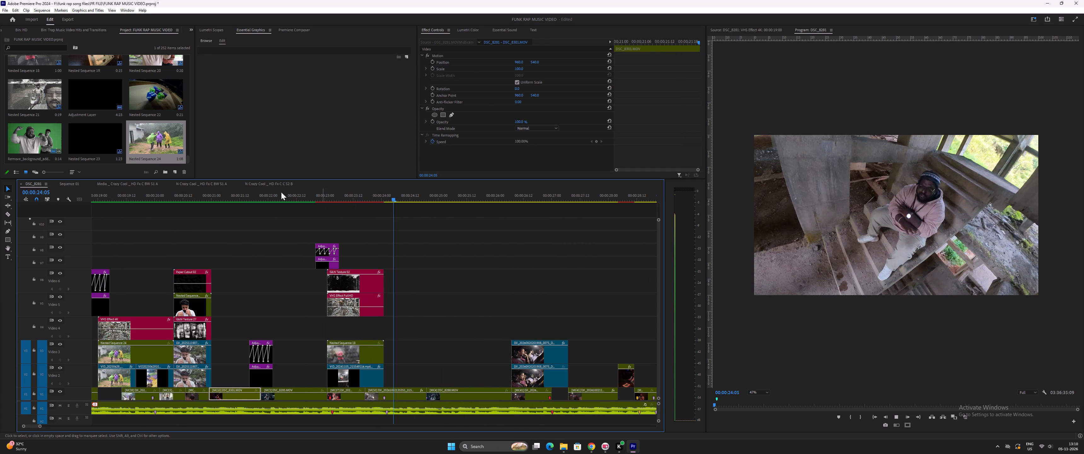
pyautogui.click(274, 192)
pyautogui.press('=')
pyautogui.press('space')
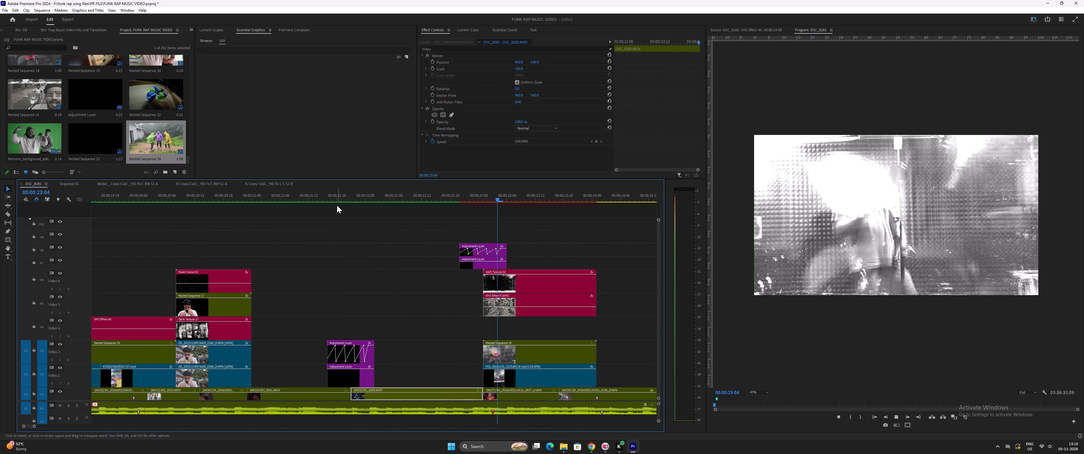
pyautogui.press('space')
pyautogui.press('-')
pyautogui.press('-')
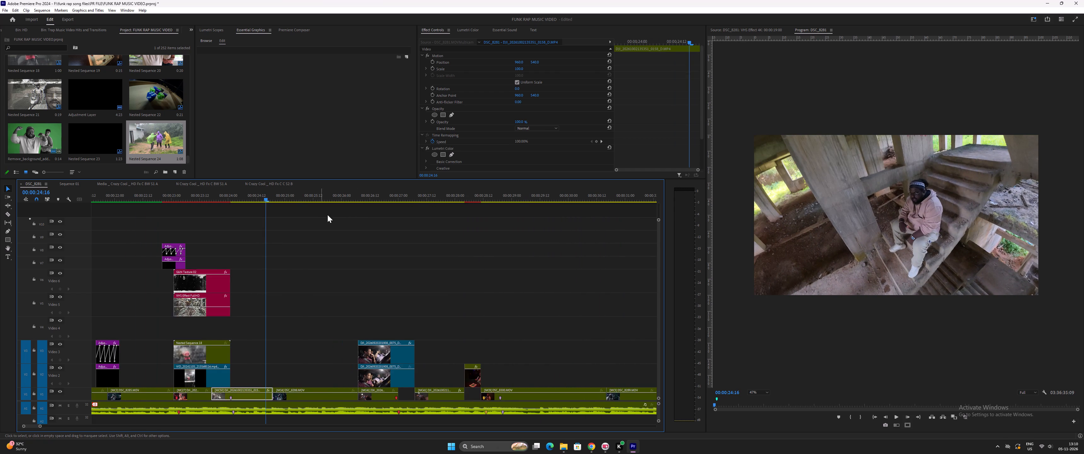
pyautogui.press('space')
pyautogui.press('=')
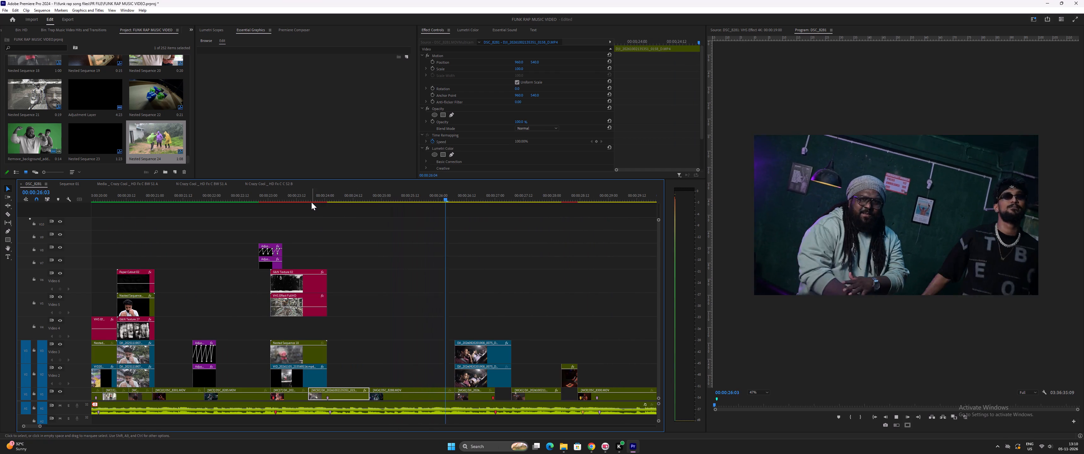
pyautogui.press('-')
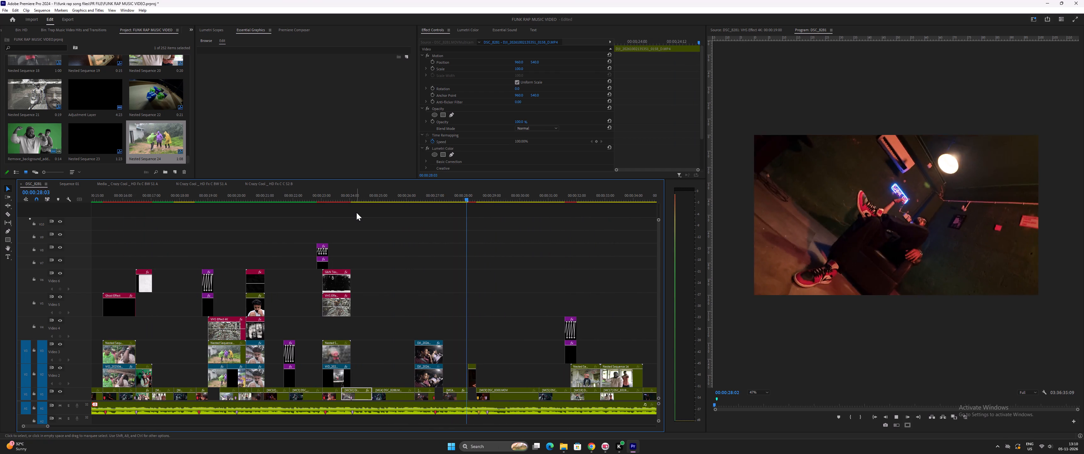
pyautogui.press('space')
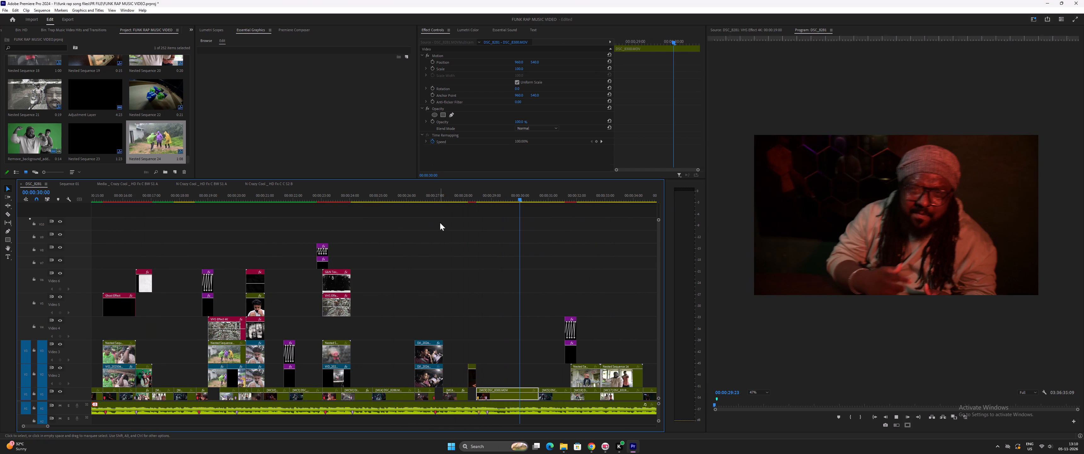
# Play back the carrom-table, VHS motorbike and green graffiti clips up to the group selfie shot, checking the layered effects.
pyautogui.press('-')
pyautogui.click(200, 195)
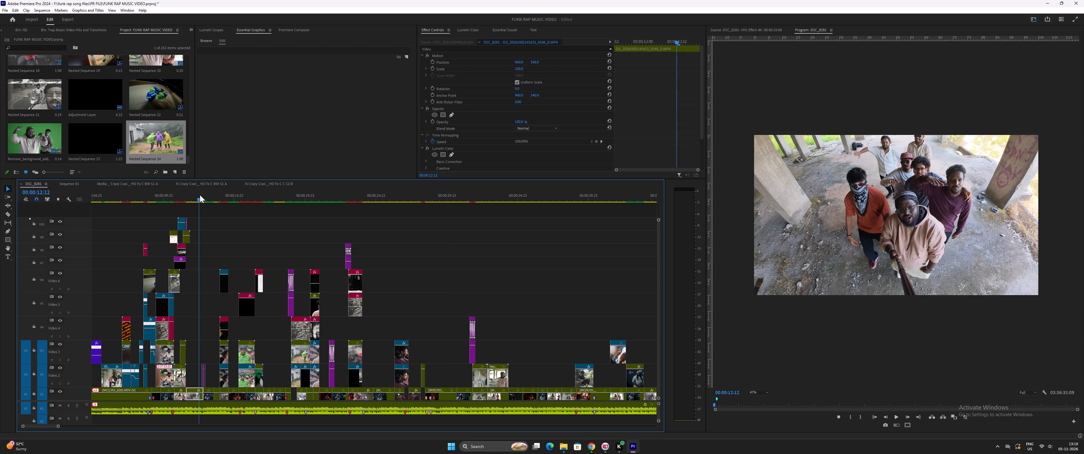
pyautogui.click(133, 196)
pyautogui.press('=')
pyautogui.press('=')
pyautogui.press('space')
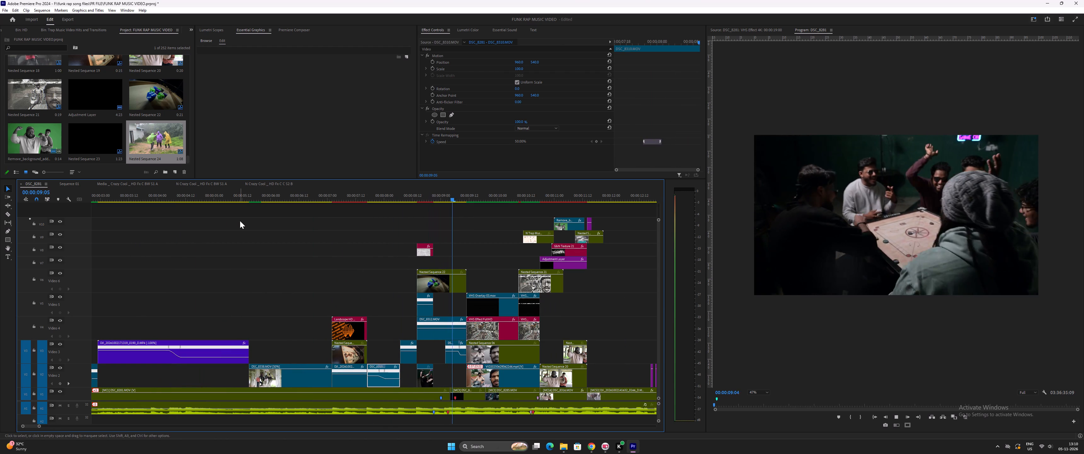
pyautogui.press('space')
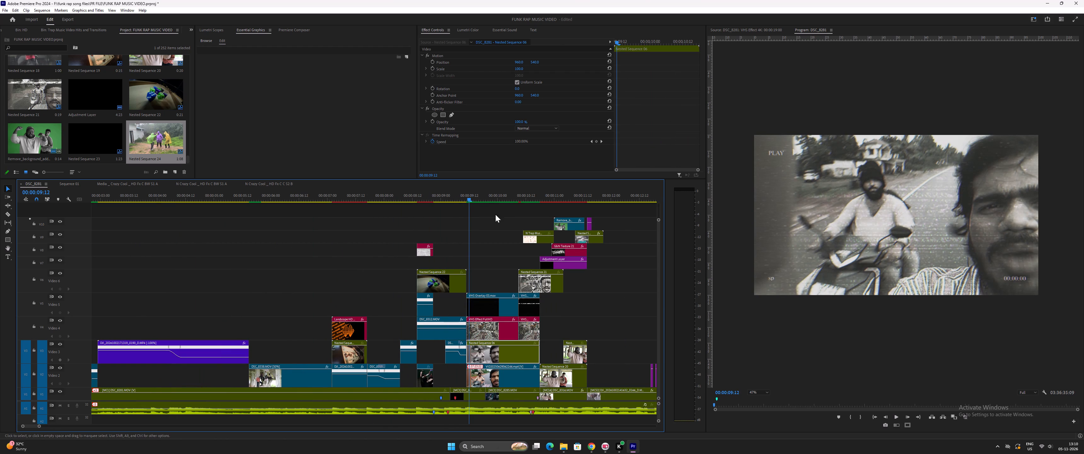
pyautogui.press('space')
pyautogui.press('=')
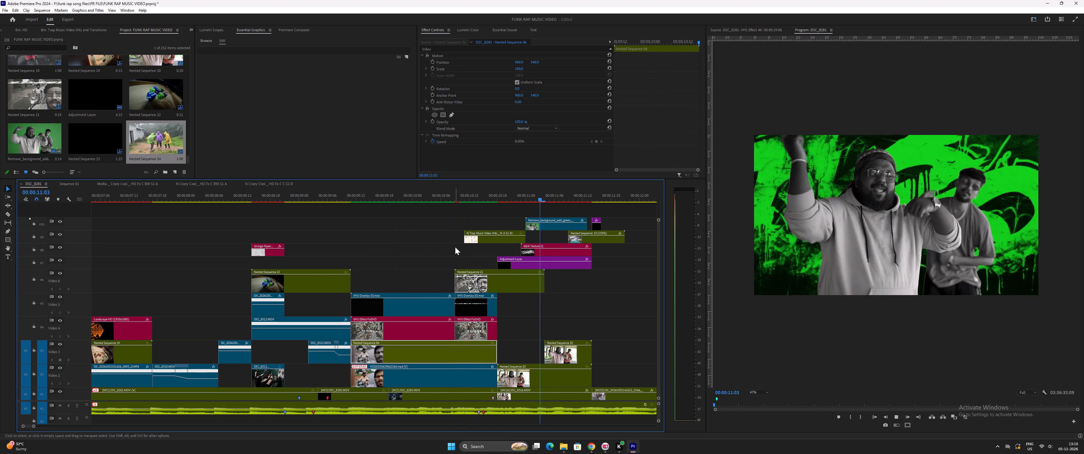
pyautogui.press('-')
pyautogui.press('space')
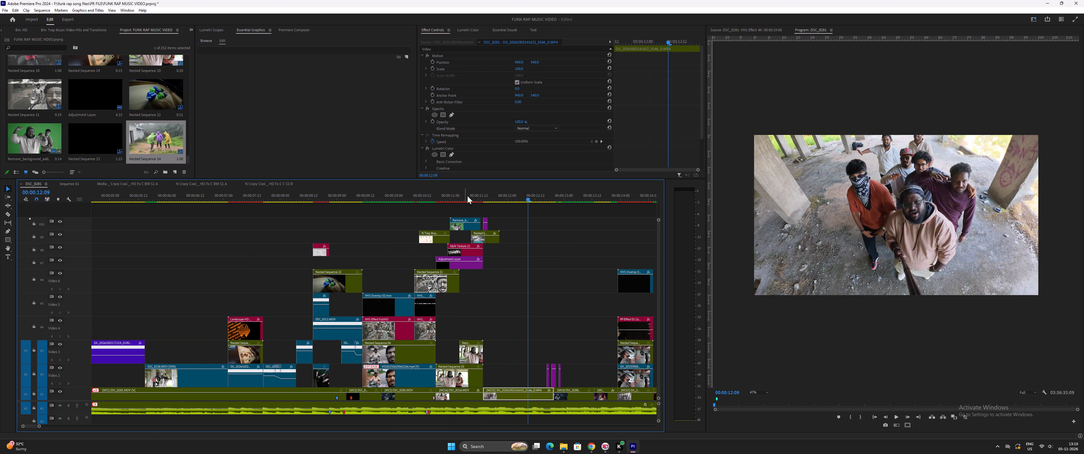
# Examine the group selfie shot and the short adjustment-layer flashes at the cut around 12 seconds.
pyautogui.click(477, 196)
pyautogui.press('=')
pyautogui.write('= -')
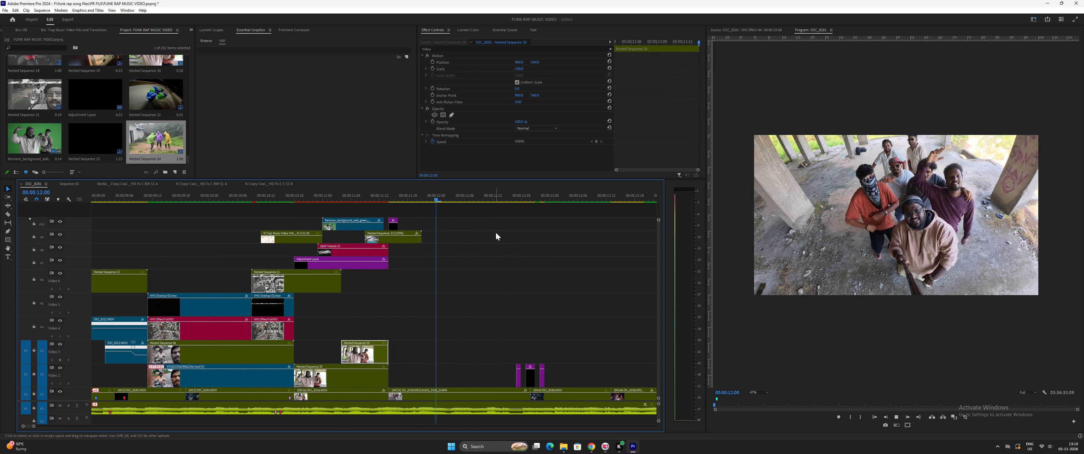
pyautogui.press('-')
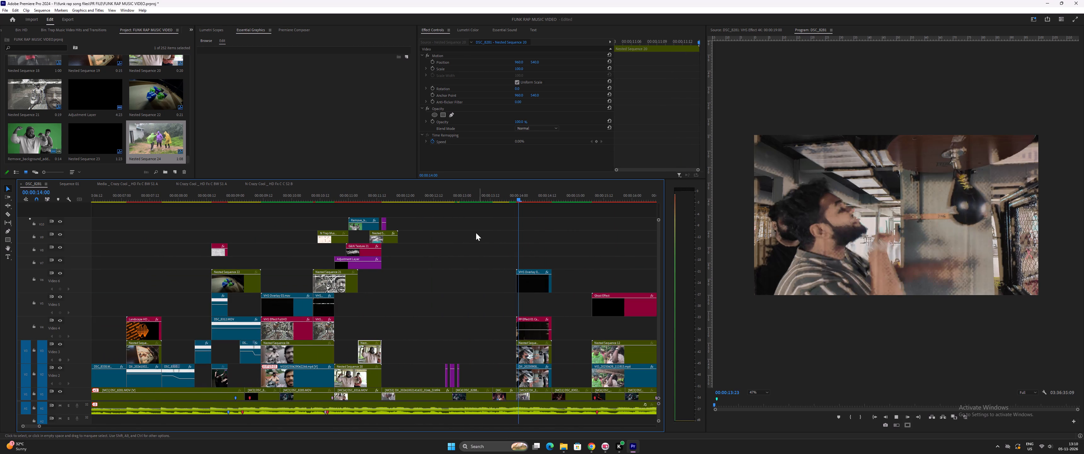
pyautogui.press('space')
pyautogui.click(450, 197)
pyautogui.press('=')
pyautogui.press('=')
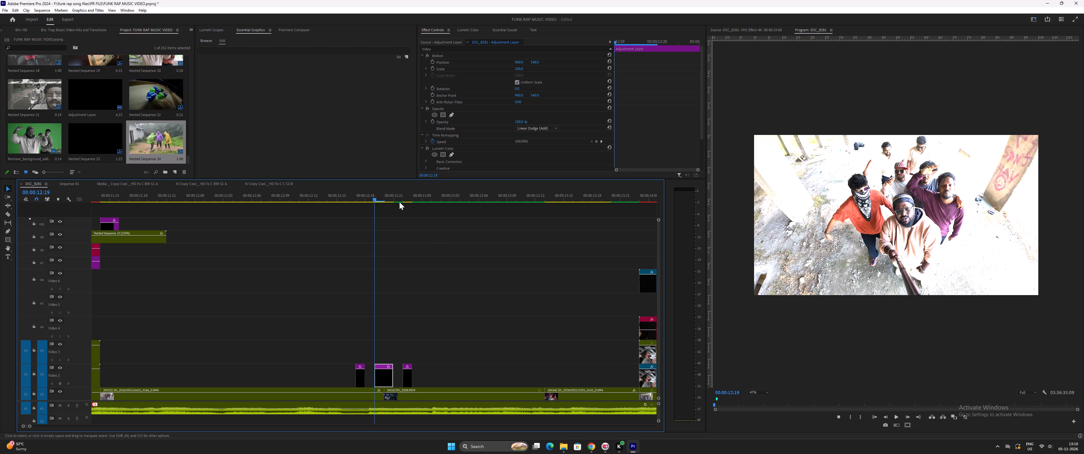
pyautogui.click(383, 197)
pyautogui.press('-')
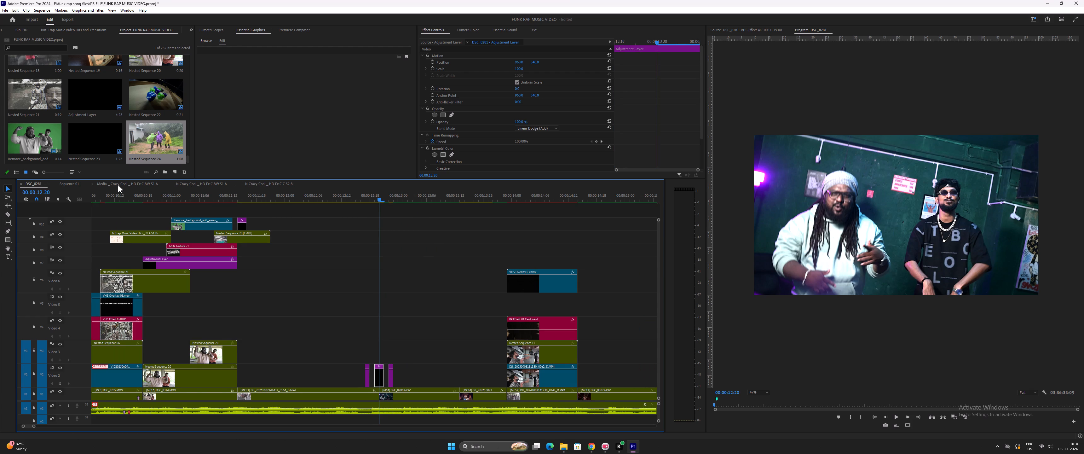
# Close the opened Crazy Cool nested effect sequences and return to the effects library sequence.
pyautogui.click(191, 183)
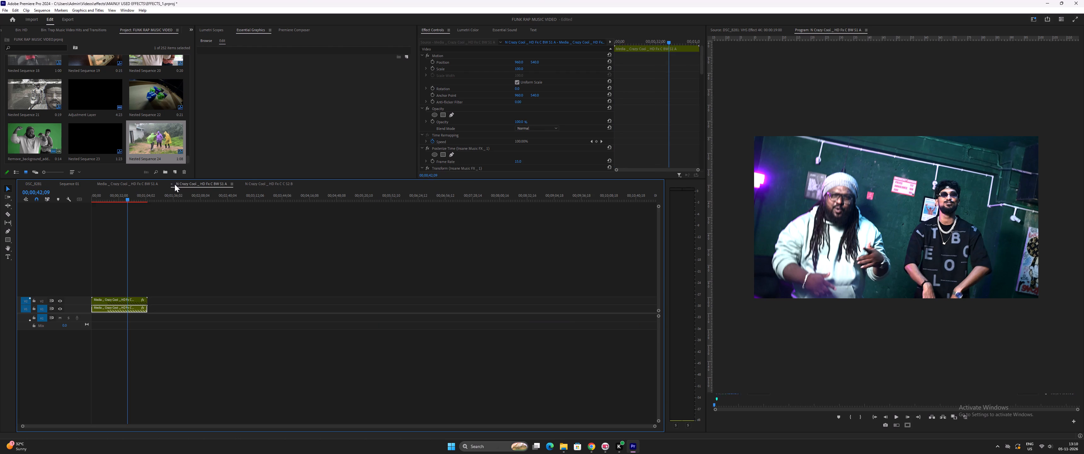
pyautogui.click(172, 184)
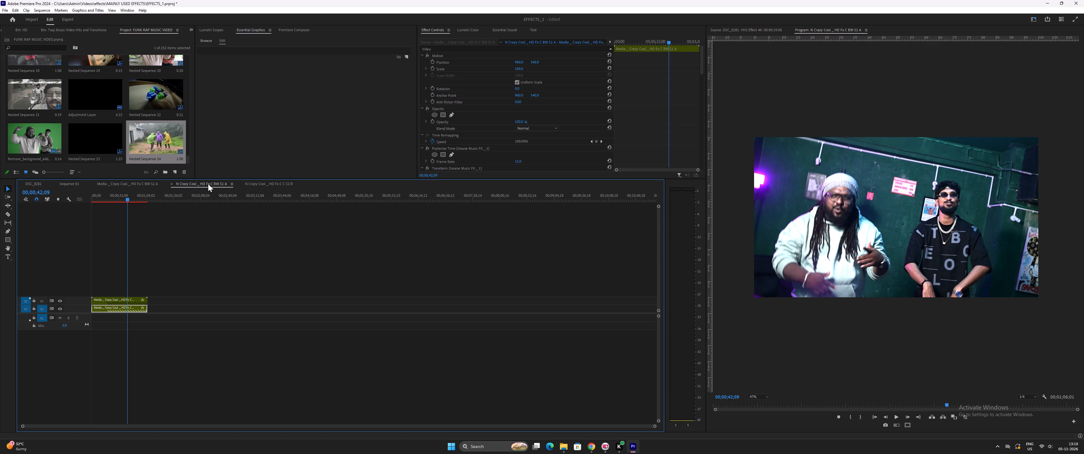
pyautogui.click(172, 183)
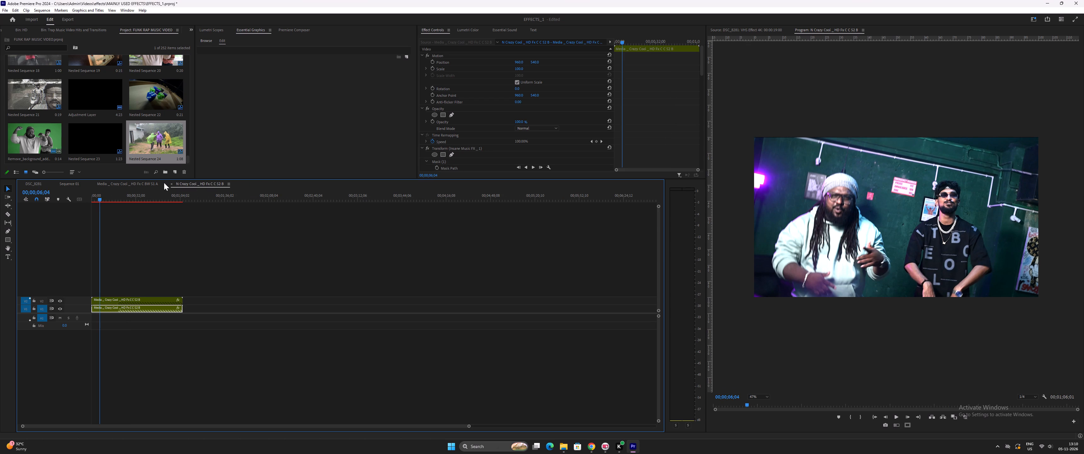
pyautogui.click(93, 183)
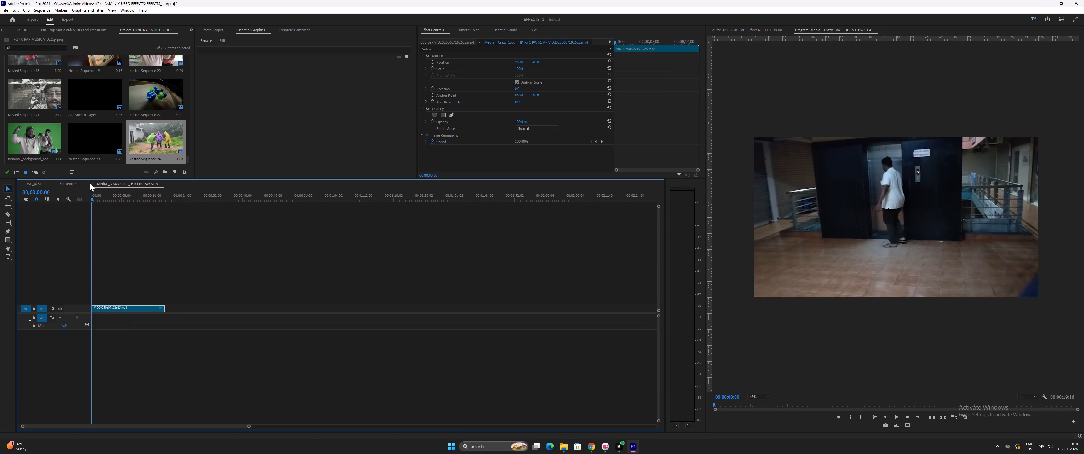
pyautogui.click(69, 183)
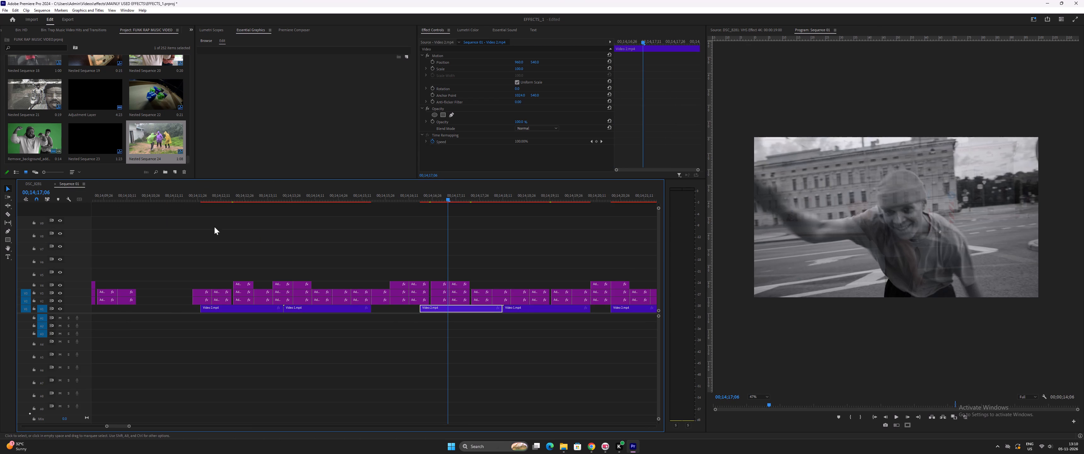
# Preview the stacked adjustment-layer transition over the breakdancer clips at about 13:47 in the effects library sequence.
pyautogui.press('-')
pyautogui.press('-')
pyautogui.press('-')
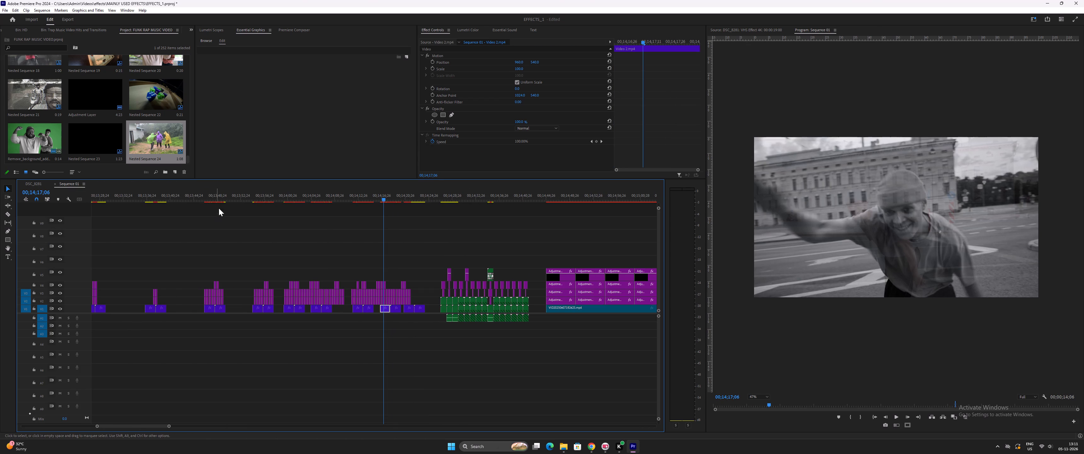
pyautogui.click(209, 200)
pyautogui.press('space')
pyautogui.press('=')
pyautogui.press('=')
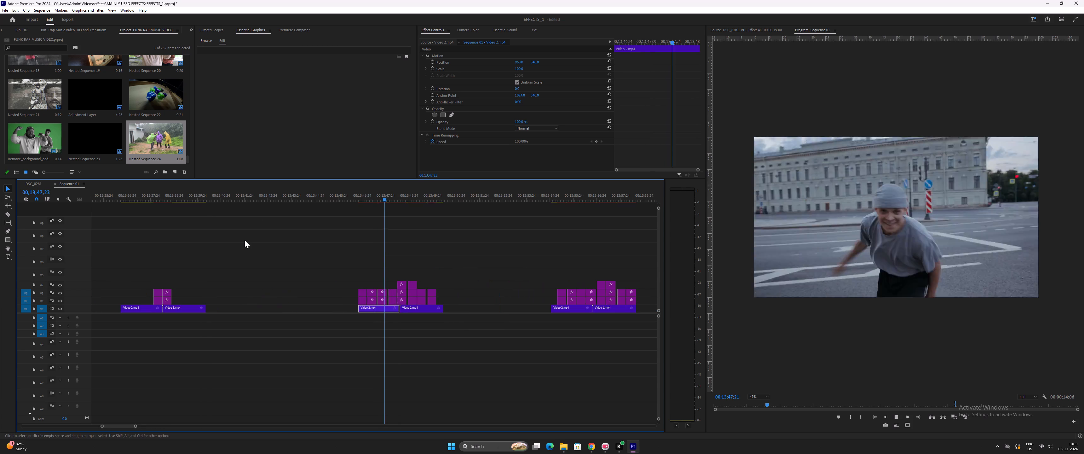
pyautogui.press('=')
pyautogui.press('space')
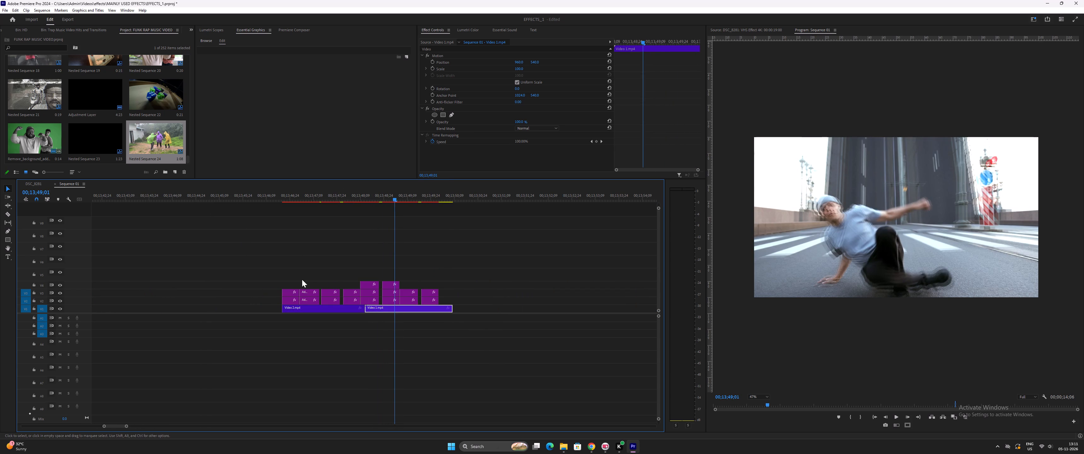
pyautogui.moveTo(291, 276); pyautogui.dragTo(303, 297)
pyautogui.click(343, 197)
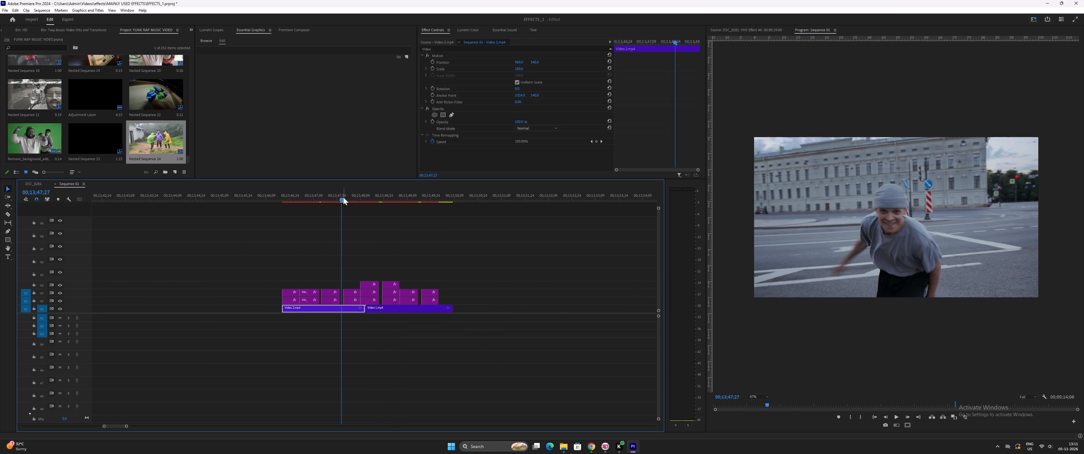
pyautogui.press('=')
pyautogui.press('=')
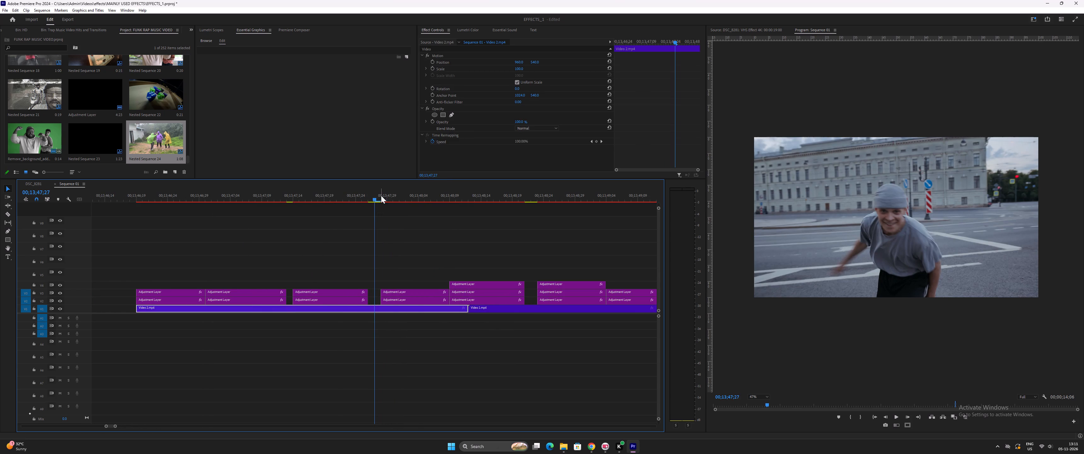
pyautogui.press('space')
pyautogui.press('space')
# Copy the five stacked adjustment layers around the breakdancer cut into the music video, centred on the cut from group selfie to duo shot.
pyautogui.moveTo(432, 267); pyautogui.dragTo(444, 282)
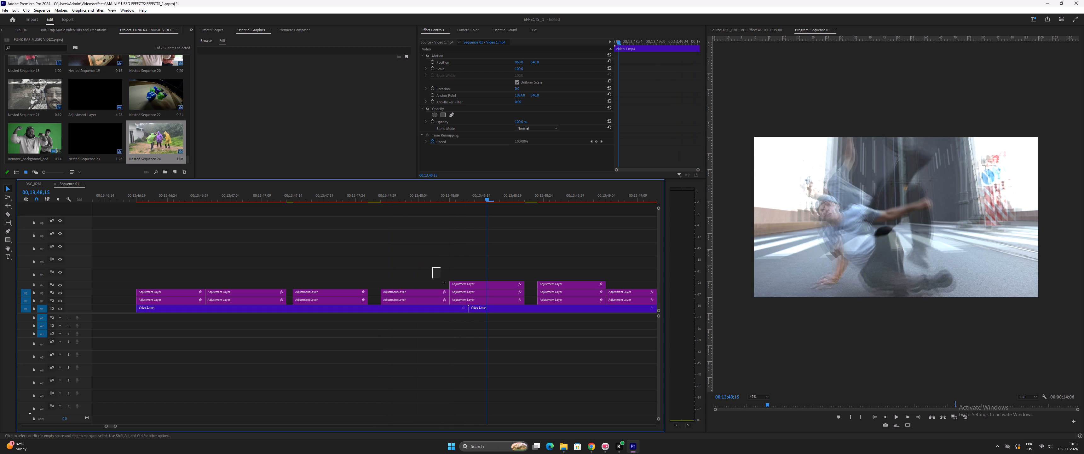
pyautogui.moveTo(444, 282); pyautogui.dragTo(464, 300)
pyautogui.moveTo(464, 302); pyautogui.dragTo(37, 183)
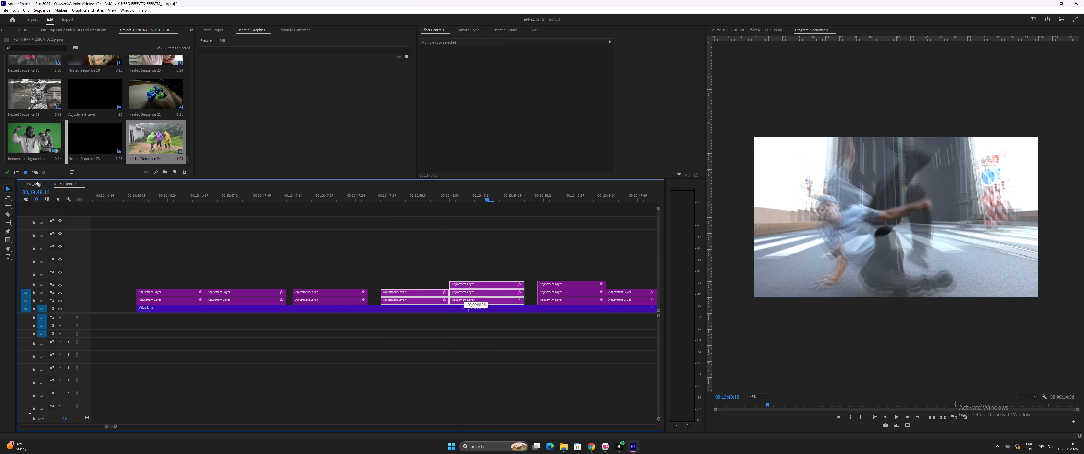
pyautogui.moveTo(37, 183); pyautogui.dragTo(155, 223)
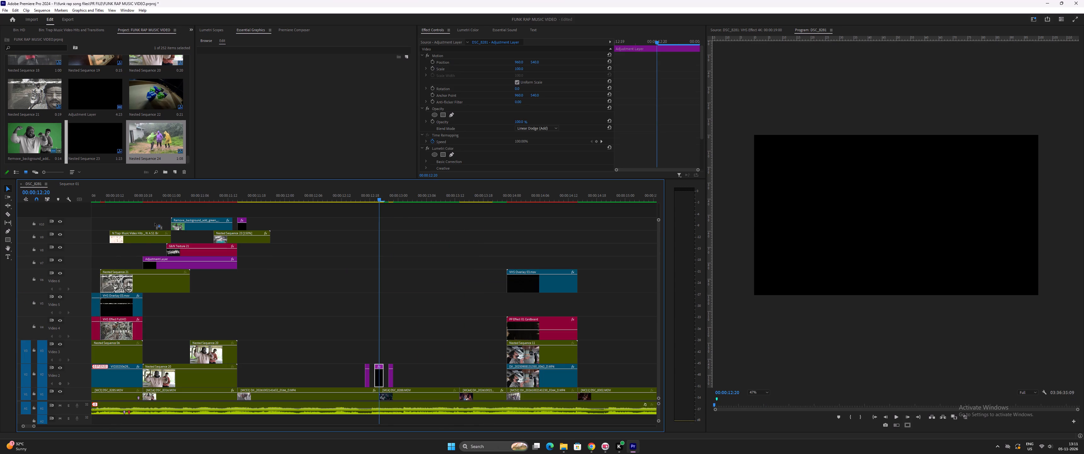
pyautogui.moveTo(155, 223); pyautogui.dragTo(390, 346)
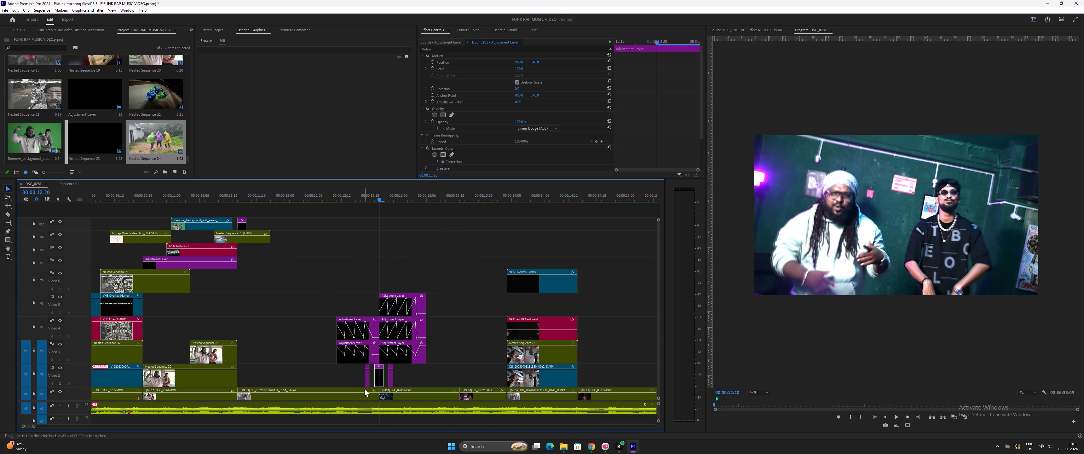
# Delete the short flash adjustment layers on the lower track at the group selfie cut.
pyautogui.moveTo(357, 378); pyautogui.dragTo(404, 382)
pyautogui.press('Delete')
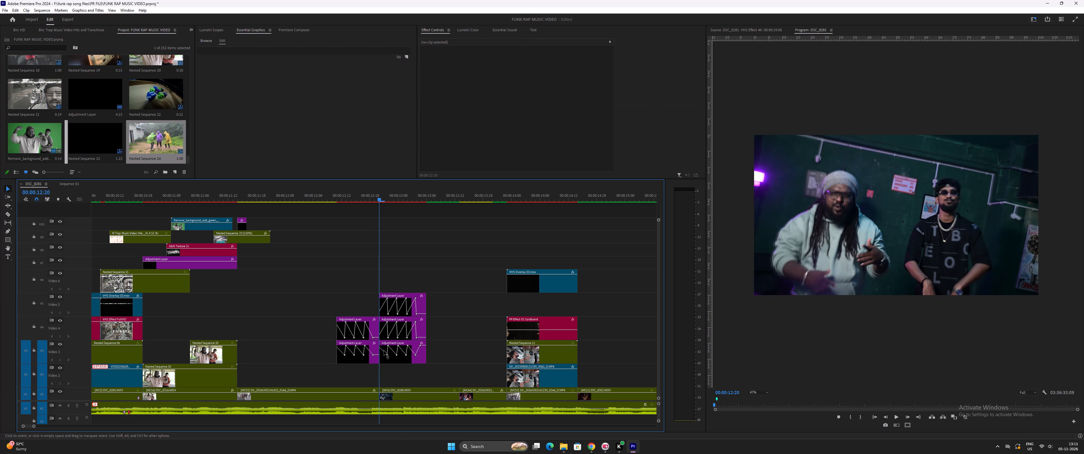
# Play the new transition and trim the start of its two adjustment layers before the cut to 00:00:12:15.
pyautogui.click(291, 196)
pyautogui.press('space')
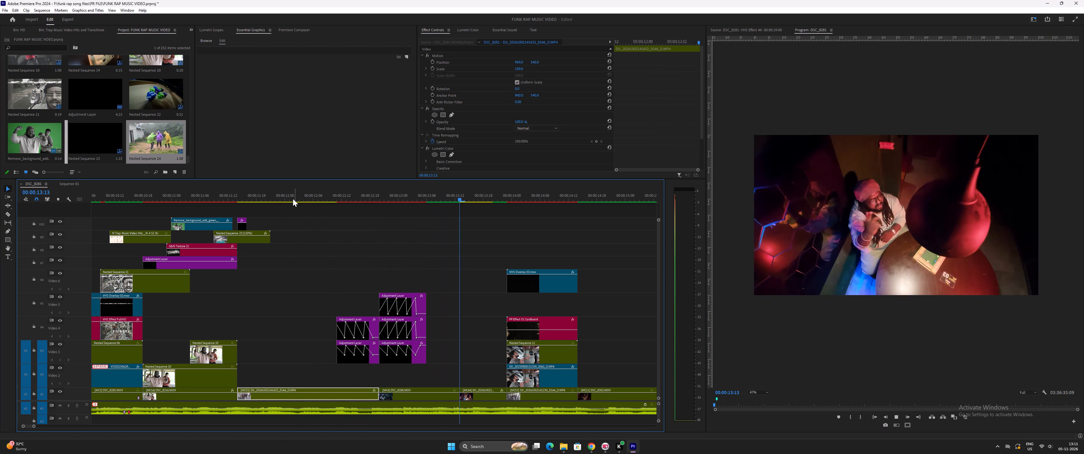
pyautogui.press('space')
pyautogui.click(344, 194)
pyautogui.press('=')
pyautogui.press('-')
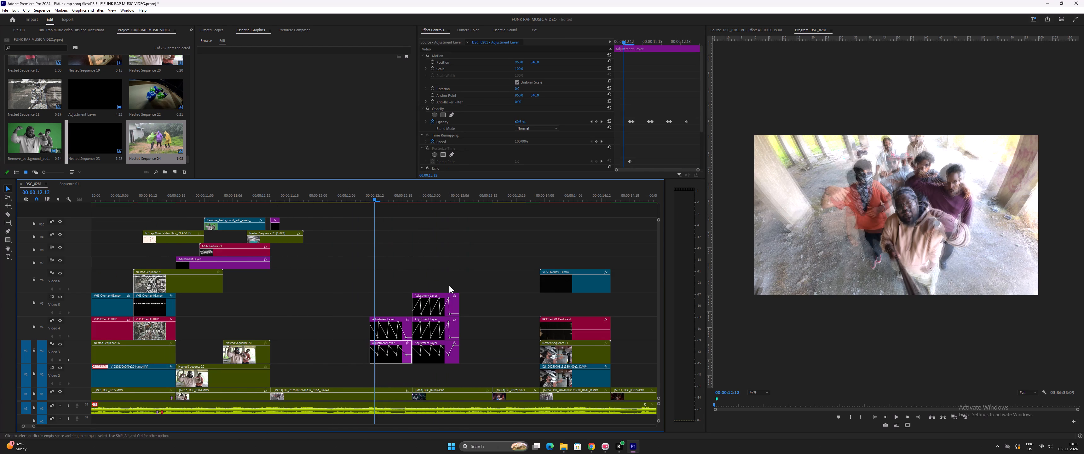
pyautogui.press('=')
pyautogui.moveTo(356, 304); pyautogui.dragTo(372, 342)
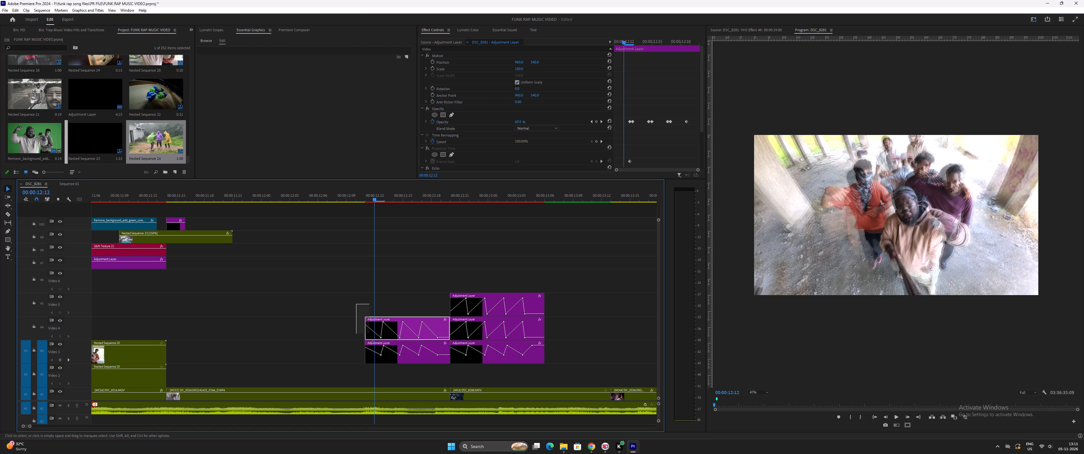
pyautogui.moveTo(372, 342); pyautogui.dragTo(379, 354)
pyautogui.moveTo(366, 335); pyautogui.dragTo(407, 335)
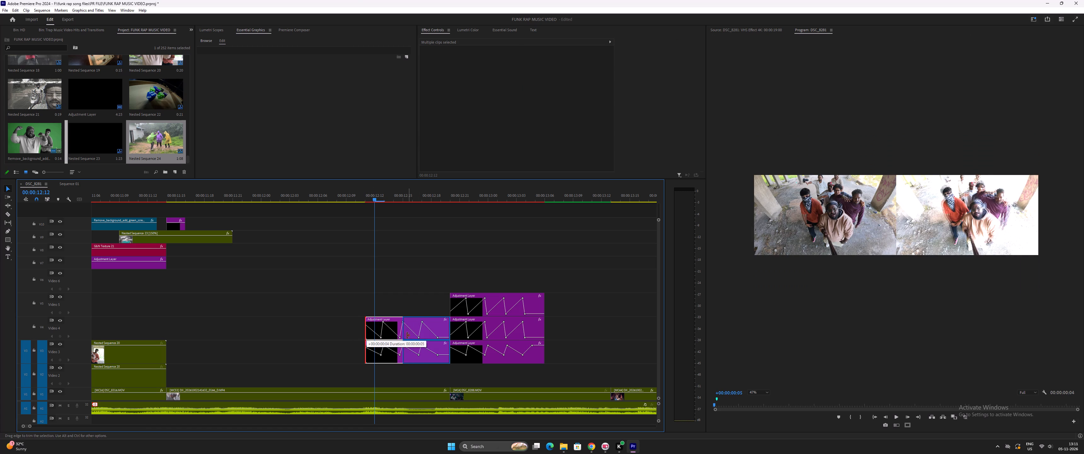
pyautogui.moveTo(407, 335); pyautogui.dragTo(404, 335)
# Trim the end of the three stacked adjustment layers after the cut to 00:00:13:00.
pyautogui.moveTo(407, 189); pyautogui.dragTo(406, 190)
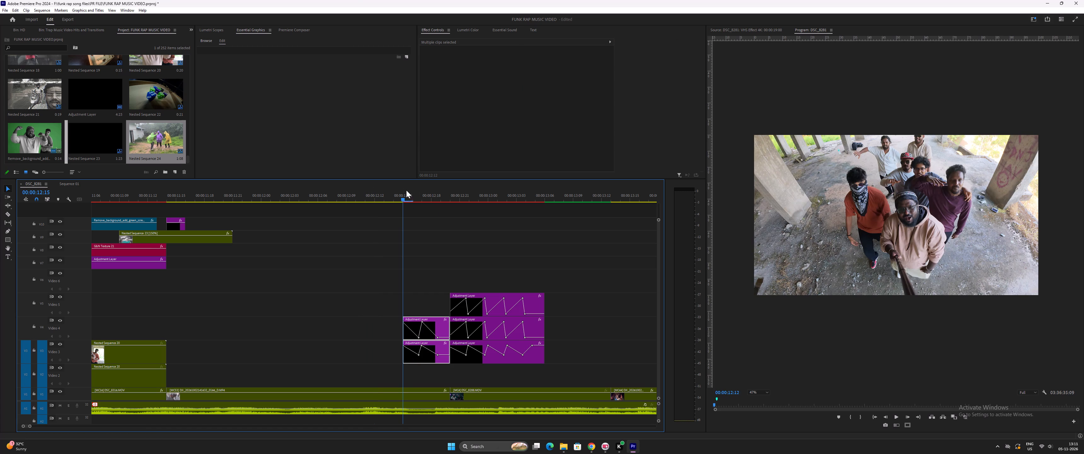
pyautogui.moveTo(406, 190); pyautogui.dragTo(490, 222)
pyautogui.moveTo(523, 276); pyautogui.dragTo(528, 358)
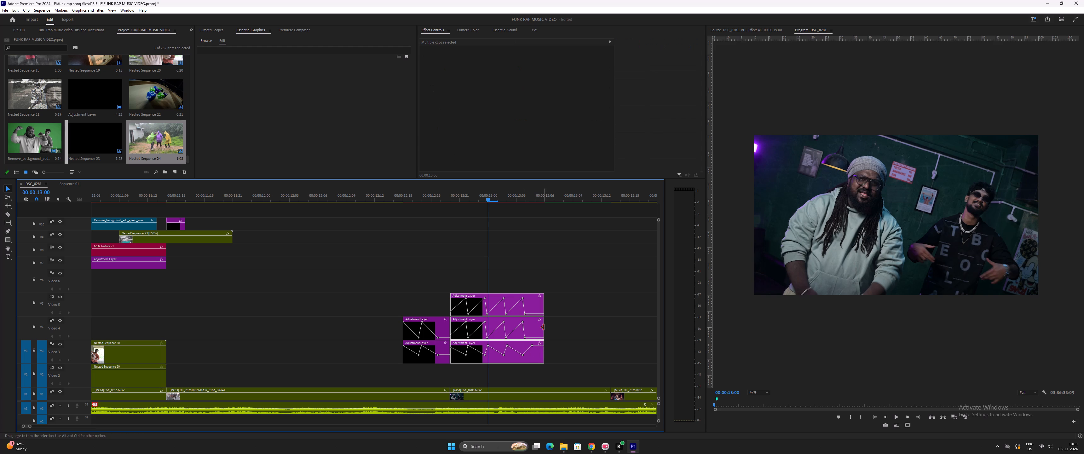
pyautogui.moveTo(544, 327); pyautogui.dragTo(486, 330)
# Play back the shortened transition in context, from the VHS motorbike clip through the punching-bag clip.
pyautogui.press('-')
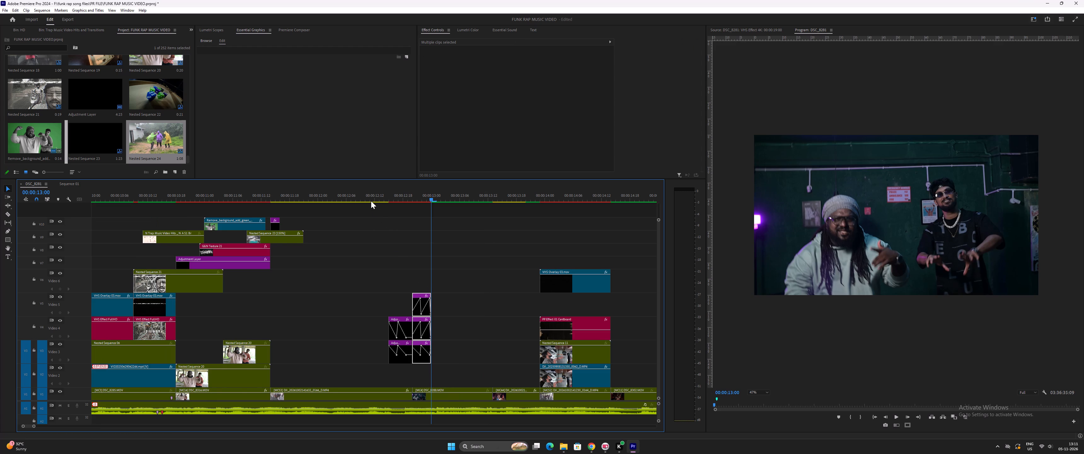
pyautogui.click(369, 198)
pyautogui.press('space')
pyautogui.press('space')
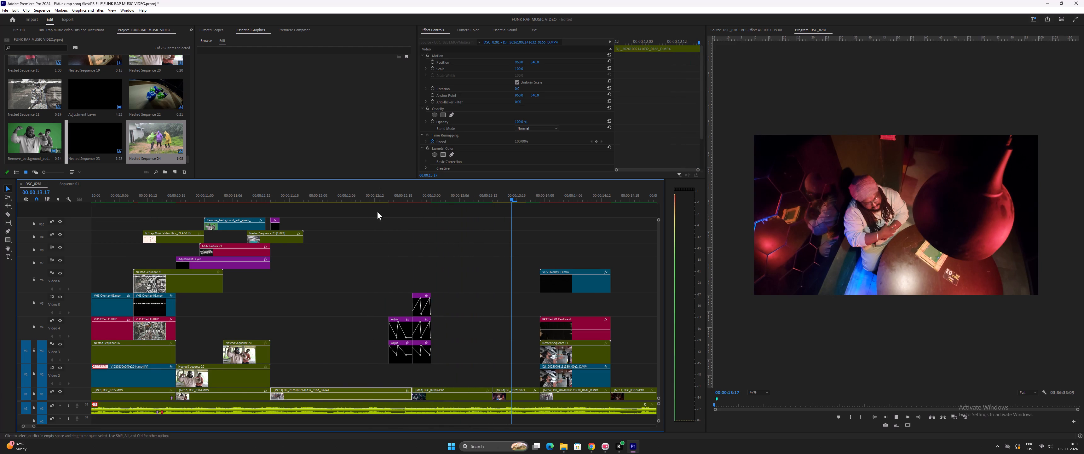
pyautogui.press('-')
pyautogui.moveTo(384, 195); pyautogui.dragTo(269, 212)
pyautogui.press('space')
pyautogui.press('=')
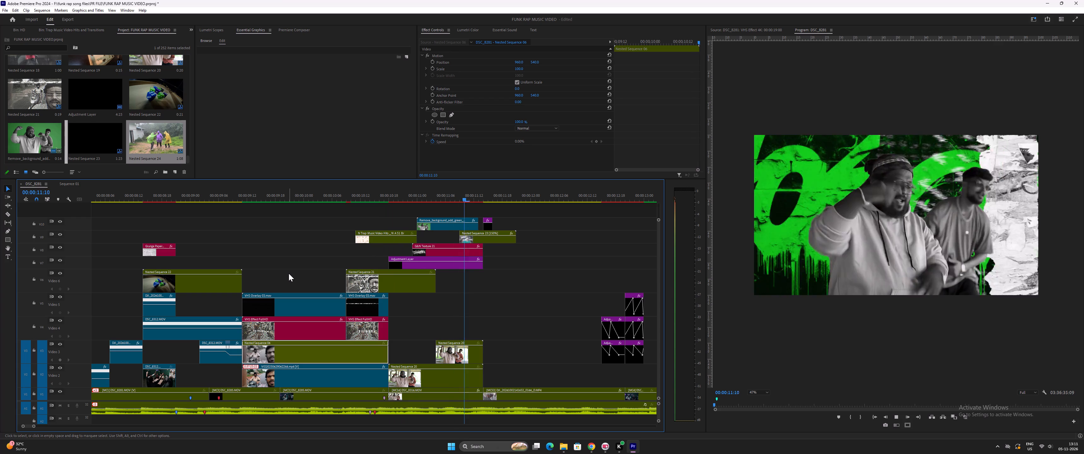
pyautogui.press('=')
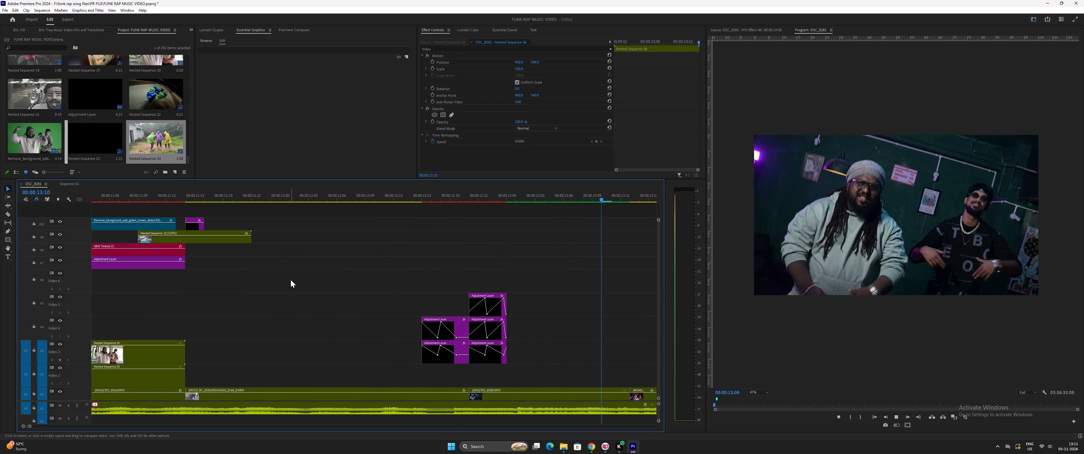
pyautogui.press('space')
pyautogui.press('-')
pyautogui.press('-')
pyautogui.press('space')
pyautogui.press('=')
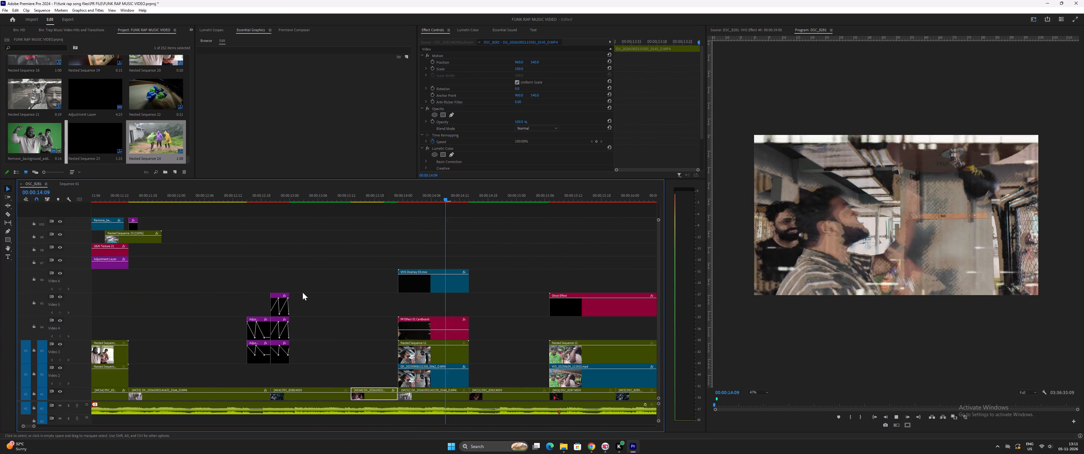
pyautogui.press('space')
# Move the five transition adjustment layers to the upper tracks over the cut into the punching-bag clip, at about 14 seconds.
pyautogui.moveTo(257, 275); pyautogui.dragTo(278, 336)
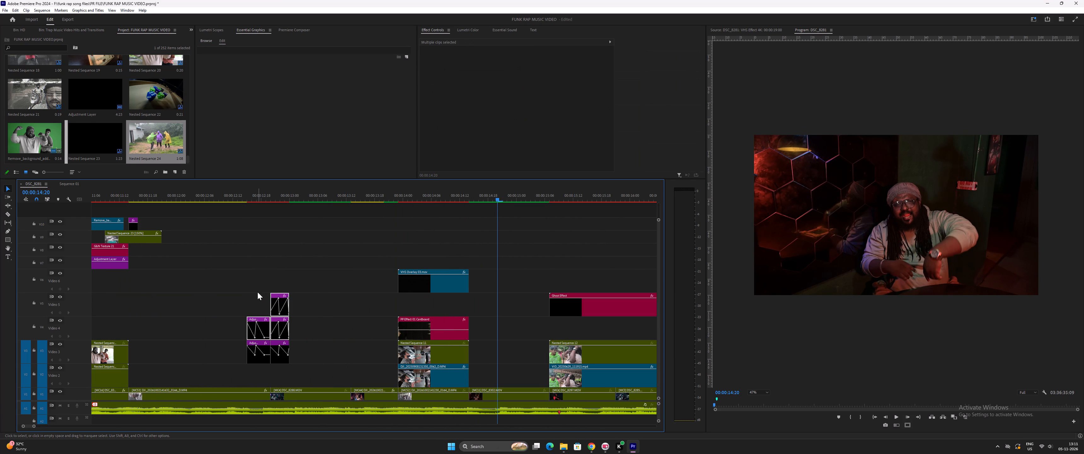
pyautogui.moveTo(257, 292); pyautogui.dragTo(278, 345)
pyautogui.moveTo(279, 361); pyautogui.dragTo(405, 262)
# Play back the moved transition between the red-lit overhead table shot and the punching-bag clip.
pyautogui.click(361, 194)
pyautogui.press('=')
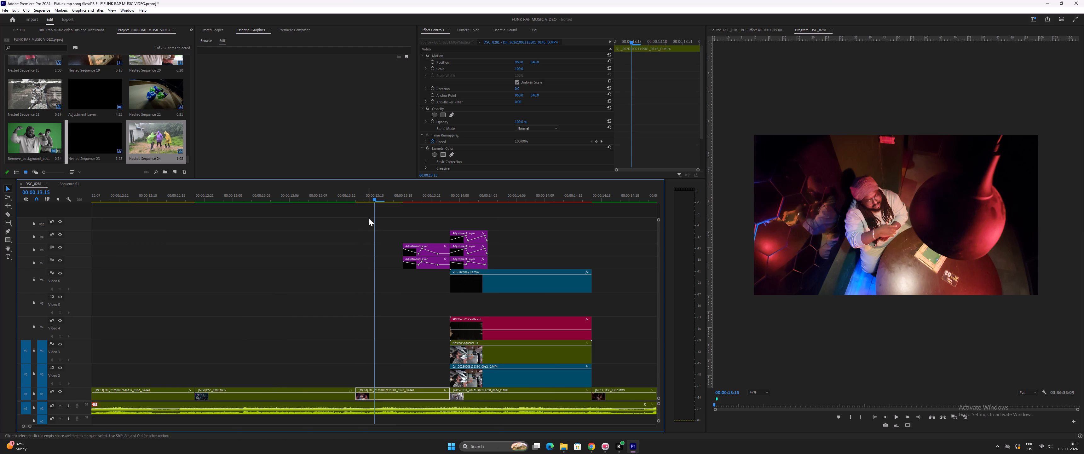
pyautogui.moveTo(391, 195); pyautogui.dragTo(383, 198)
pyautogui.press('space')
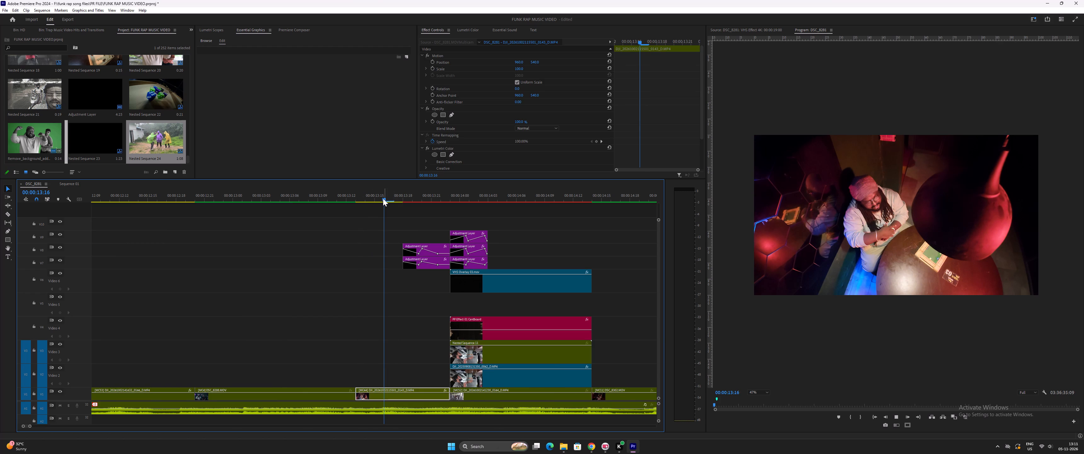
pyautogui.press('-')
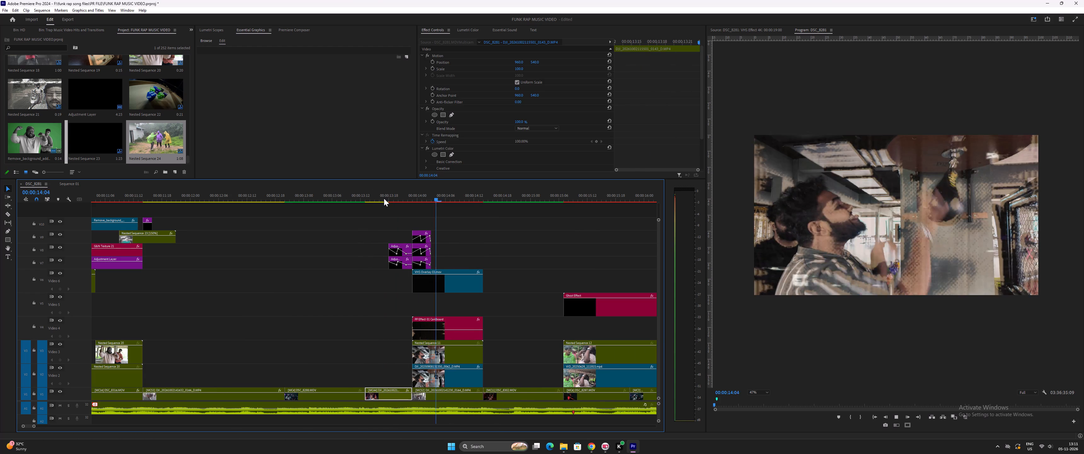
pyautogui.press('space')
pyautogui.click(383, 194)
pyautogui.press('space')
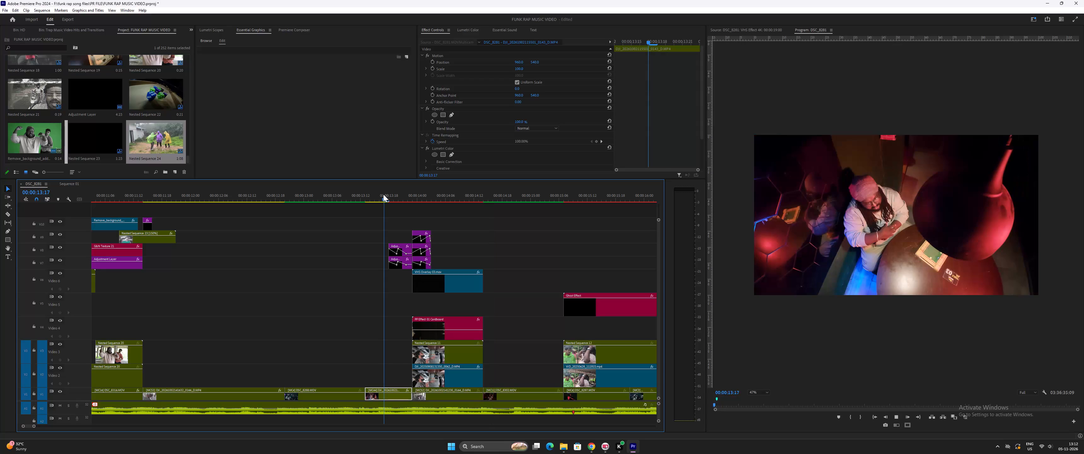
pyautogui.press('space')
pyautogui.click(381, 194)
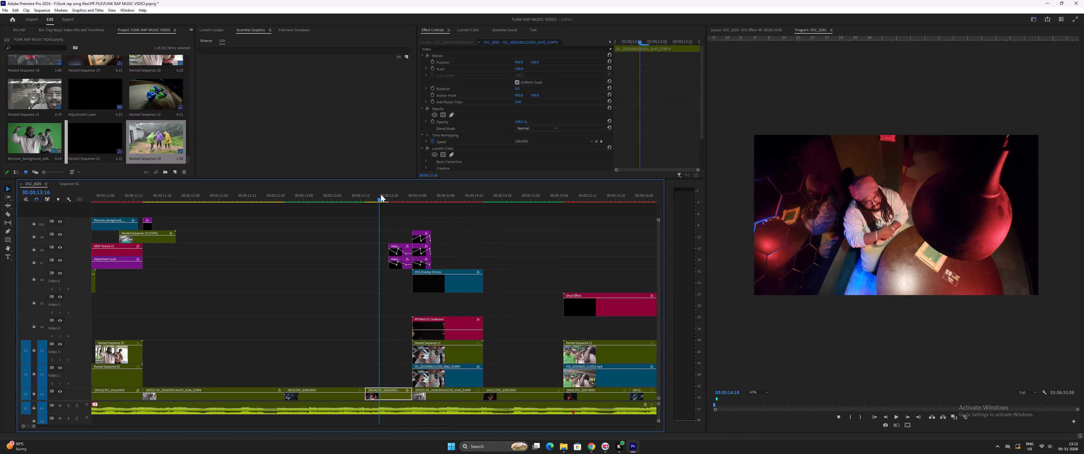
# Play back the edit from the VHS motorbike clip at 00:00:09:14 into the club shot of the two rappers.
pyautogui.click(345, 195)
pyautogui.press('-')
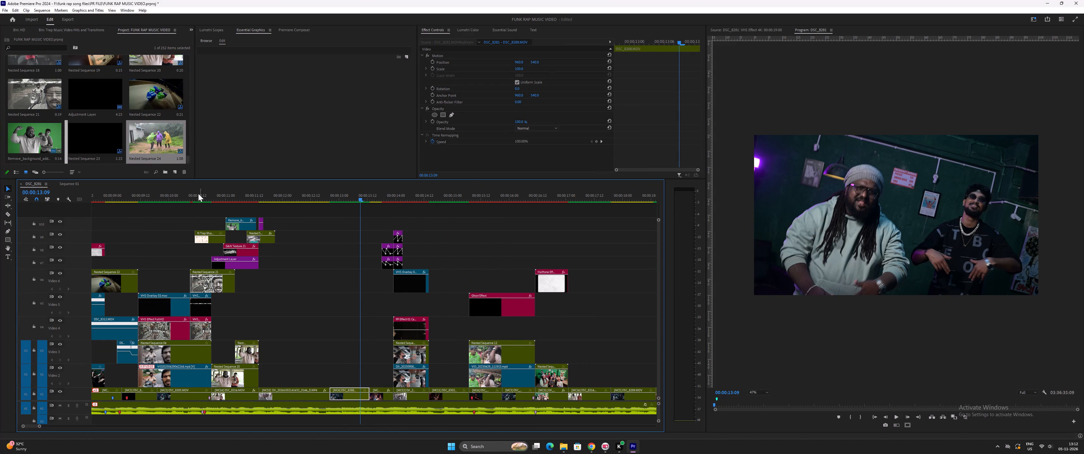
pyautogui.click(195, 194)
pyautogui.press('-')
pyautogui.click(260, 197)
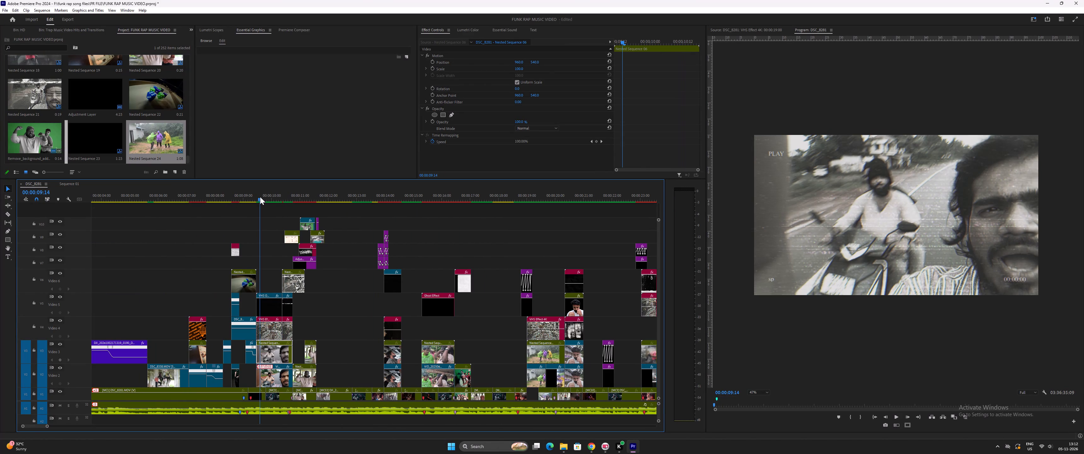
pyautogui.press('space')
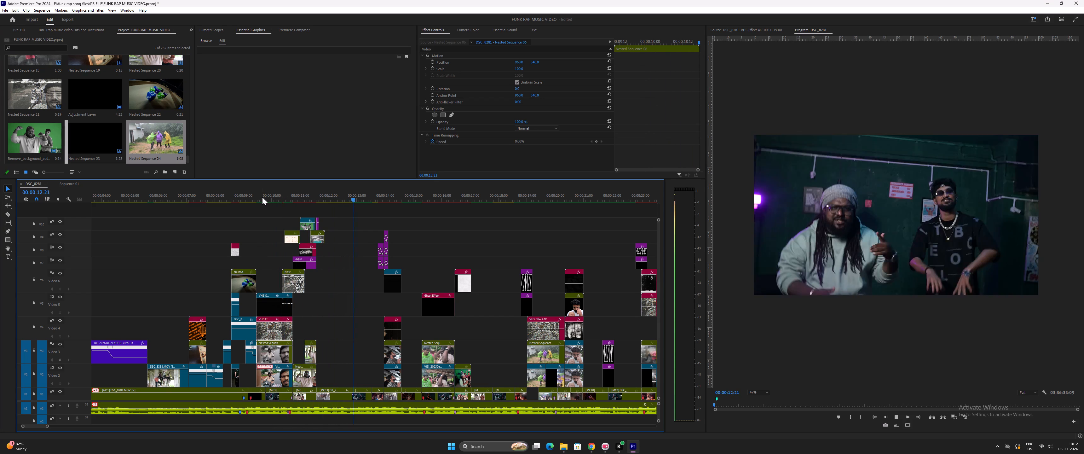
pyautogui.press('space')
# Play back the adjustment-layer transition into the punching-bag clip at about 14 seconds, checking it from two earlier points.
pyautogui.click(345, 191)
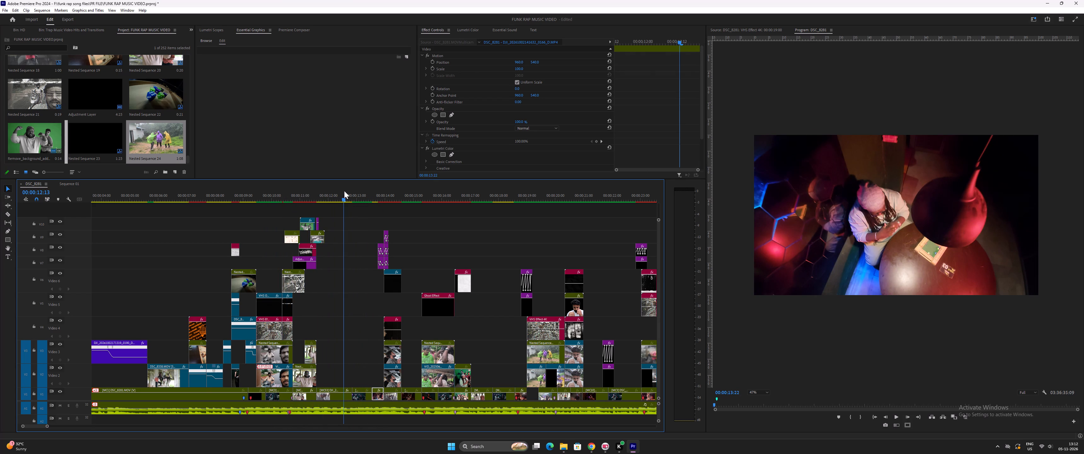
pyautogui.press('=')
pyautogui.press('=')
pyautogui.press('space')
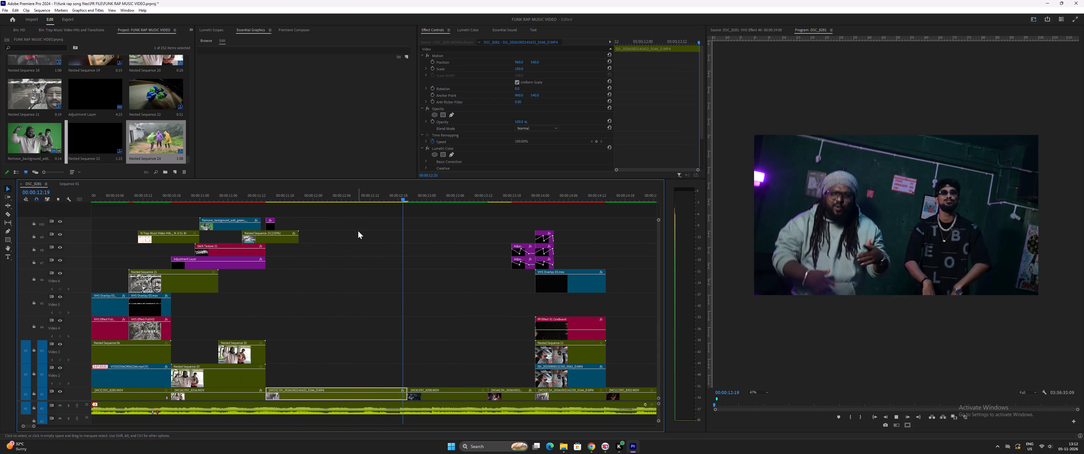
pyautogui.press('space')
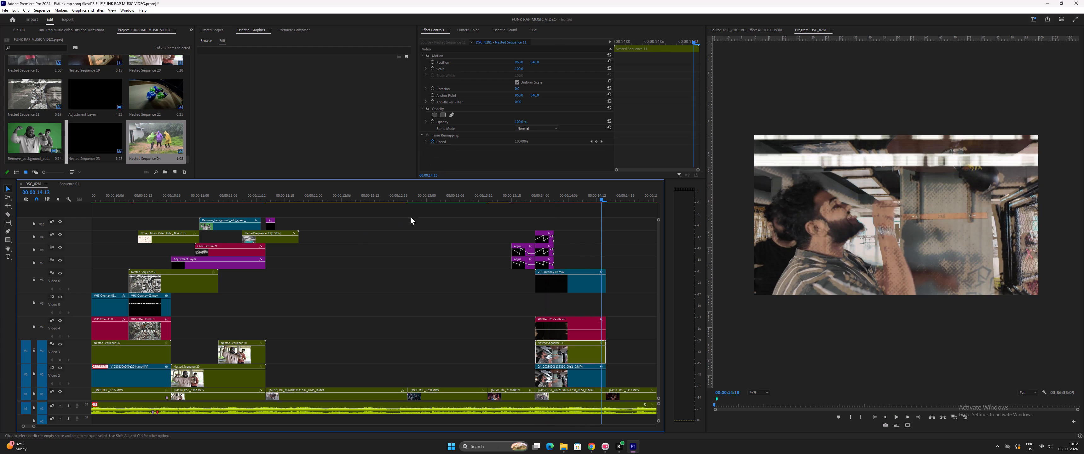
pyautogui.click(482, 204)
pyautogui.click(482, 198)
pyautogui.press('space')
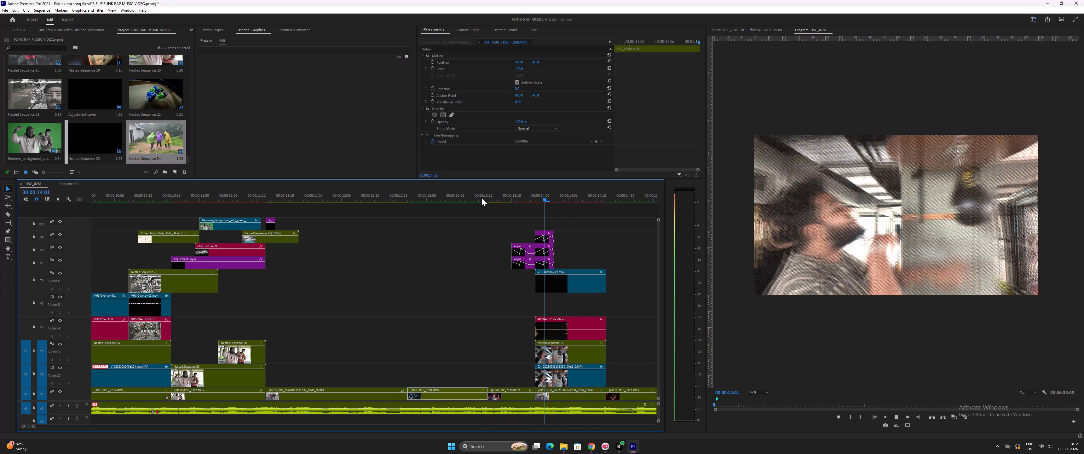
pyautogui.press('space')
# Play back the section after the punching-bag clip, from the red-lit table shot through the halftone group shot.
pyautogui.press('-')
pyautogui.press('-')
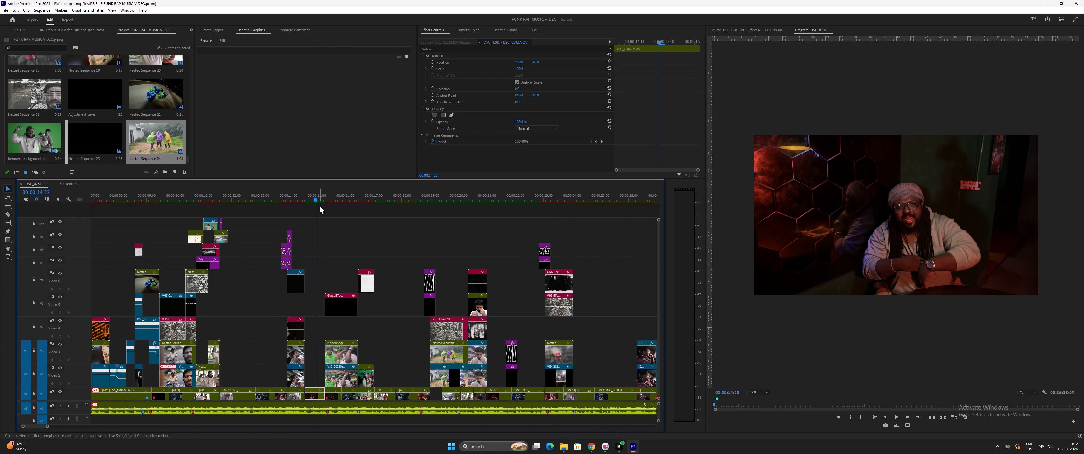
pyautogui.press('space')
pyautogui.write('=')
pyautogui.press('space')
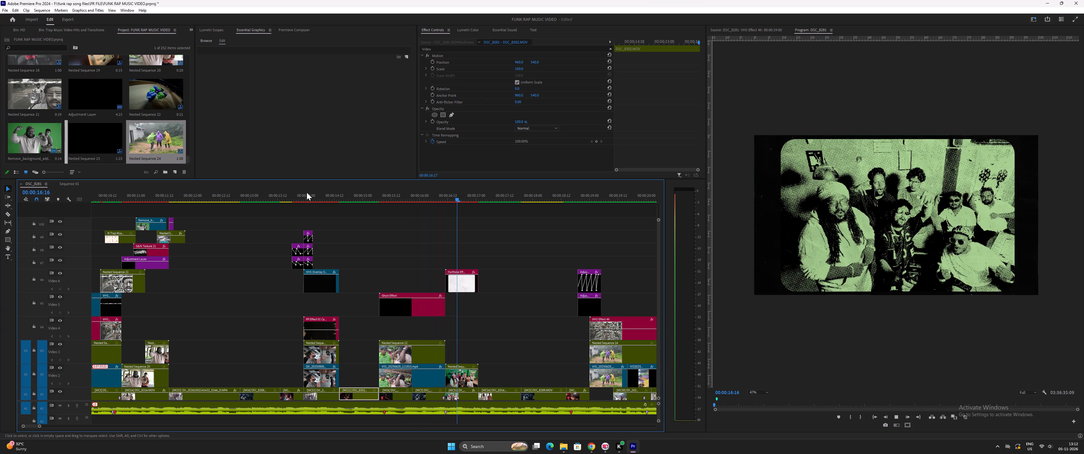
pyautogui.click(366, 191)
pyautogui.press('=')
pyautogui.press('=')
pyautogui.press('space')
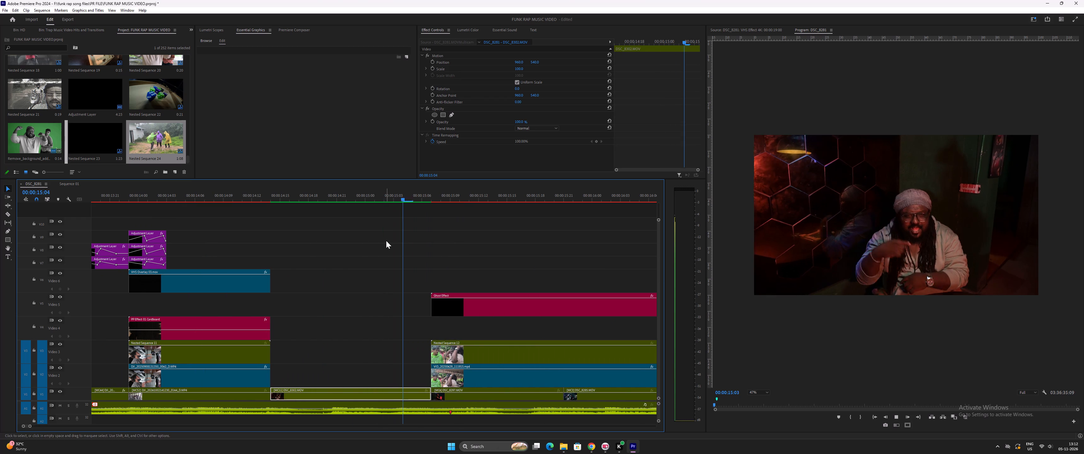
pyautogui.press('-')
pyautogui.press('space')
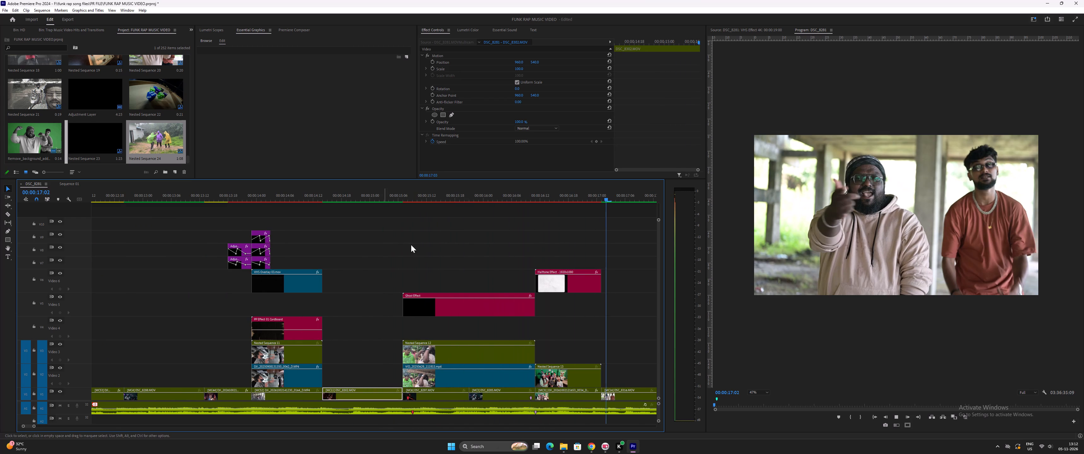
# Examine the first frames of the Halftone Effect at the 00:00:16:11 cut, comparing with its track hidden and shown.
pyautogui.press('-')
pyautogui.moveTo(452, 198); pyautogui.dragTo(456, 199)
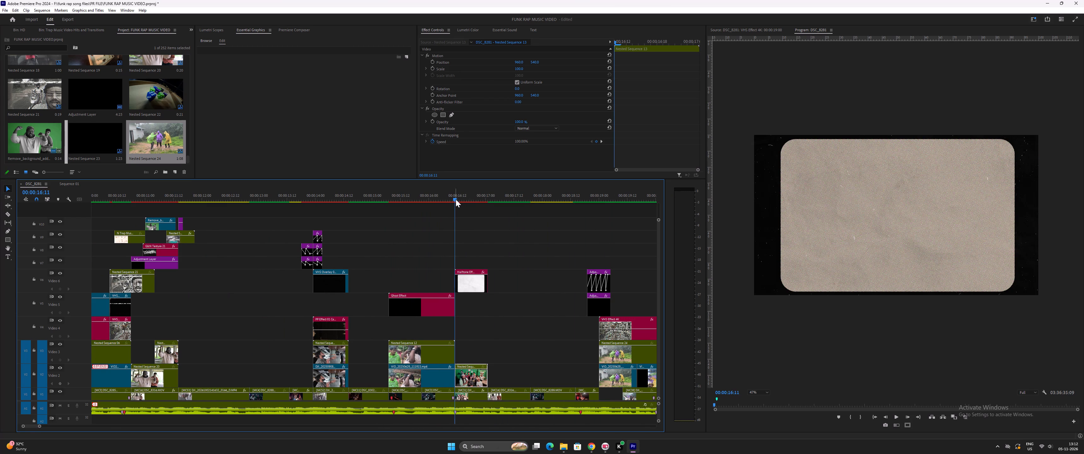
pyautogui.press('=')
pyautogui.press('=')
pyautogui.click(413, 285)
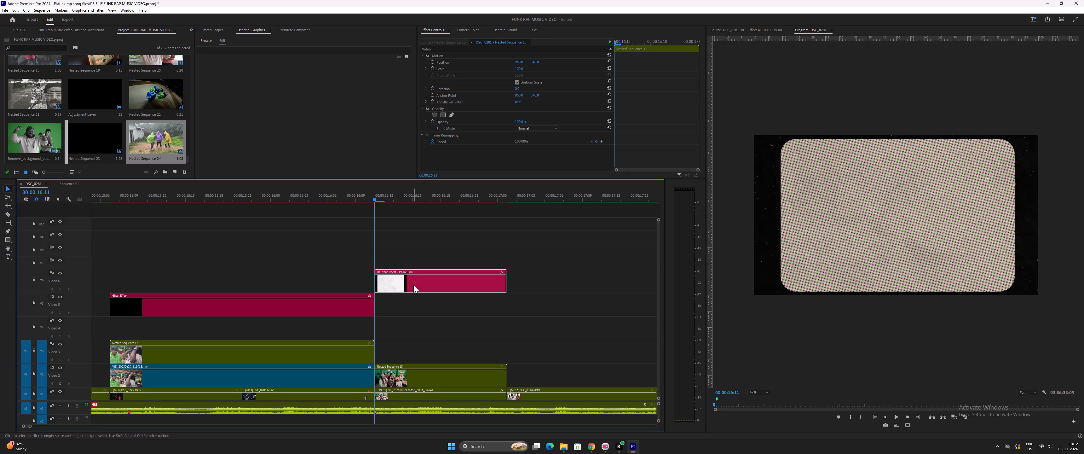
pyautogui.click(60, 272)
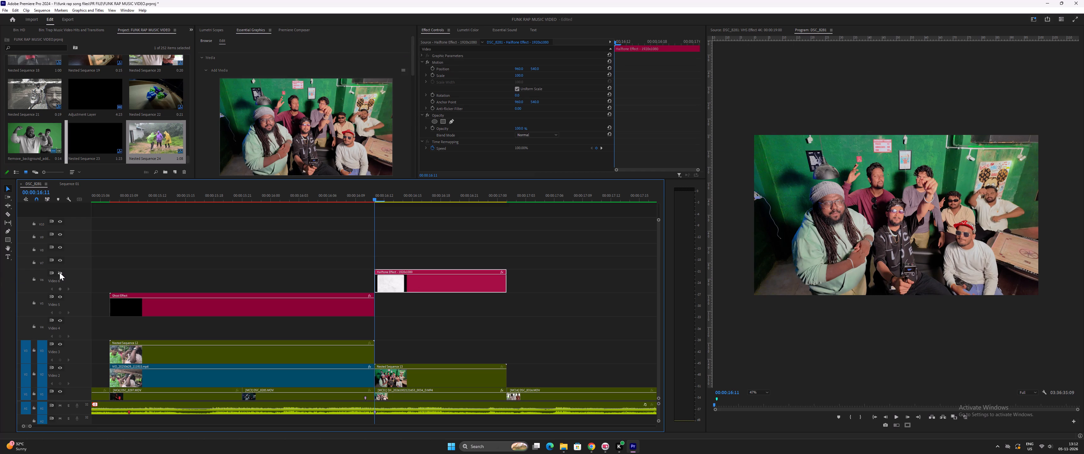
pyautogui.click(61, 272)
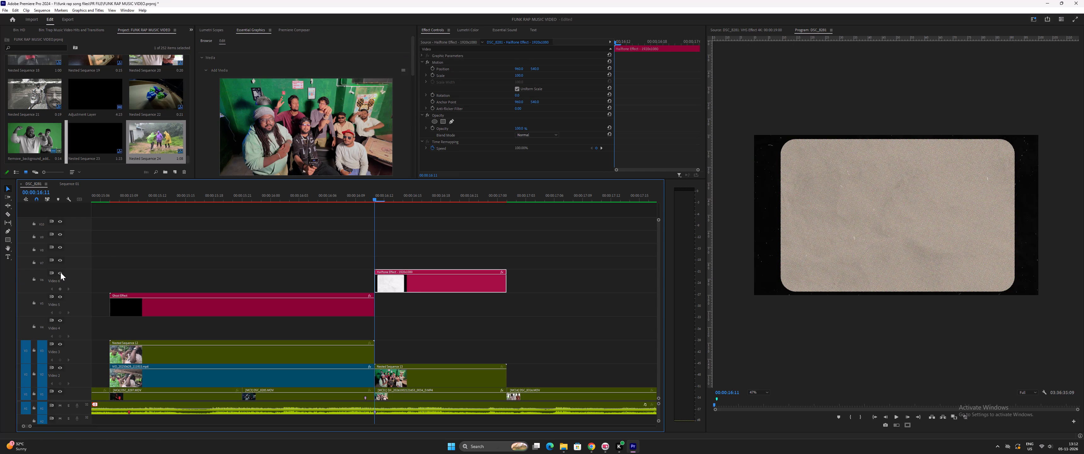
pyautogui.moveTo(374, 198); pyautogui.dragTo(378, 198)
pyautogui.moveTo(378, 198); pyautogui.dragTo(372, 209)
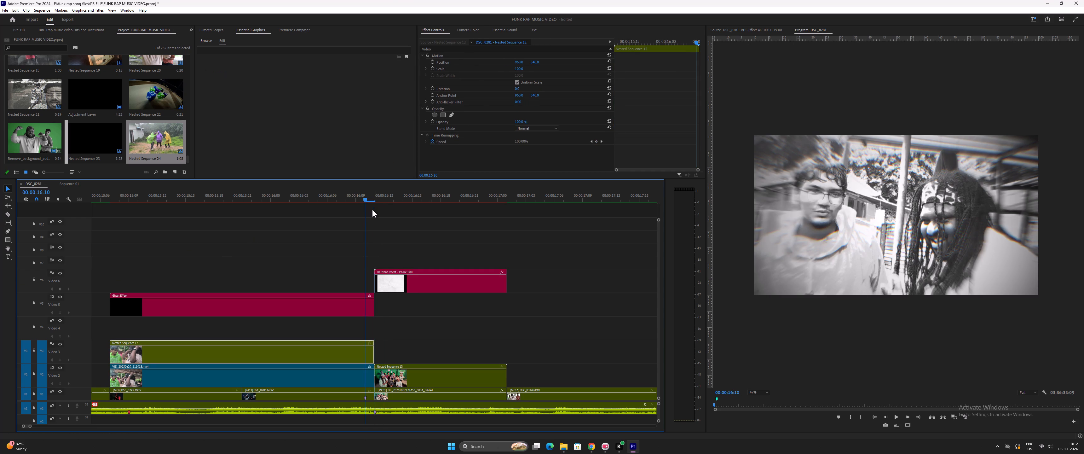
pyautogui.moveTo(372, 209); pyautogui.dragTo(453, 232)
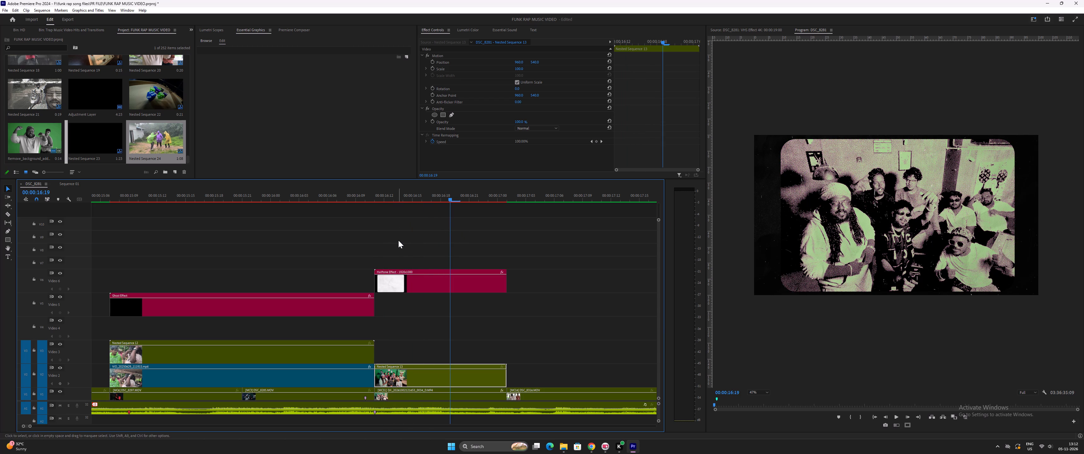
pyautogui.press('space')
pyautogui.press('space')
pyautogui.moveTo(371, 200); pyautogui.dragTo(375, 201)
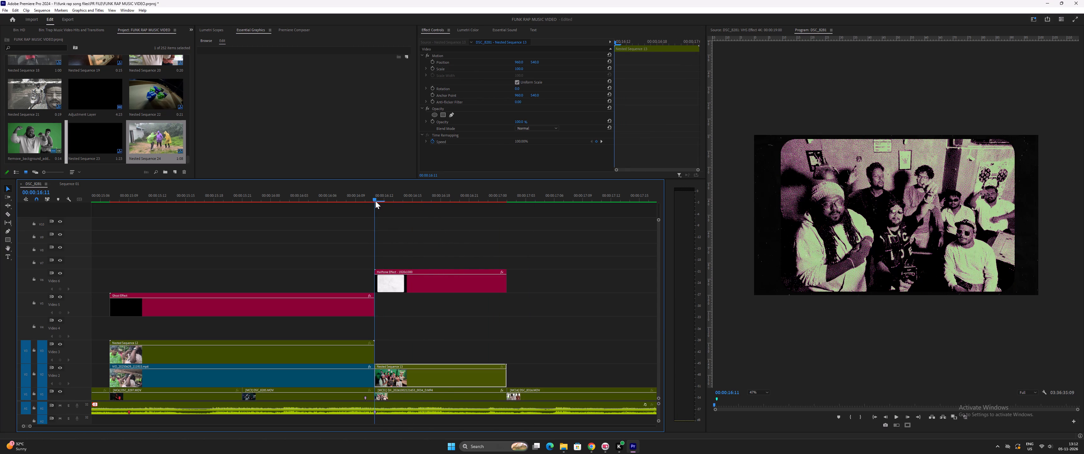
pyautogui.moveTo(375, 201); pyautogui.dragTo(376, 203)
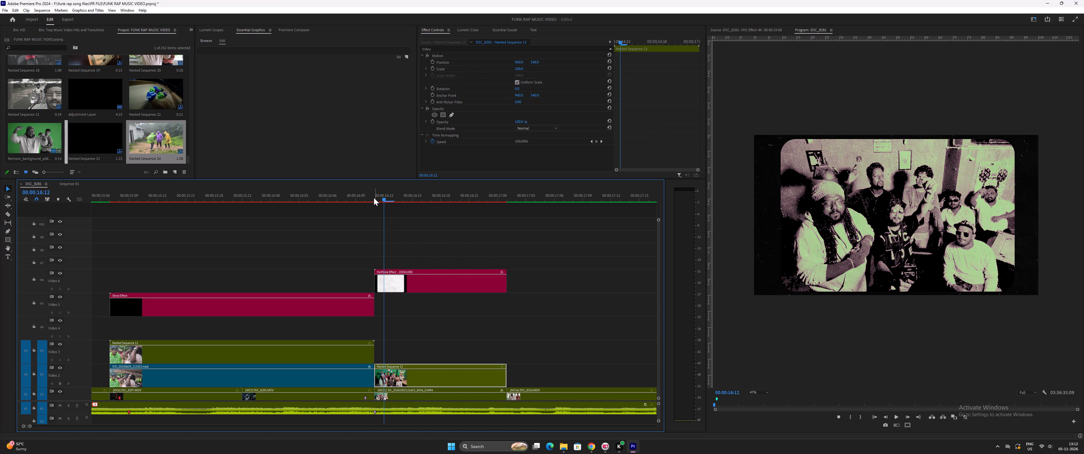
pyautogui.click(375, 198)
pyautogui.click(381, 200)
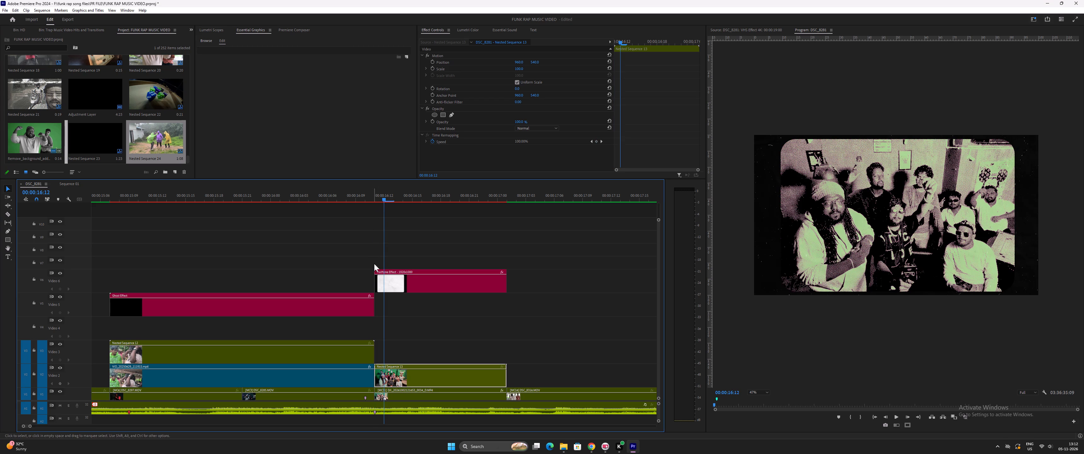
# Trim one frame off the Halftone Effect's start, move it back to the 00:00:16:11 cut, and extend its end to match the group-shot clip.
pyautogui.moveTo(376, 284); pyautogui.dragTo(381, 284)
pyautogui.moveTo(398, 284); pyautogui.dragTo(385, 283)
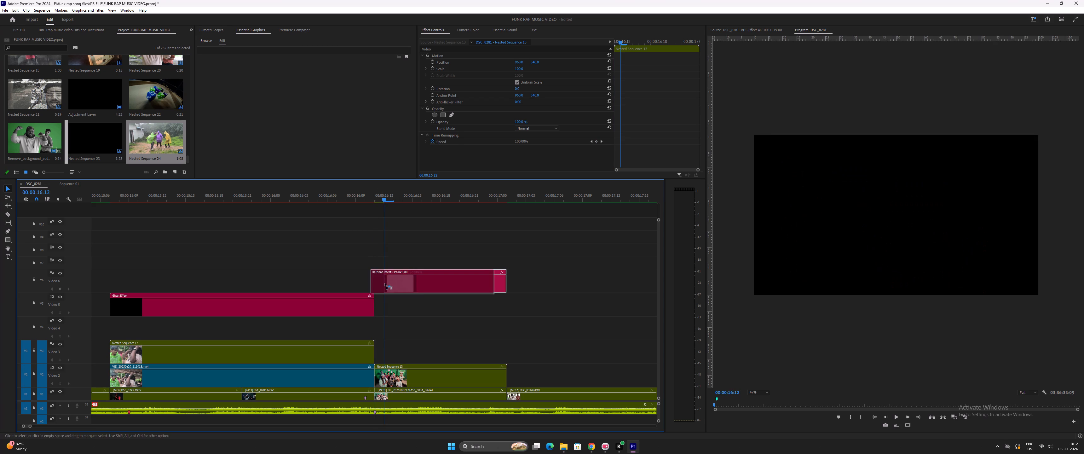
pyautogui.moveTo(385, 283); pyautogui.dragTo(383, 283)
pyautogui.moveTo(384, 282); pyautogui.dragTo(389, 282)
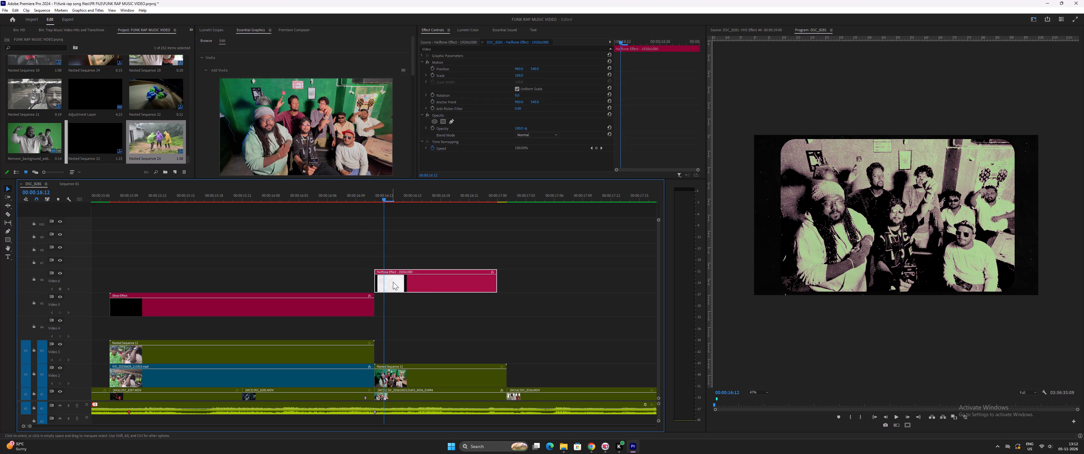
pyautogui.moveTo(496, 284); pyautogui.dragTo(504, 286)
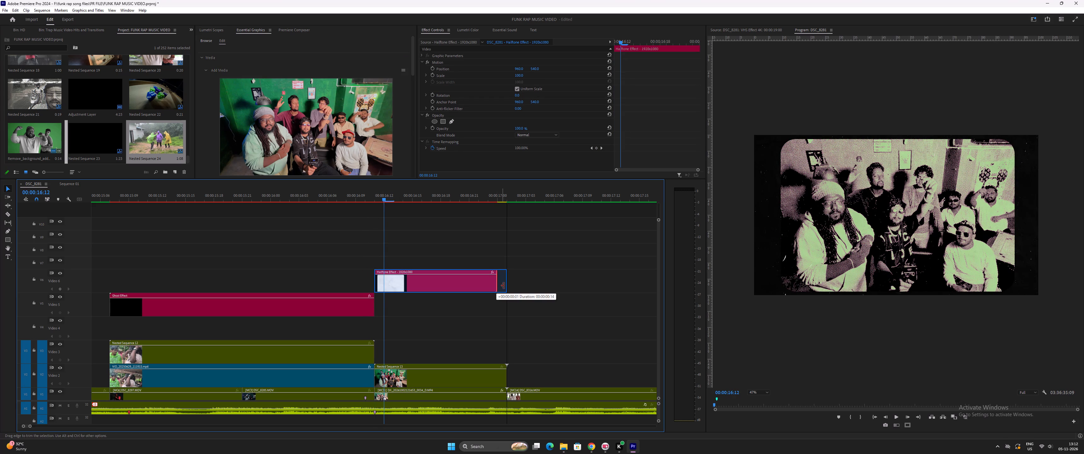
pyautogui.moveTo(504, 286); pyautogui.dragTo(505, 286)
# Play back the cut from the black-and-white two-person shot into the retrimmed halftone group shot.
pyautogui.click(350, 198)
pyautogui.press('space')
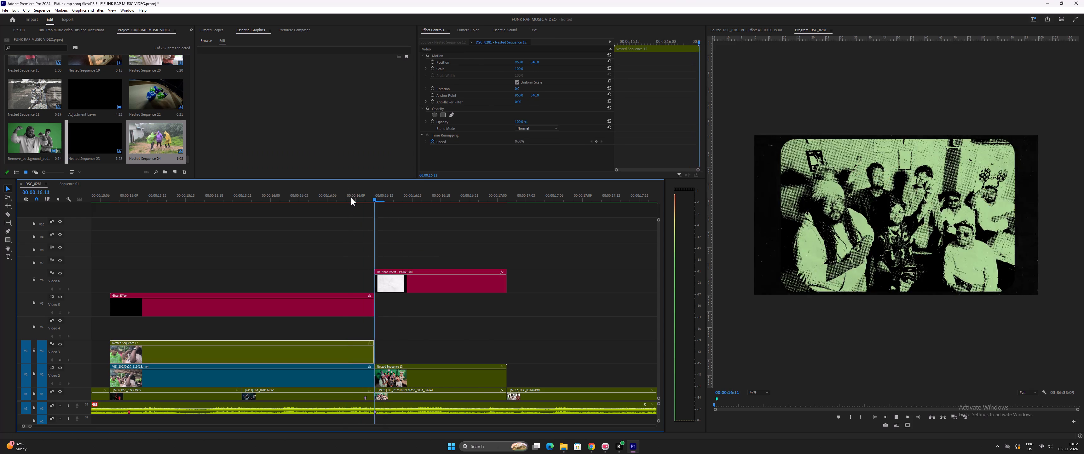
pyautogui.press('space')
pyautogui.click(342, 194)
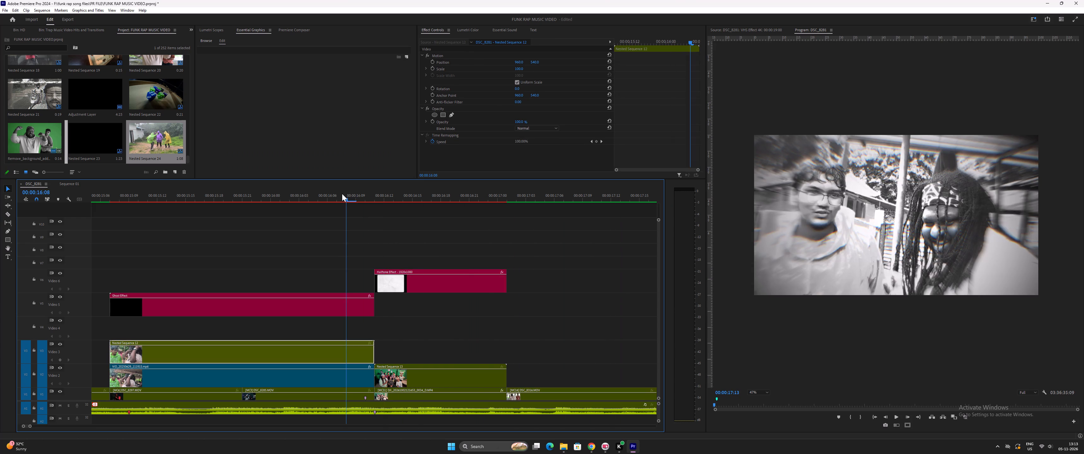
pyautogui.press('space')
pyautogui.press('space')
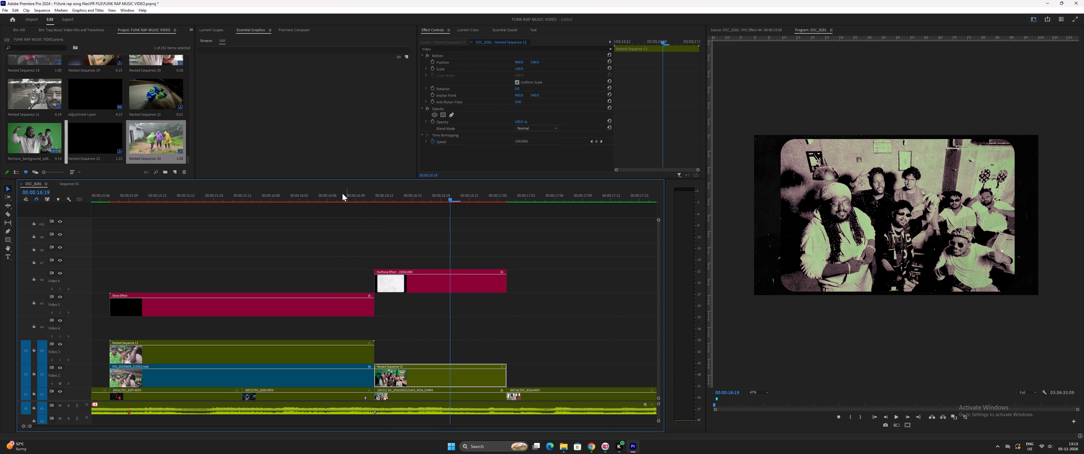
# Save the project.
pyautogui.hotkey('ctrl', 's')
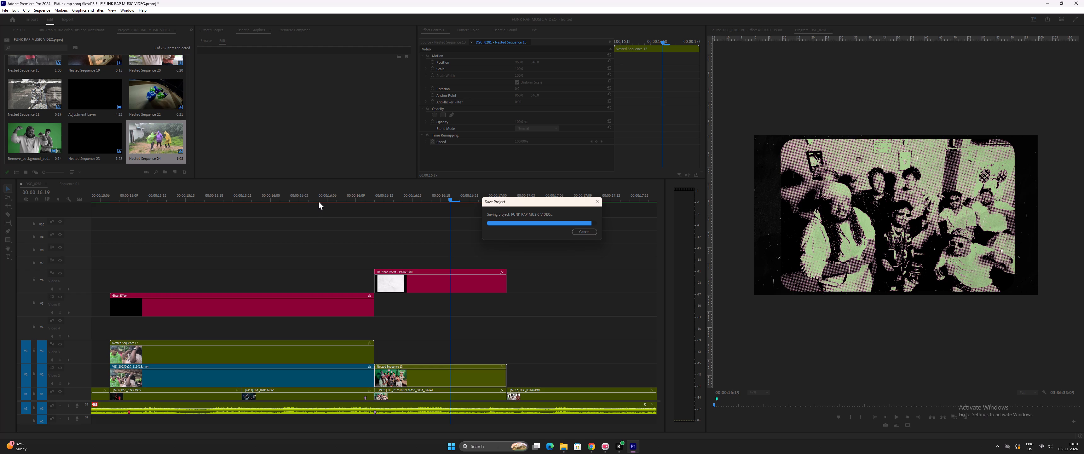
# Play back the edit from the halftone group shot through the raincoat clips to the black-and-white flicker effect at 00:00:21:17.
pyautogui.press('space')
pyautogui.press('space')
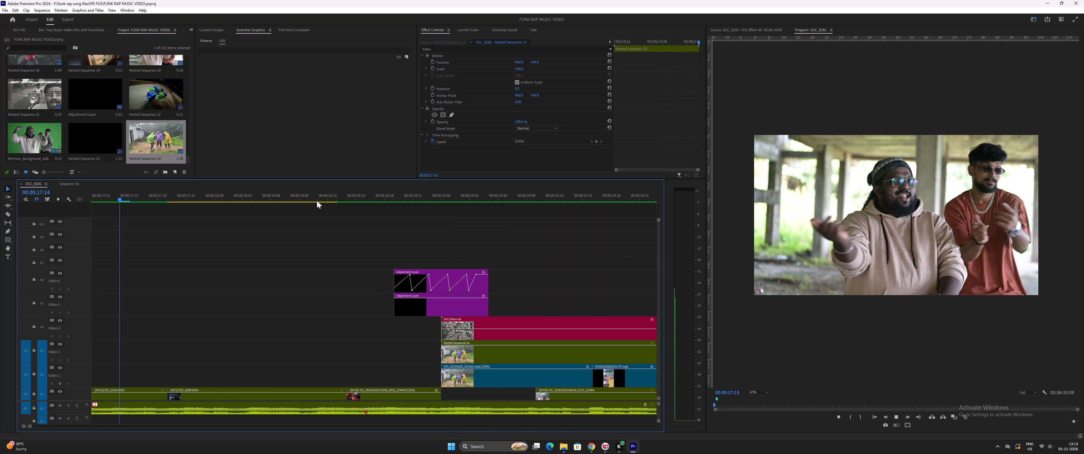
pyautogui.write('--')
pyautogui.press('space')
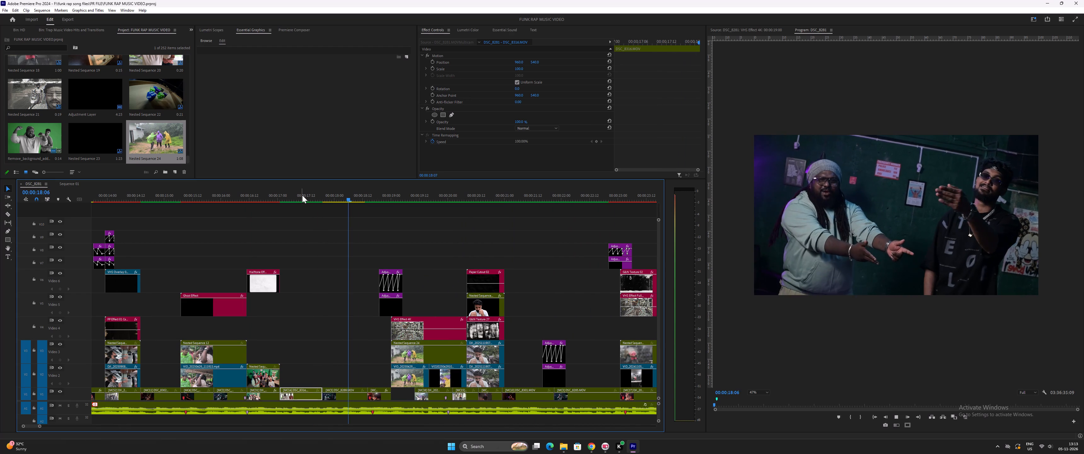
pyautogui.press('space')
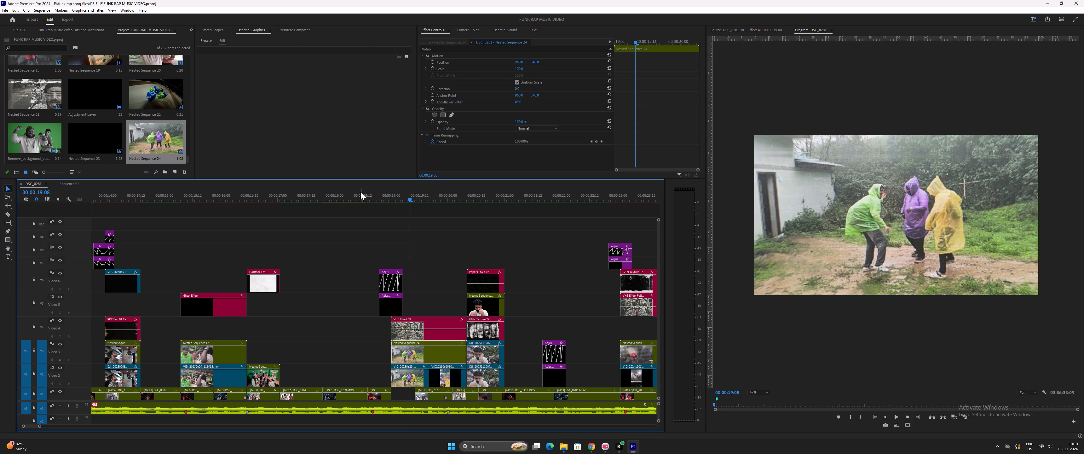
pyautogui.click(360, 192)
pyautogui.press('space')
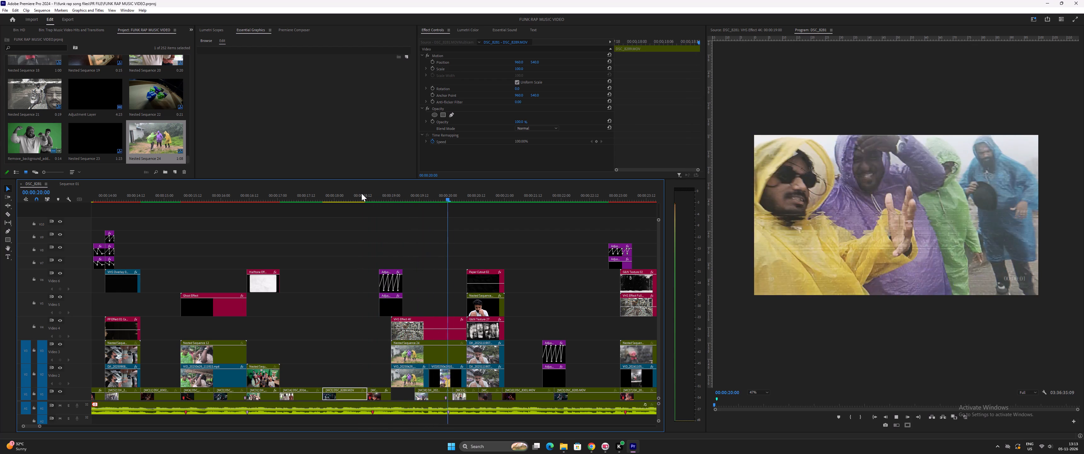
pyautogui.press('space')
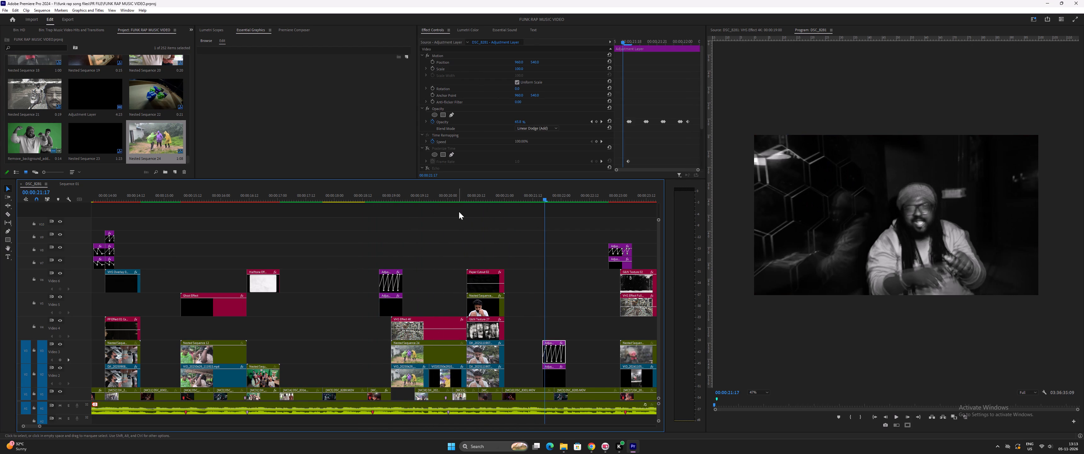
# Play back the edit through the green-walled two-person shot to the layered transition effects around 00:00:14:10.
pyautogui.press('-')
pyautogui.moveTo(358, 196); pyautogui.dragTo(351, 198)
pyautogui.press('=')
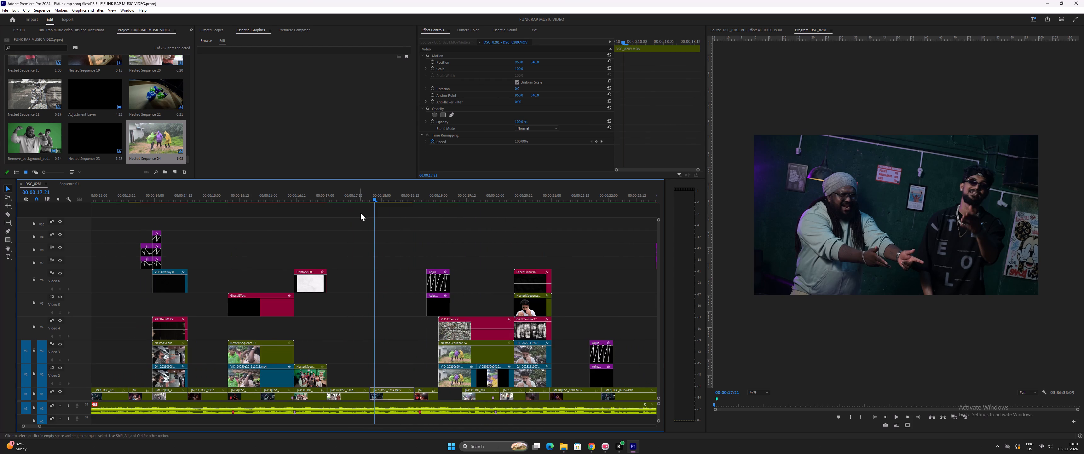
pyautogui.press('-')
pyautogui.press('-')
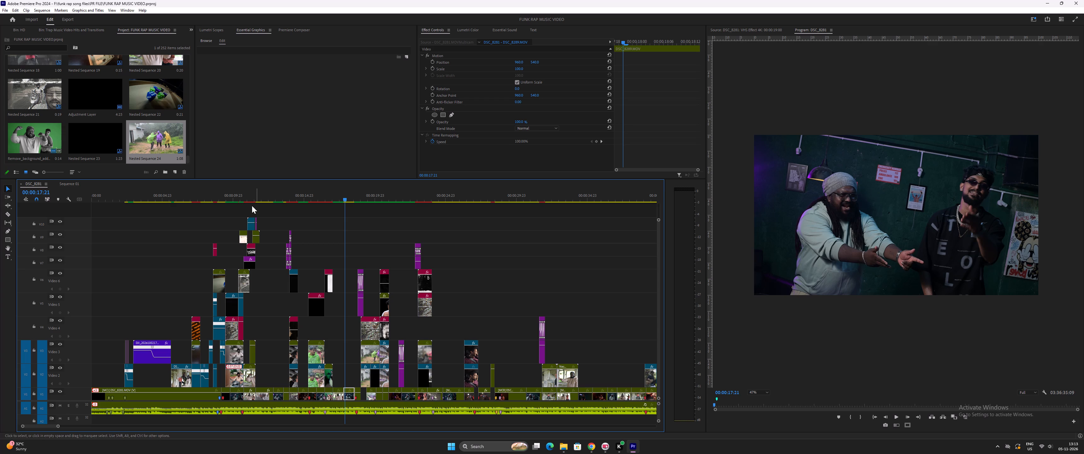
pyautogui.click(206, 195)
pyautogui.press('space')
pyautogui.write('==')
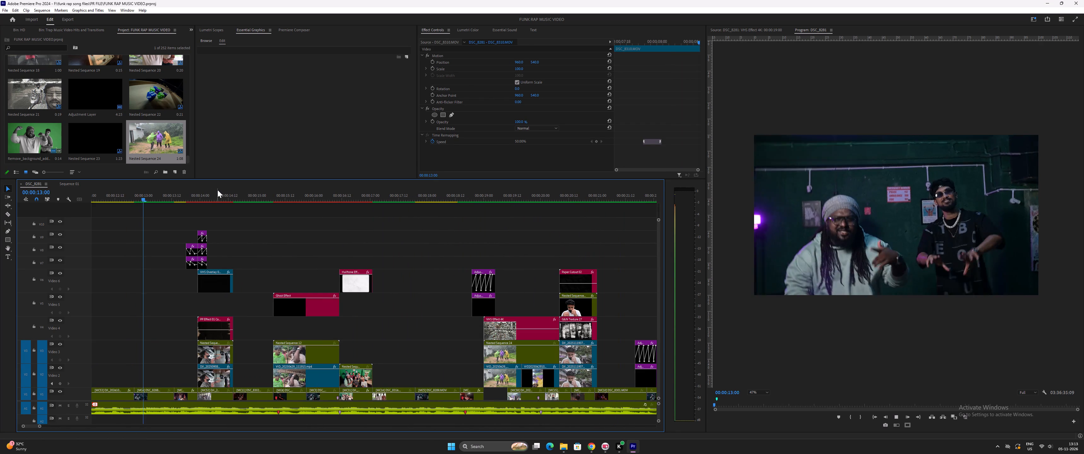
pyautogui.press('-')
pyautogui.press('=')
pyautogui.press('space')
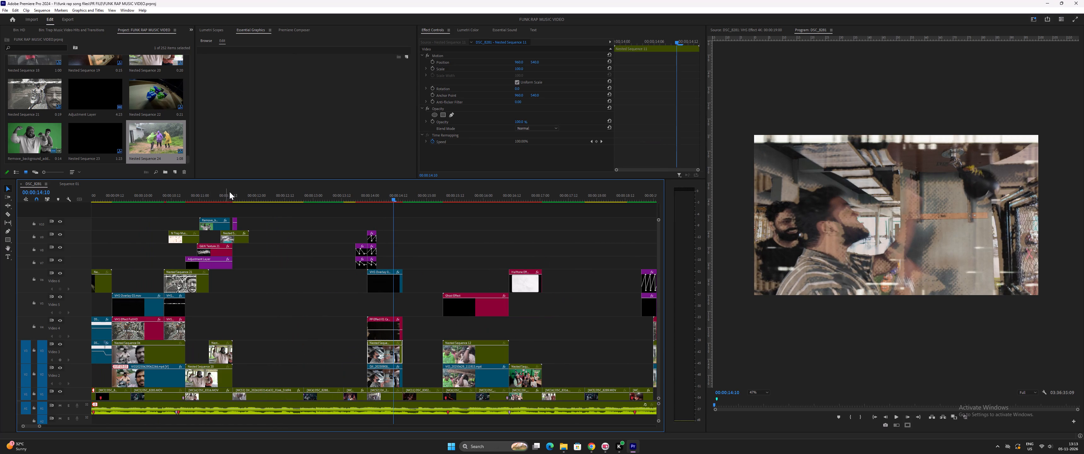
# Play back the edit from about 00:00:10:00 through the group selfie shot to the green-walled two-person shot.
pyautogui.click(234, 191)
pyautogui.press('=')
pyautogui.press('-')
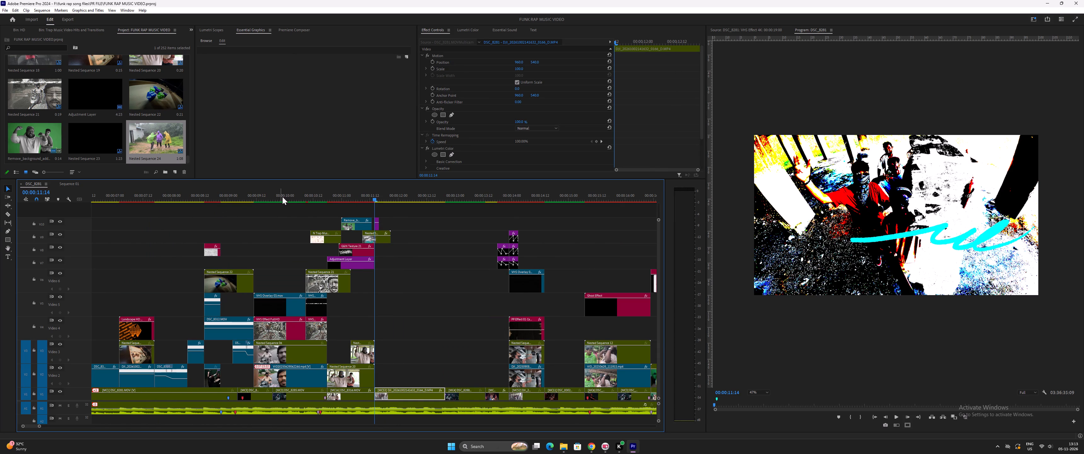
pyautogui.moveTo(286, 197); pyautogui.dragTo(290, 197)
pyautogui.press('space')
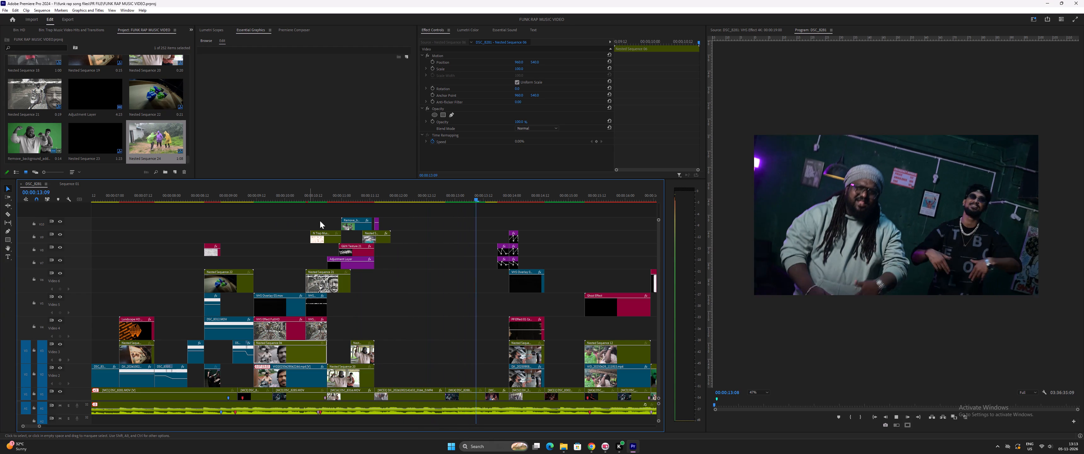
pyautogui.press('space')
# Review the cut from the group selfie shot to the two-person shot and park the playhead on it at 00:00:12:20.
pyautogui.click(421, 198)
pyautogui.press('space')
pyautogui.press('=')
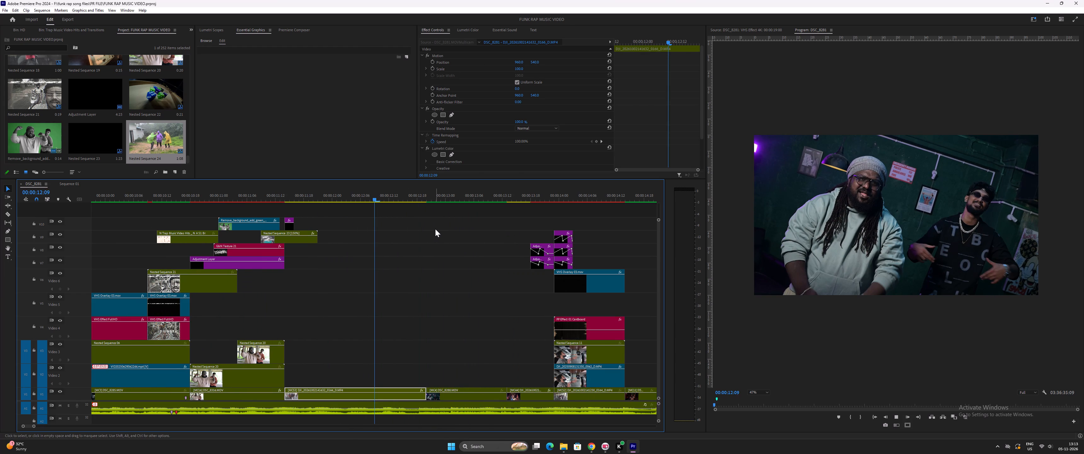
pyautogui.press('space')
pyautogui.click(425, 198)
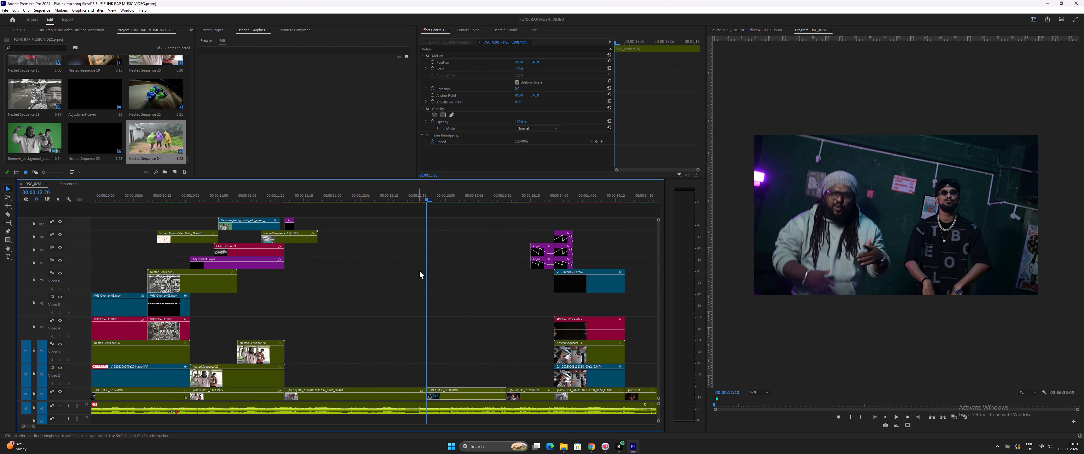
pyautogui.press('=')
pyautogui.press('-')
pyautogui.moveTo(370, 197); pyautogui.dragTo(316, 207)
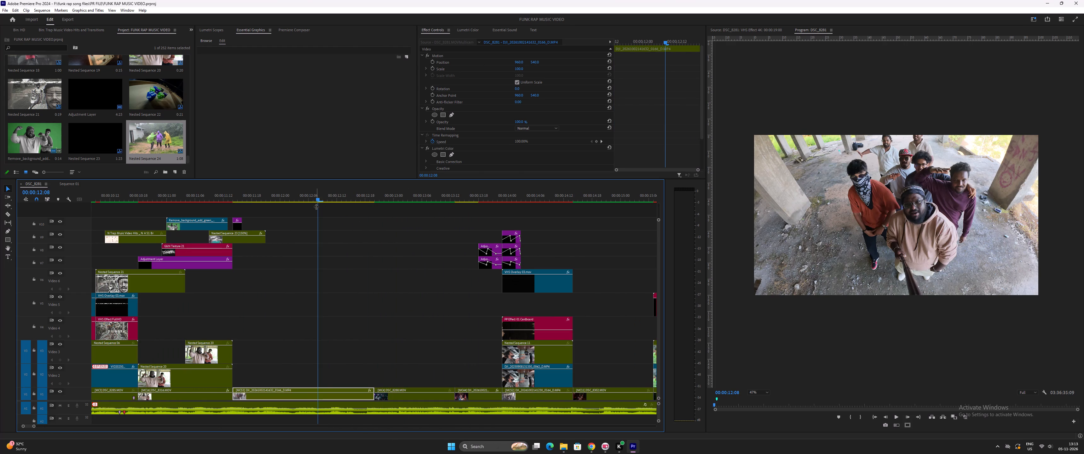
pyautogui.press('space')
pyautogui.press('space')
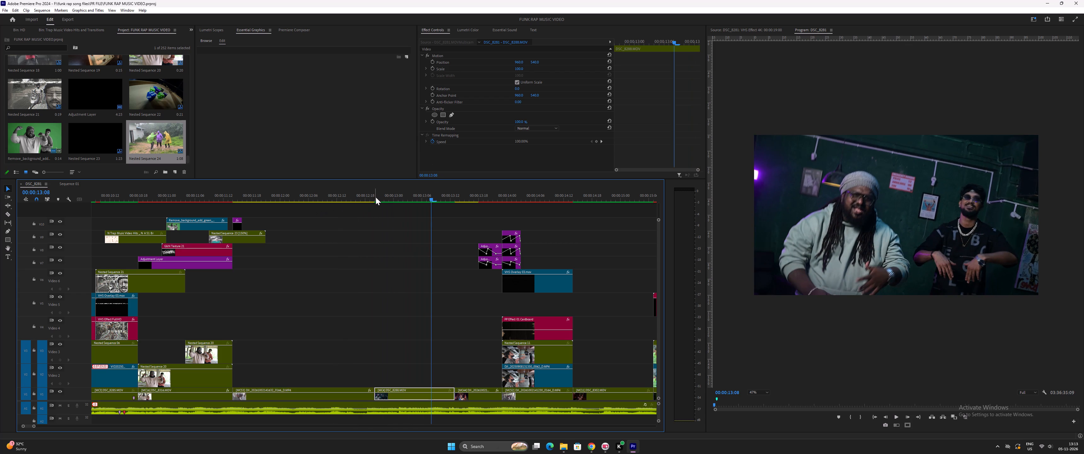
pyautogui.moveTo(378, 197); pyautogui.dragTo(373, 197)
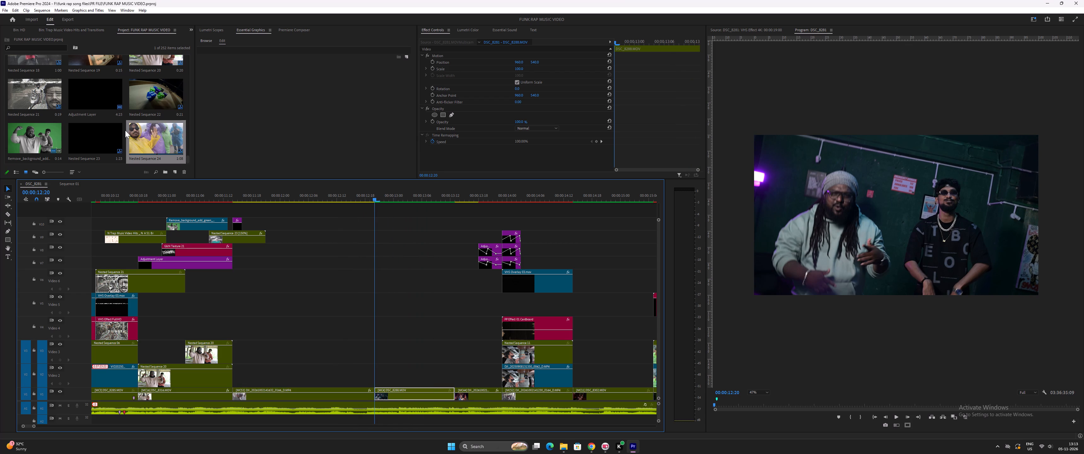
# Look through Sequence 01 of the EFFECTS project, previewing the adjustment-layer transitions on the breakdancer clips.
pyautogui.click(67, 184)
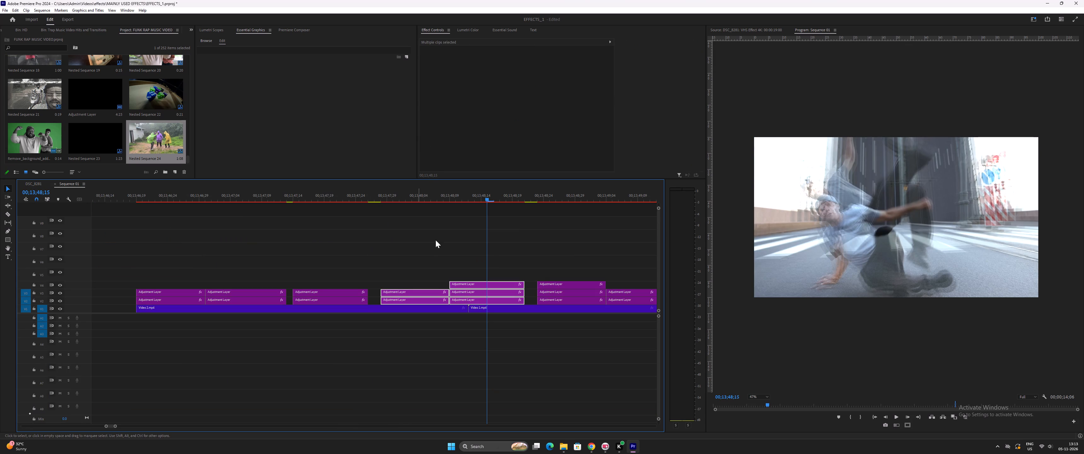
pyautogui.press('-')
pyautogui.press('-')
pyautogui.press('-')
pyautogui.press('-')
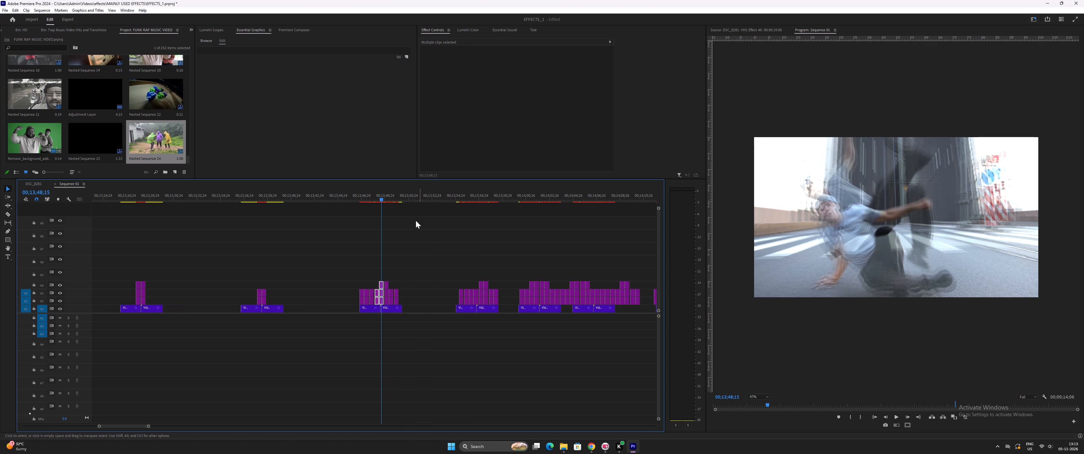
pyautogui.press('-')
pyautogui.moveTo(417, 196); pyautogui.dragTo(423, 198)
pyautogui.press('space')
pyautogui.press('=')
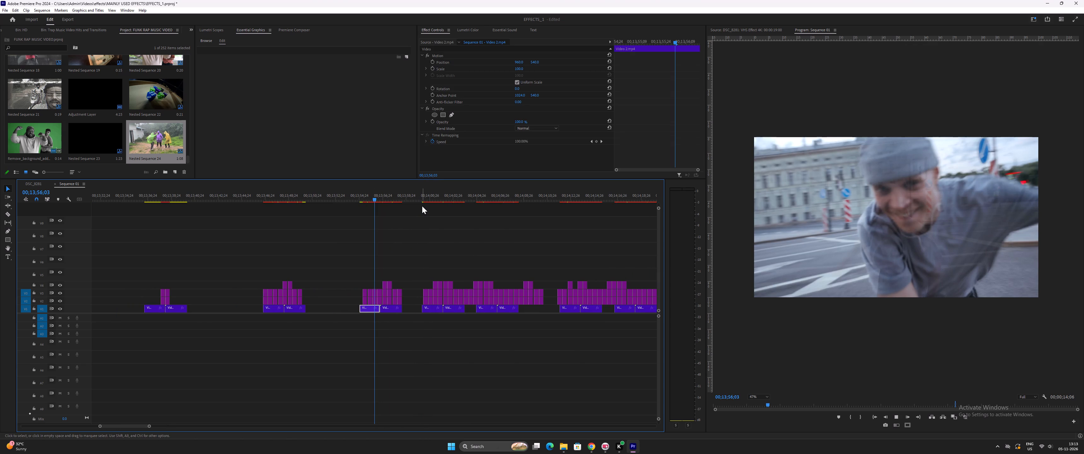
pyautogui.press('space')
pyautogui.press('-')
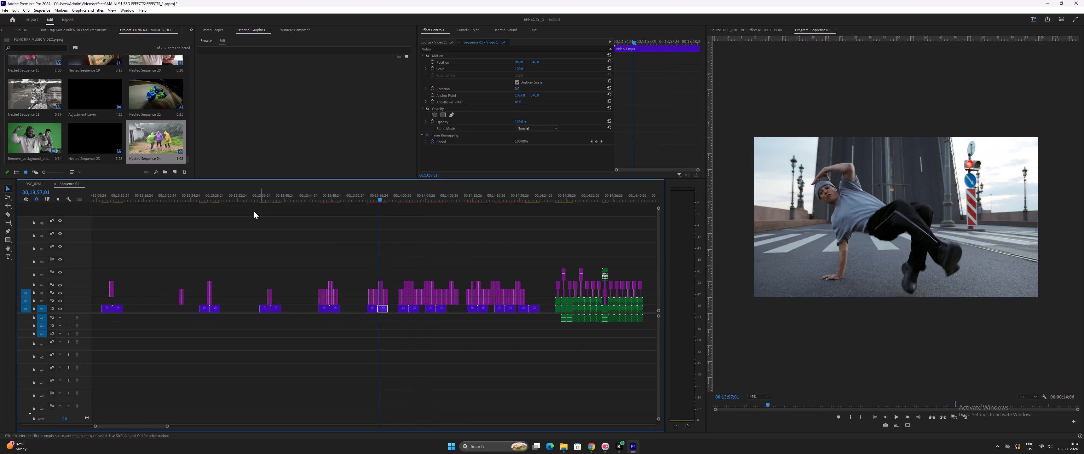
pyautogui.click(264, 197)
pyautogui.press('space')
pyautogui.press('=')
pyautogui.press('=')
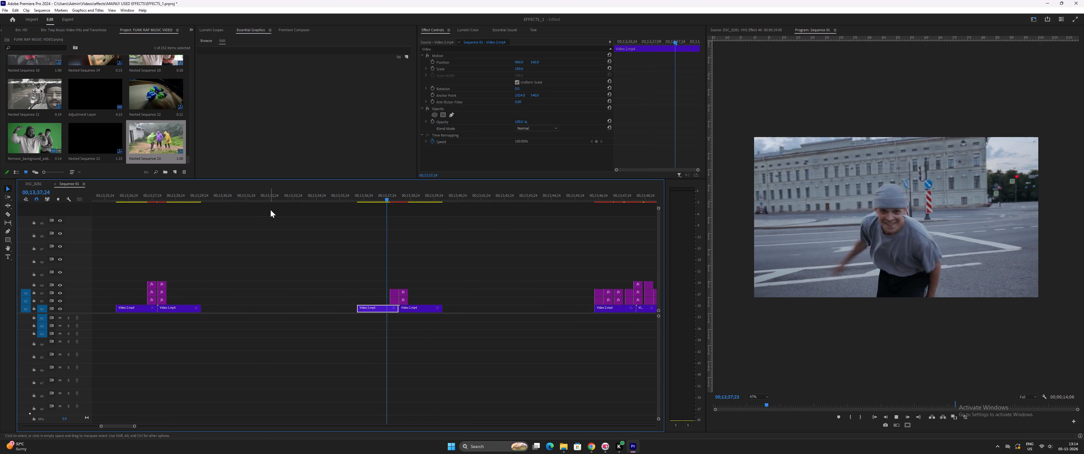
pyautogui.press('space')
pyautogui.press('-')
pyautogui.press('-')
pyautogui.press('-')
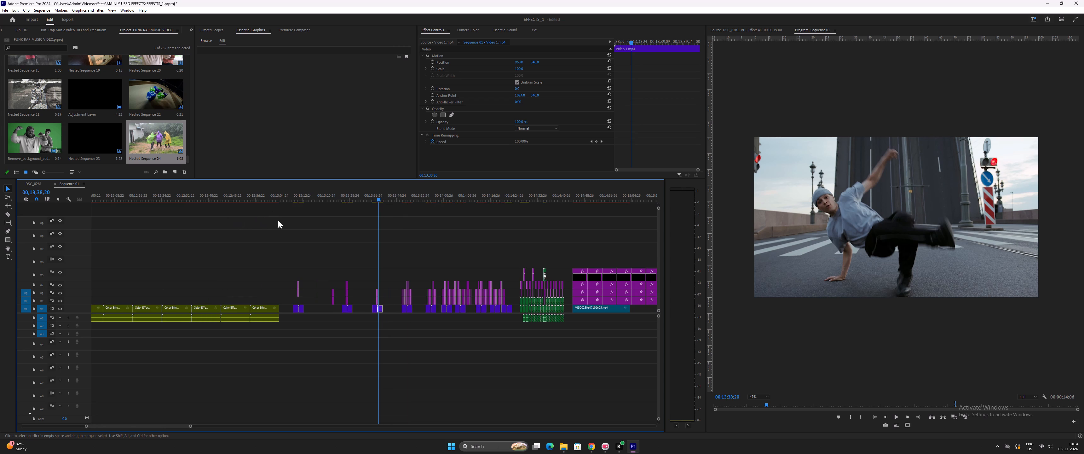
pyautogui.press('-')
# Preview the adjustment-layer transitions on the green transition media clips in Sequence 01, around 00;14;27 to 00;14;36.
pyautogui.click(444, 197)
pyautogui.press('=')
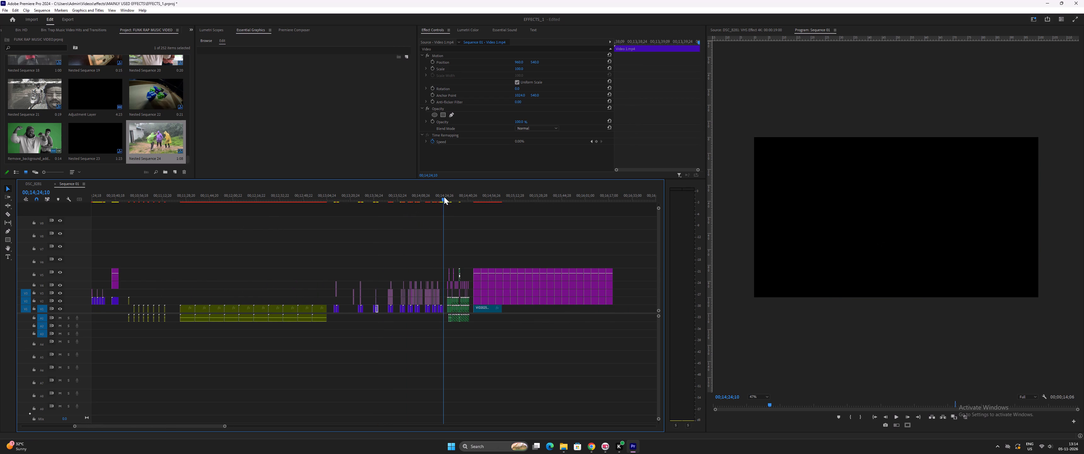
pyautogui.press('=')
pyautogui.press('=')
pyautogui.click(402, 199)
pyautogui.press('space')
pyautogui.write('=')
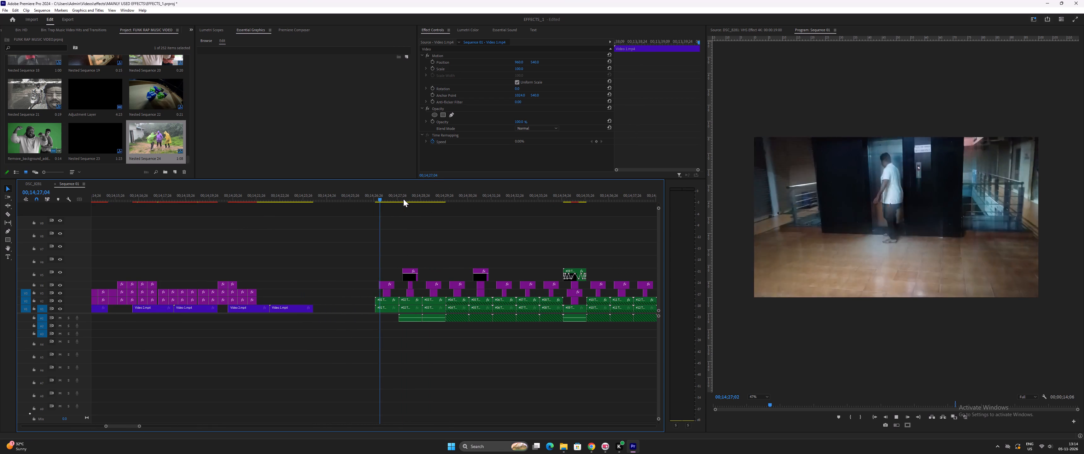
pyautogui.press('-')
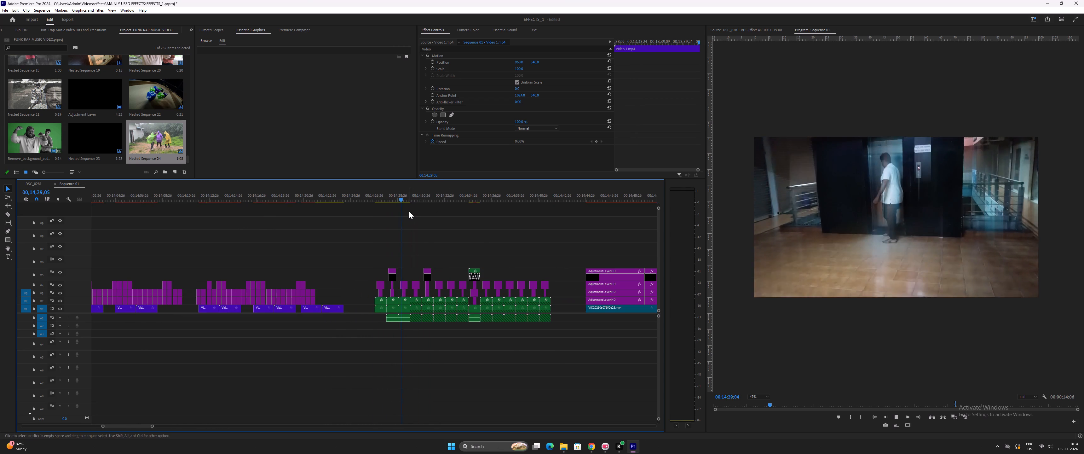
pyautogui.click(462, 197)
pyautogui.press('space')
pyautogui.press('=')
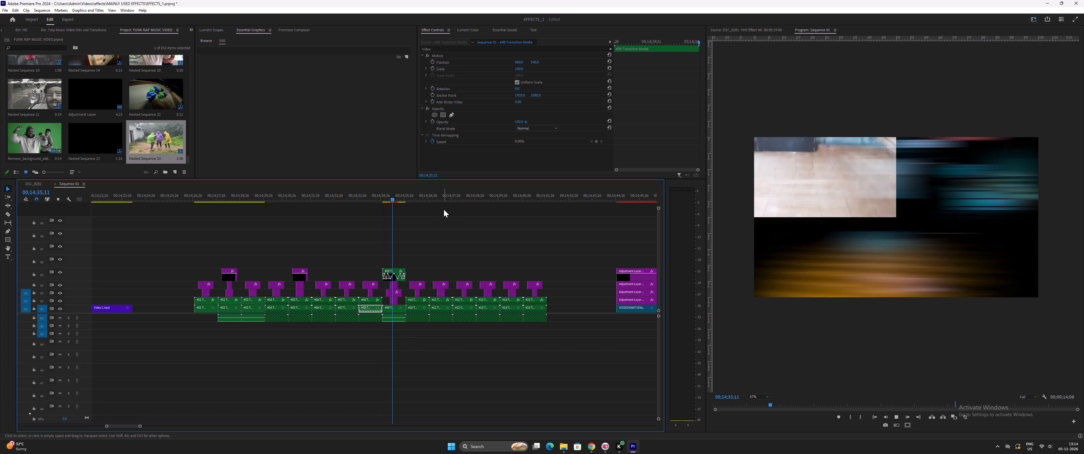
pyautogui.press('space')
pyautogui.press('-')
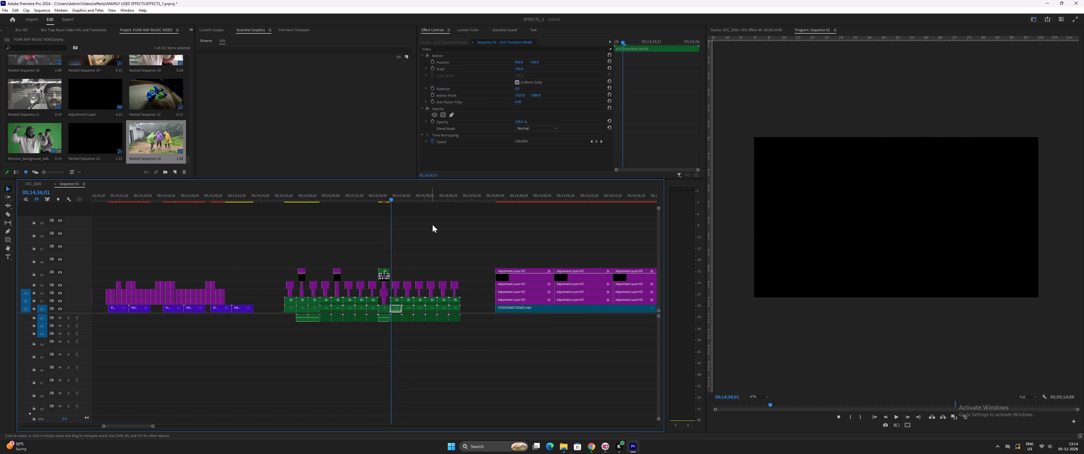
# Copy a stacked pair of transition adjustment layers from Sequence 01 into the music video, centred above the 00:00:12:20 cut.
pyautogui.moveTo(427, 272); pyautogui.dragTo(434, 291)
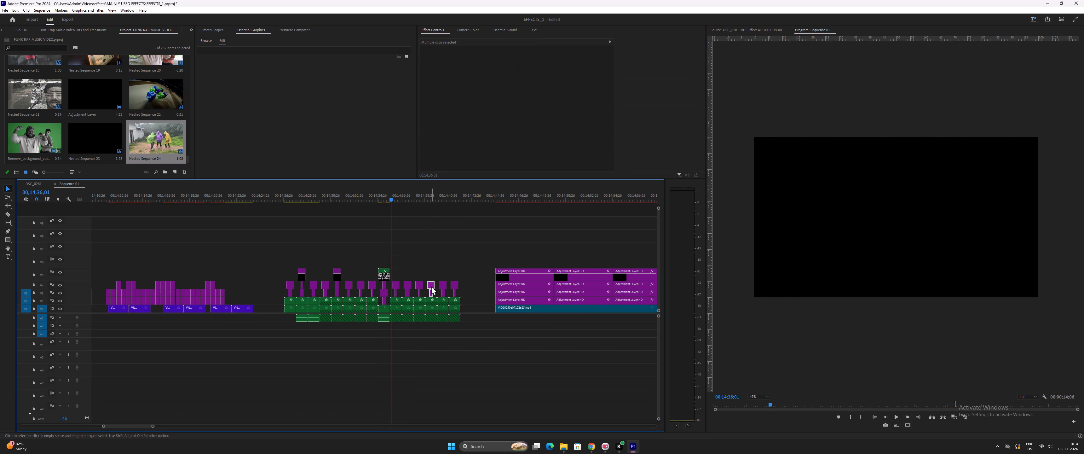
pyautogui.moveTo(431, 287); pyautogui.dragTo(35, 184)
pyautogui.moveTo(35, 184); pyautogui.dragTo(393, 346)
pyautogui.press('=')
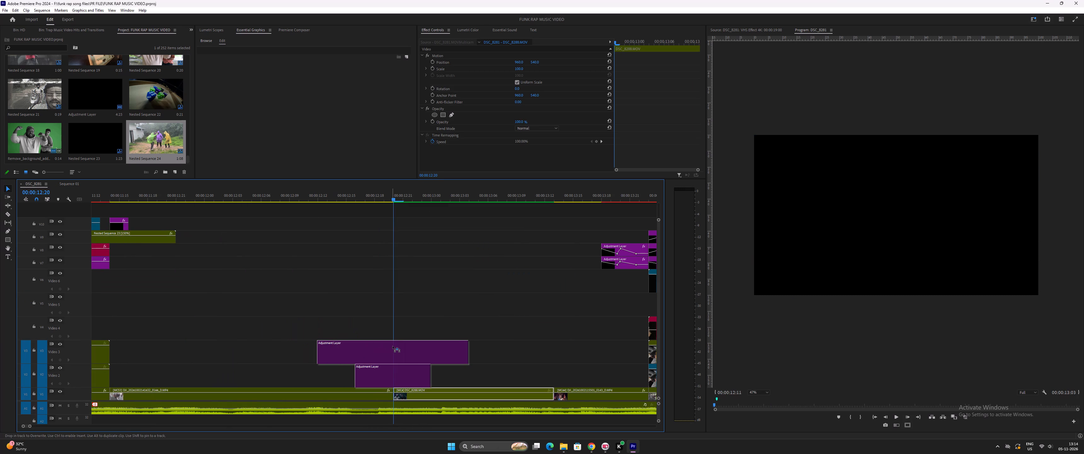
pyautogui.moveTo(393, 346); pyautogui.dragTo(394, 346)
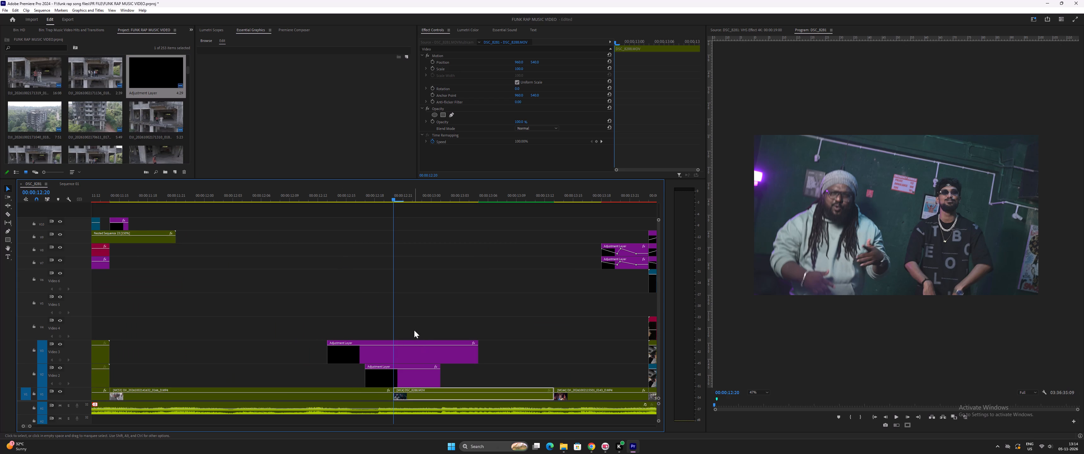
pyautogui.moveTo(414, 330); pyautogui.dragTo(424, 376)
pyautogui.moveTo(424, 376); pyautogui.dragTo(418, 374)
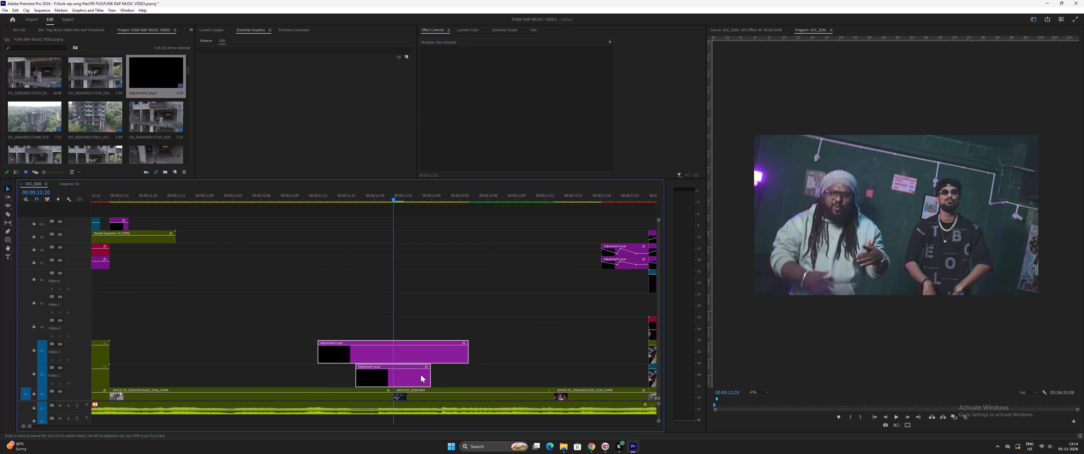
# Play back the group selfie to two-person cut with the adjustment-layer transition applied.
pyautogui.click(255, 196)
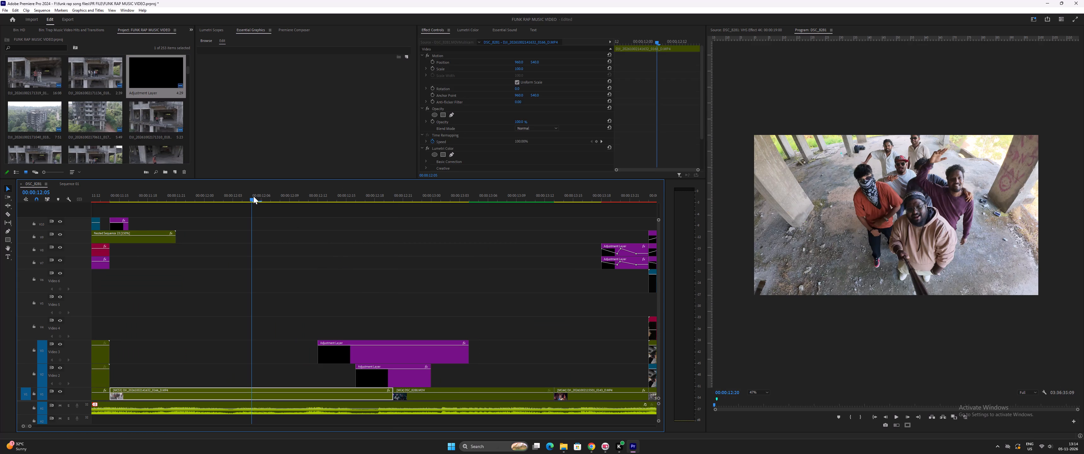
pyautogui.press('space')
pyautogui.press('space')
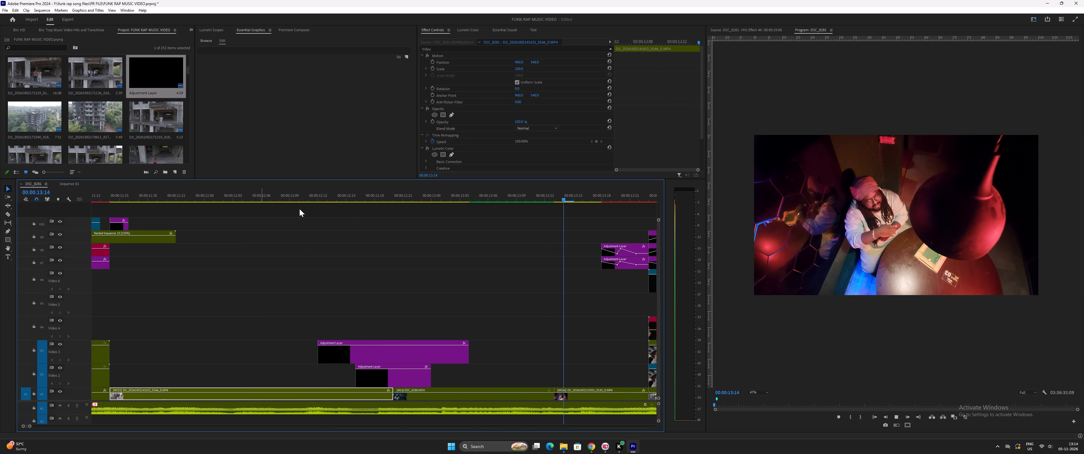
pyautogui.press('-')
pyautogui.click(321, 201)
pyautogui.press('space')
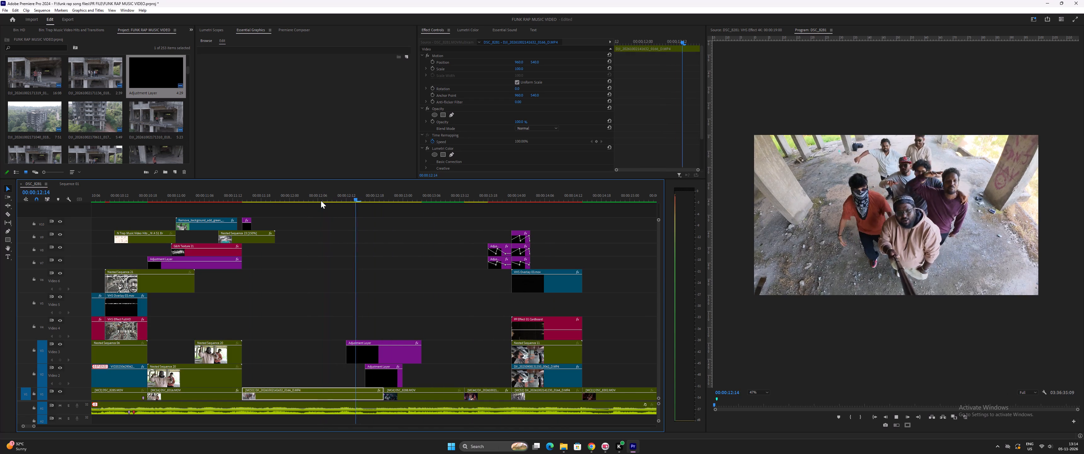
pyautogui.press('space')
pyautogui.press('-')
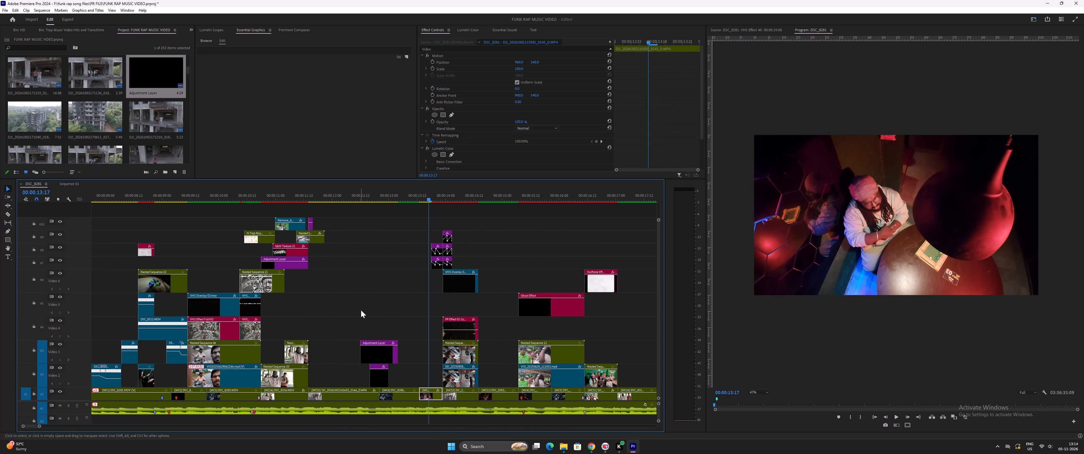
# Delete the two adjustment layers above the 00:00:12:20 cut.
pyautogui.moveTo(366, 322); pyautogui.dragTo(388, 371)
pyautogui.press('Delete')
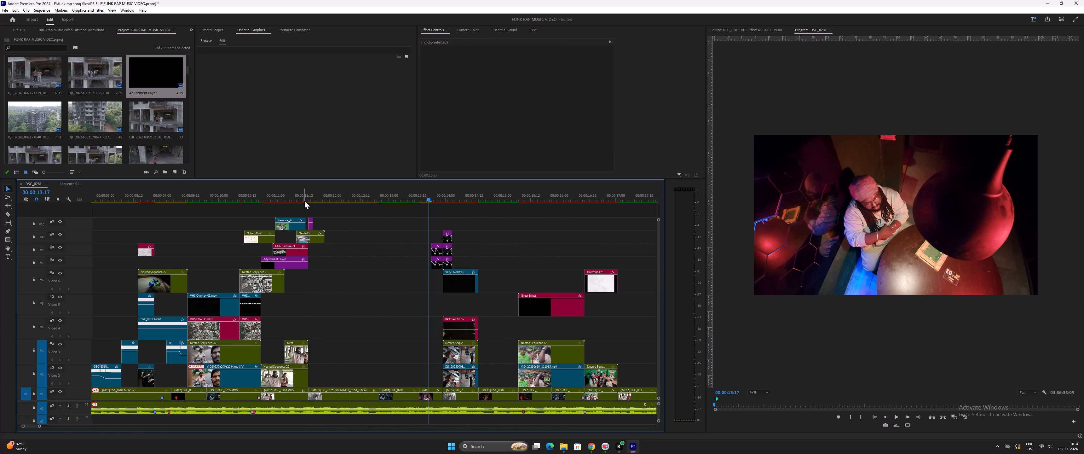
# Play back the edit from the halftone shots through the green graffiti collage to the group selfie shot at 00:00:12:00.
pyautogui.click(260, 192)
pyautogui.press('=')
pyautogui.press('space')
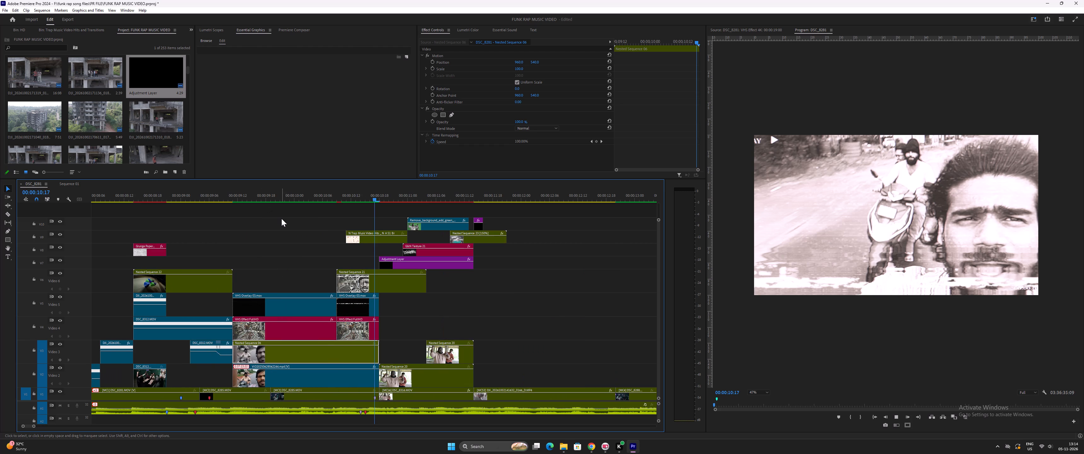
pyautogui.press('-')
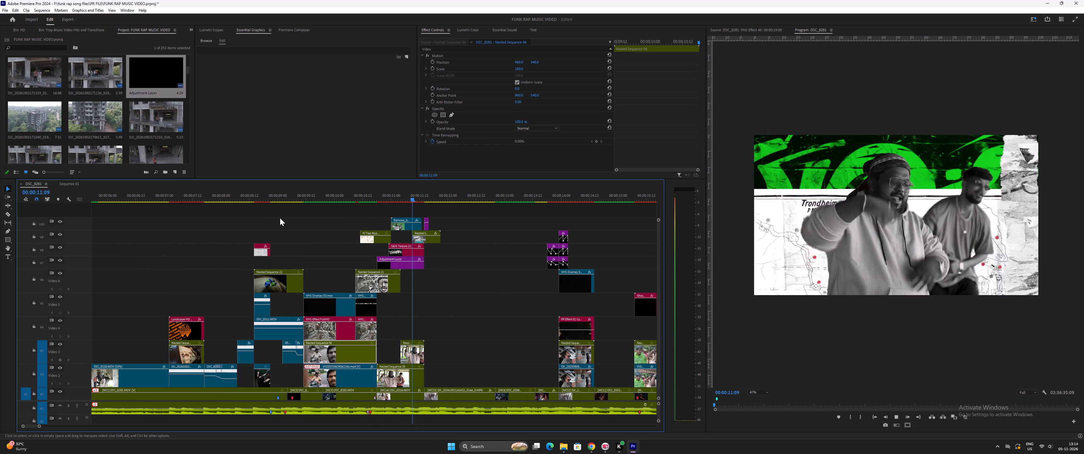
pyautogui.press('space')
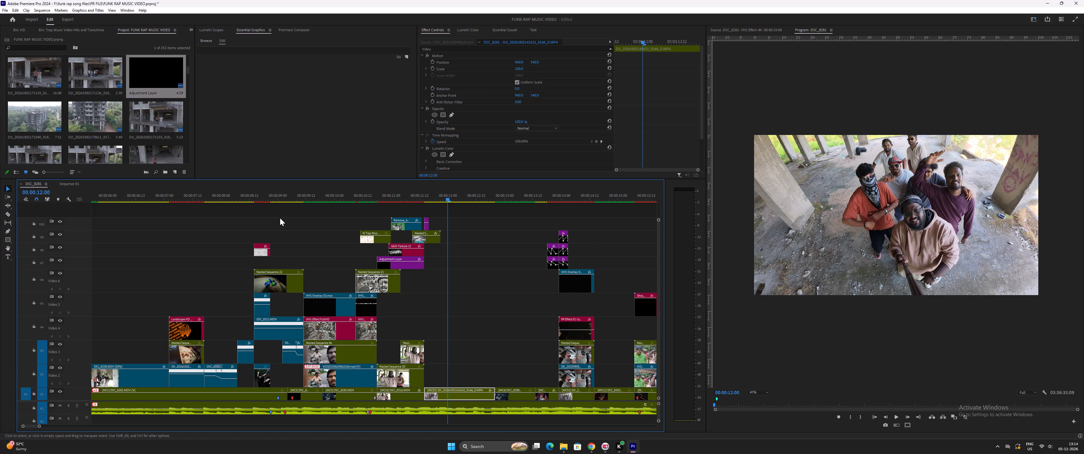
# Save the music video project.
pyautogui.hotkey('ctrl', 's')
# Play back the edit from the two-person shot at 00:00:13:10 through the green halftone group shot to the black-and-white shot at 00:00:18:20.
pyautogui.click(526, 195)
pyautogui.press('space')
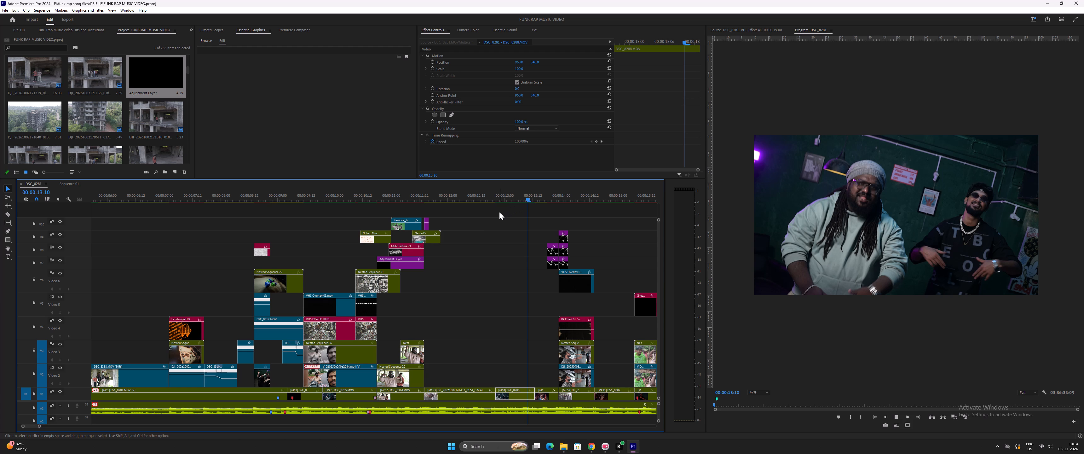
pyautogui.press('space')
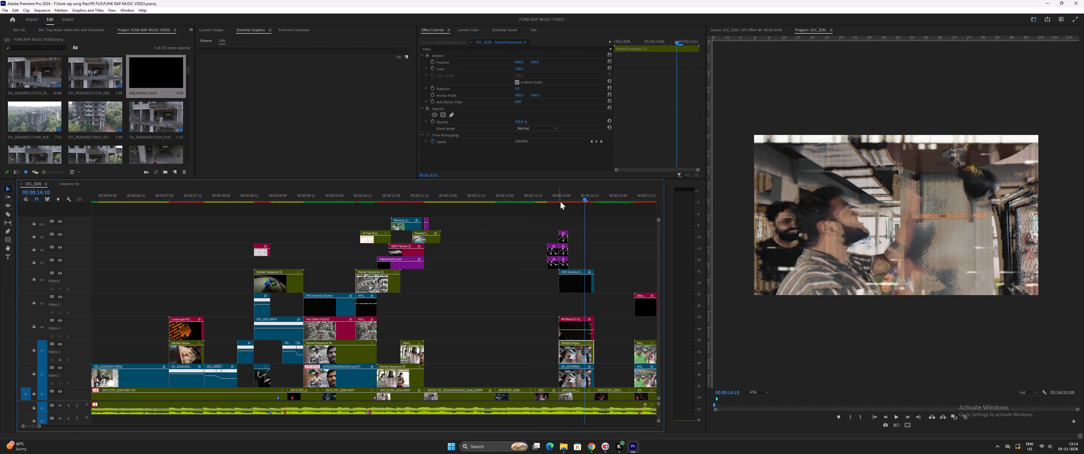
pyautogui.scroll(-18, 491, 246)
pyautogui.press('space')
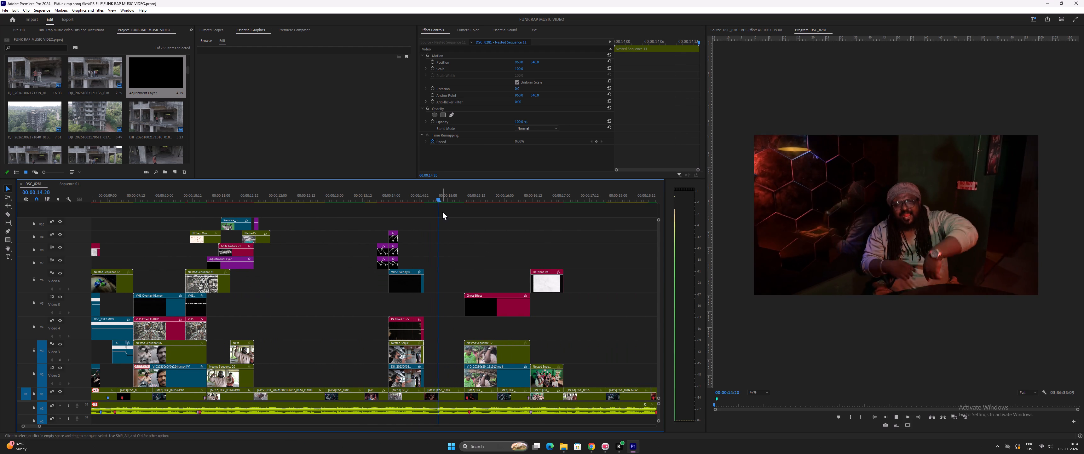
pyautogui.scroll(-4, 442, 212)
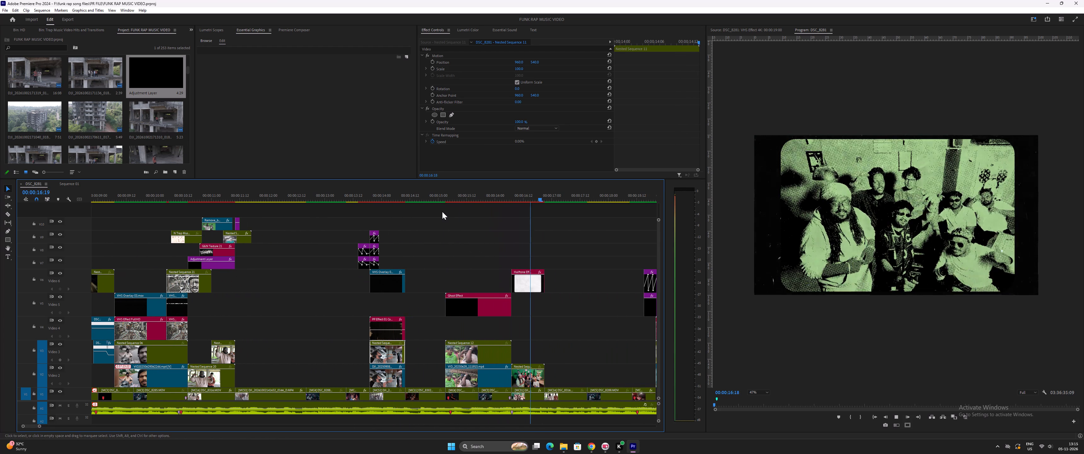
pyautogui.scroll(-11, 442, 212)
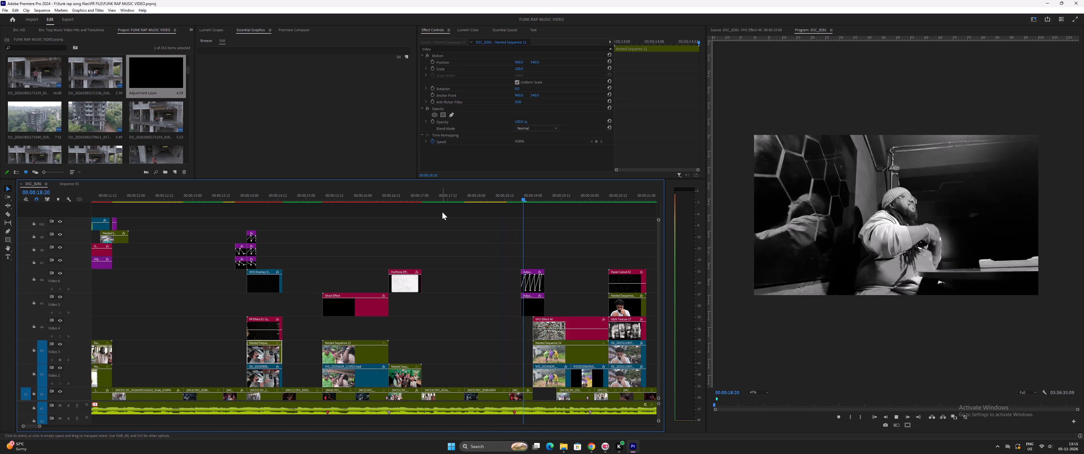
pyautogui.press('space')
# Replay the adjustment-layer transition from the two-person shot around 00:00:18:04 into the raincoat shots, continuing to the yellow graffiti shot.
pyautogui.click(487, 198)
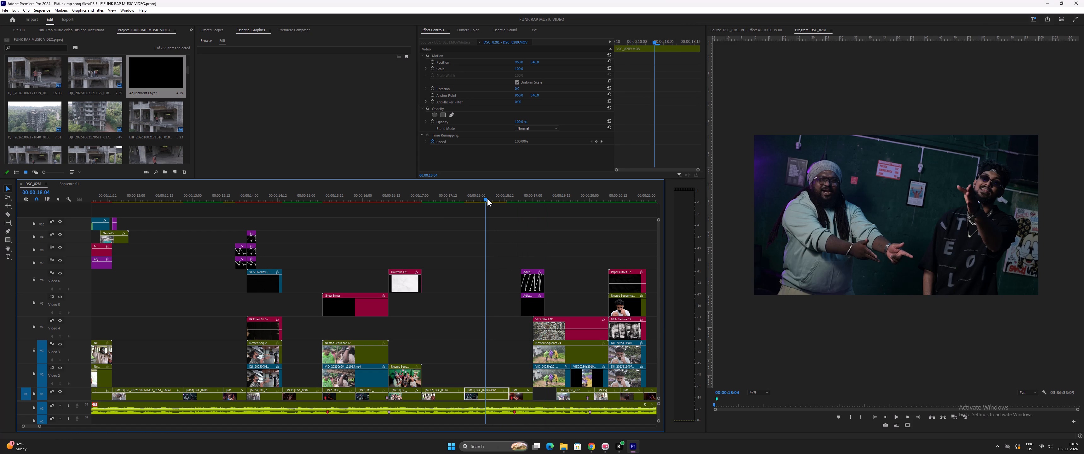
pyautogui.press('space')
pyautogui.press('space')
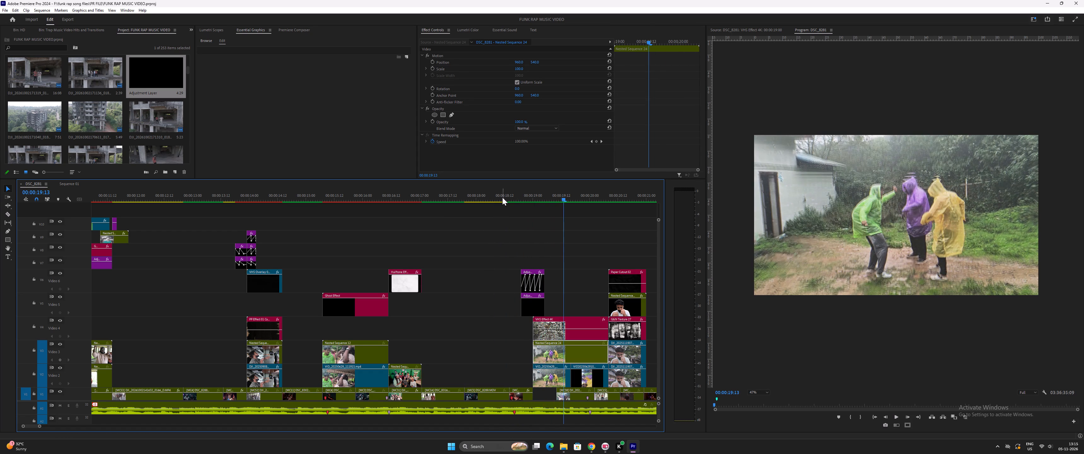
pyautogui.click(502, 197)
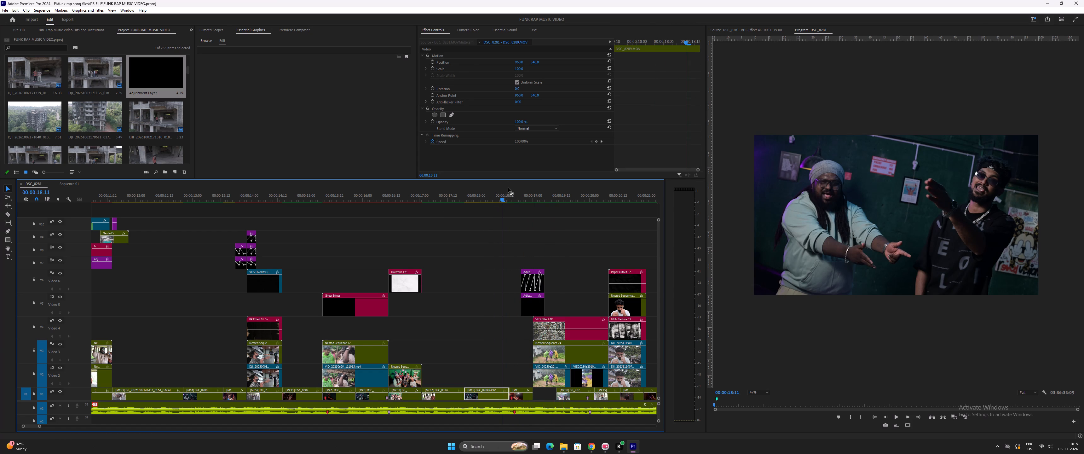
pyautogui.click(482, 194)
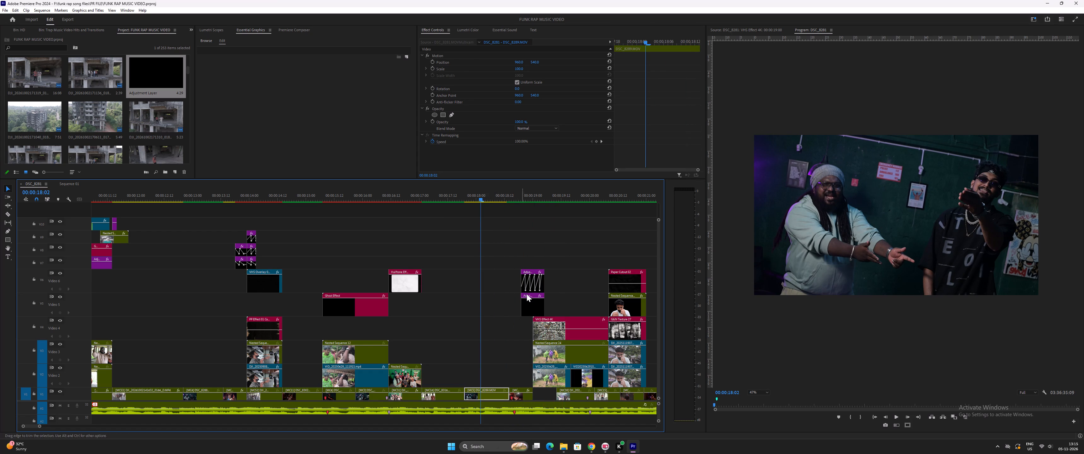
pyautogui.press('space')
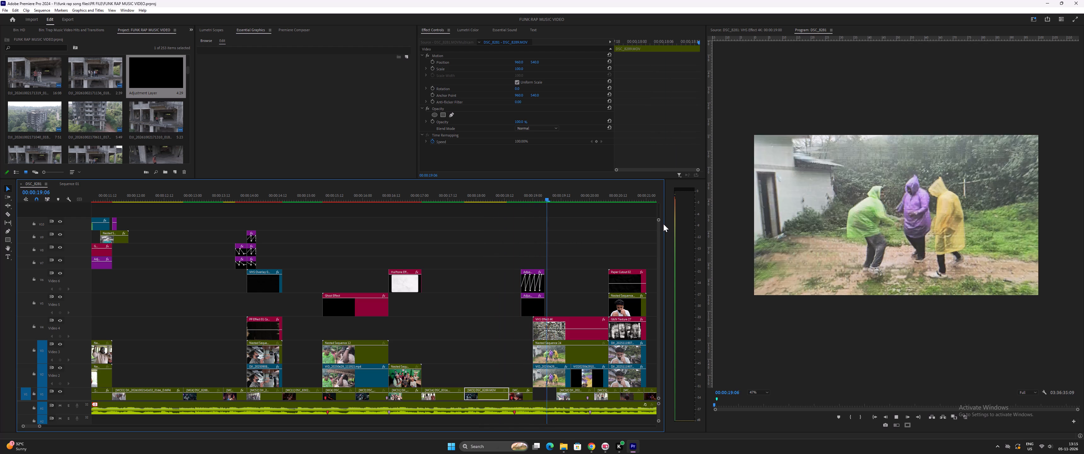
pyautogui.press('space')
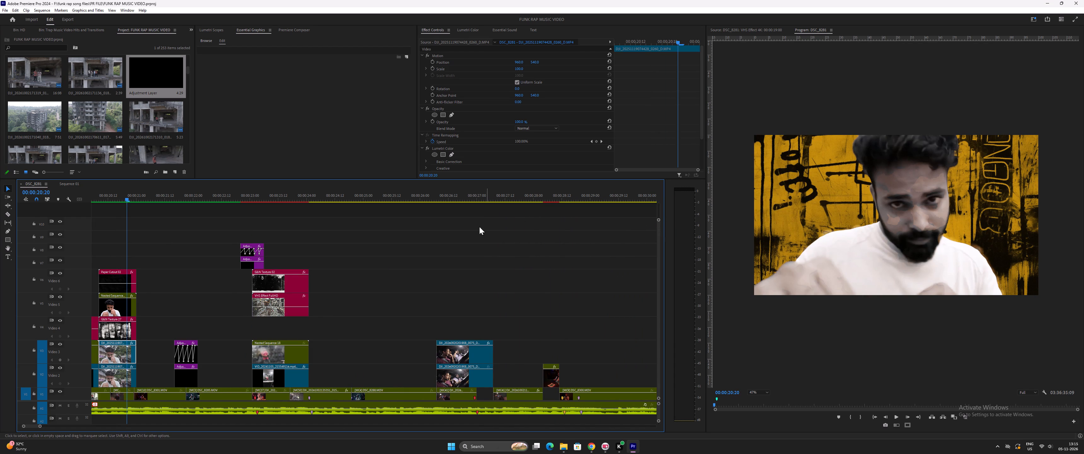
# Review the adjustment-layer transition between the black-and-white shot and the raincoat shots once more, playing through to 00:00:19:17.
pyautogui.press('-')
pyautogui.press('-')
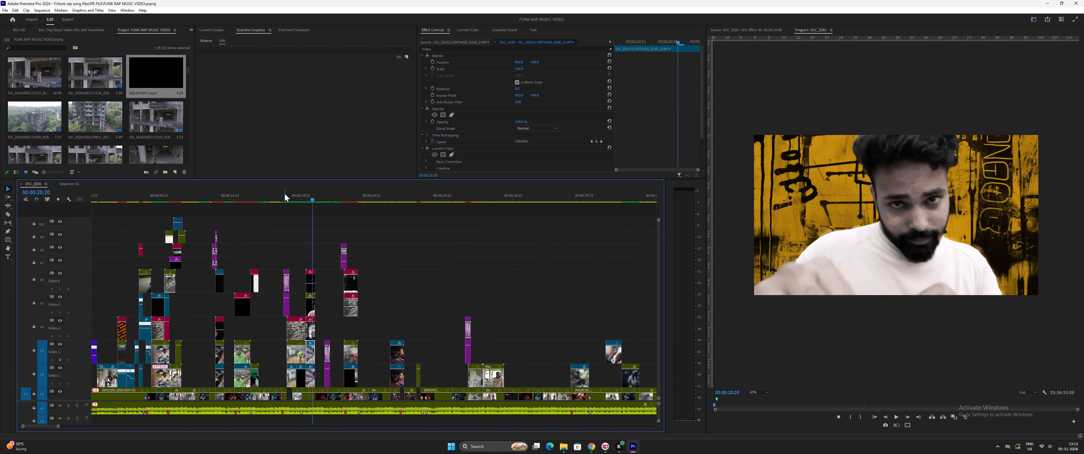
pyautogui.click(285, 194)
pyautogui.write('==')
pyautogui.press('=')
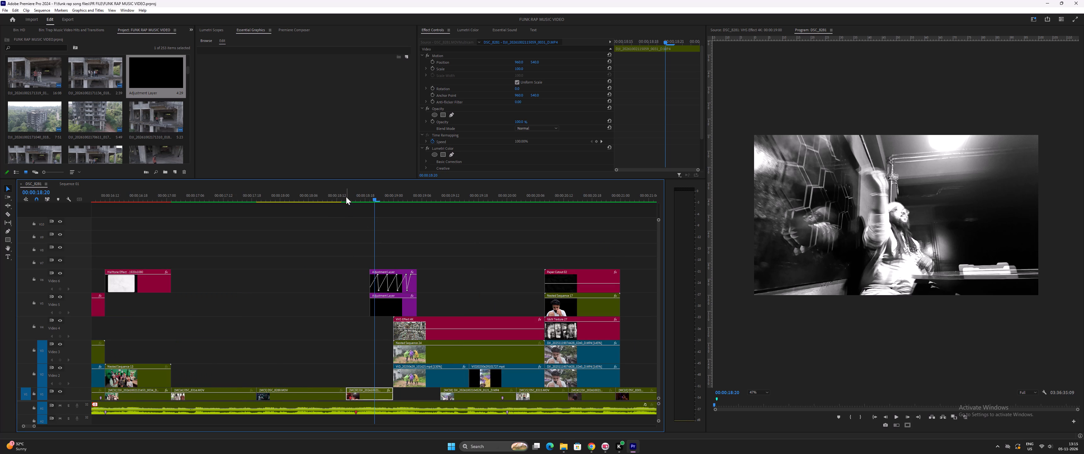
pyautogui.moveTo(346, 197); pyautogui.dragTo(374, 206)
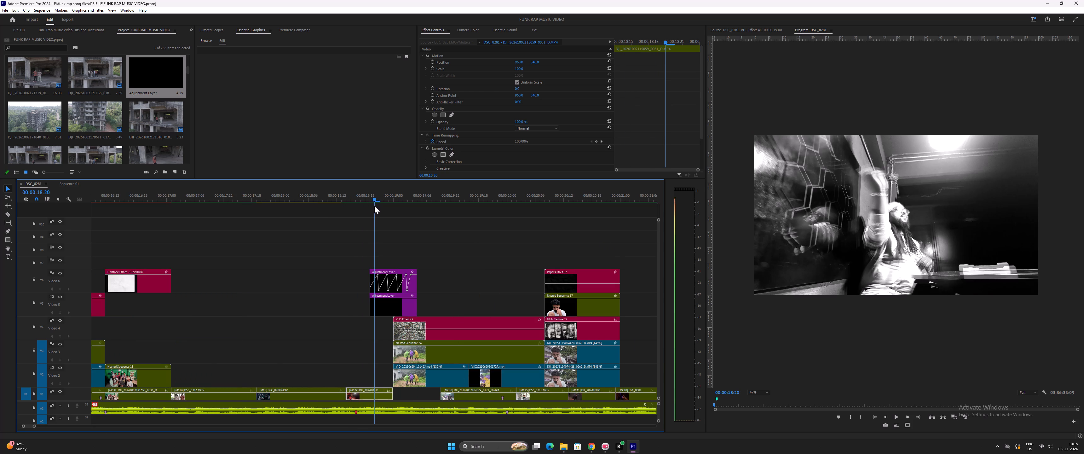
pyautogui.moveTo(374, 206); pyautogui.dragTo(352, 206)
pyautogui.press('space')
pyautogui.press('space')
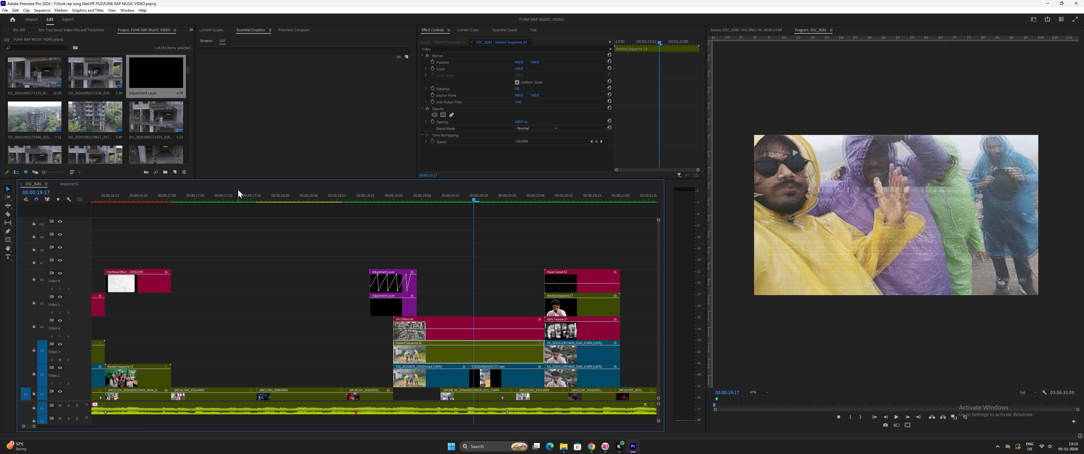
# Play back the edit from the red-lit seated shot at 00:00:14:21 through the raincoat shots to the red-shirt shot at 00:00:23:17.
pyautogui.write('--')
pyautogui.click(262, 194)
pyautogui.press('=')
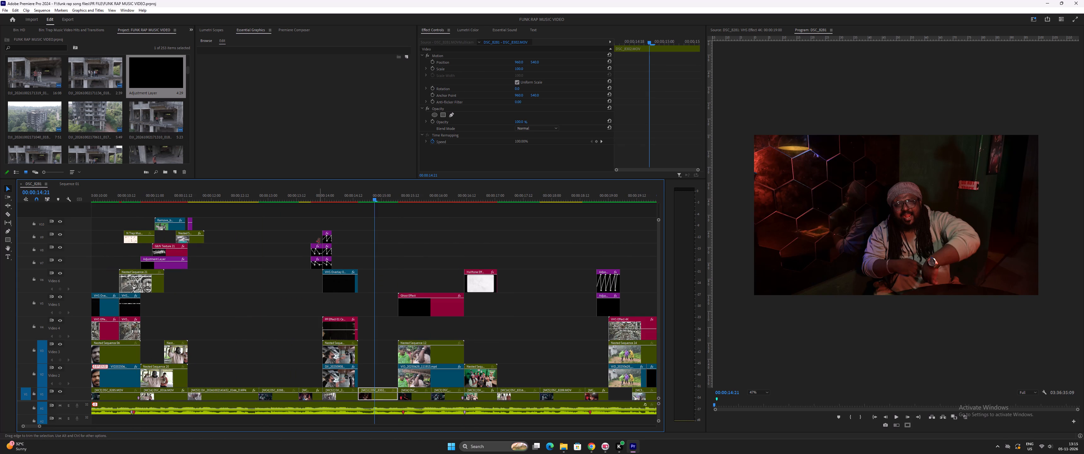
pyautogui.press('space')
pyautogui.write('-')
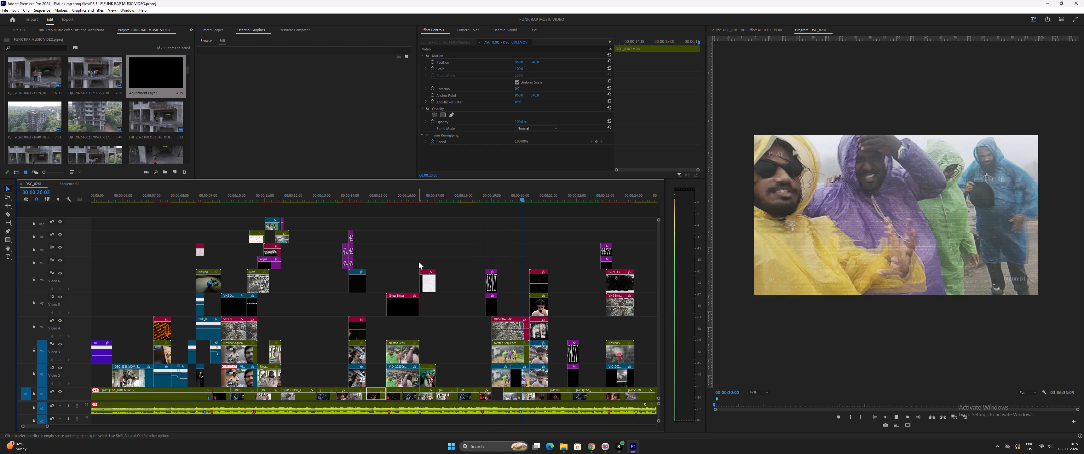
pyautogui.press('space')
pyautogui.press('space')
pyautogui.press('space')
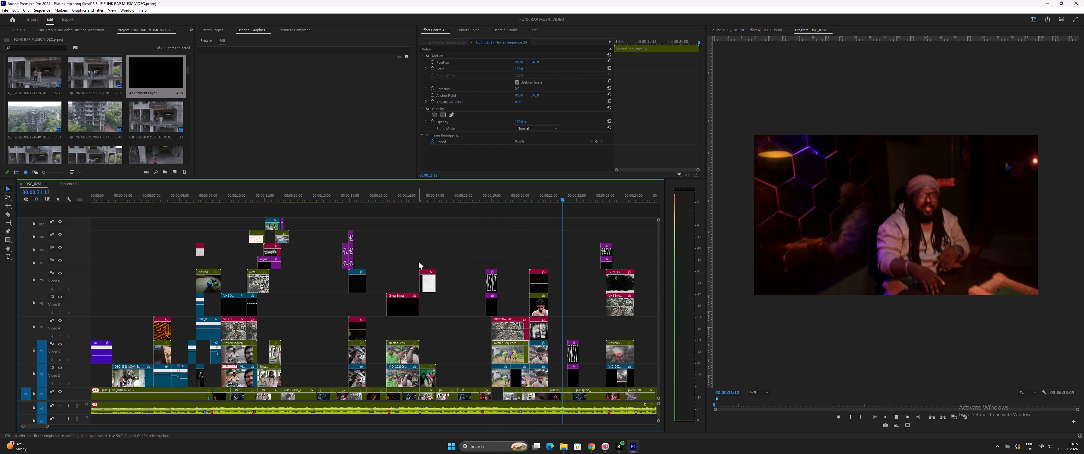
pyautogui.press('space')
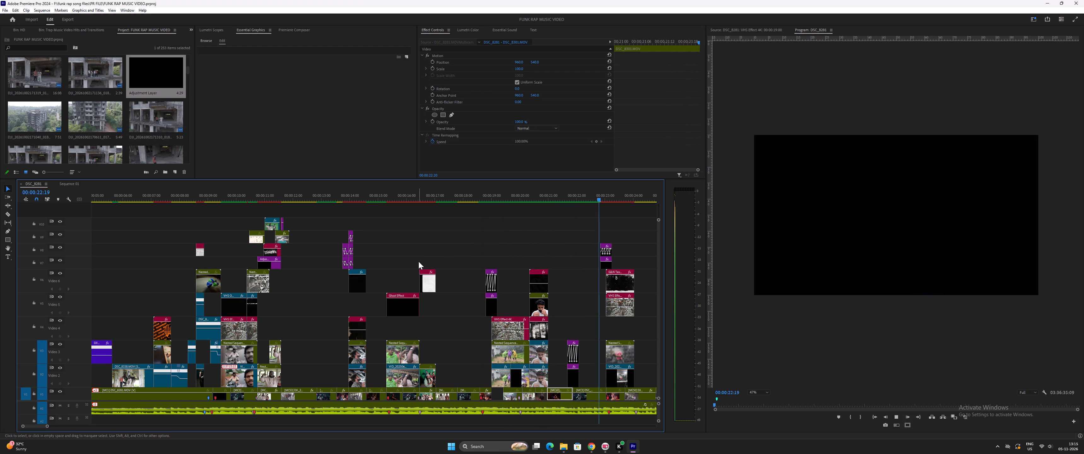
pyautogui.press('space')
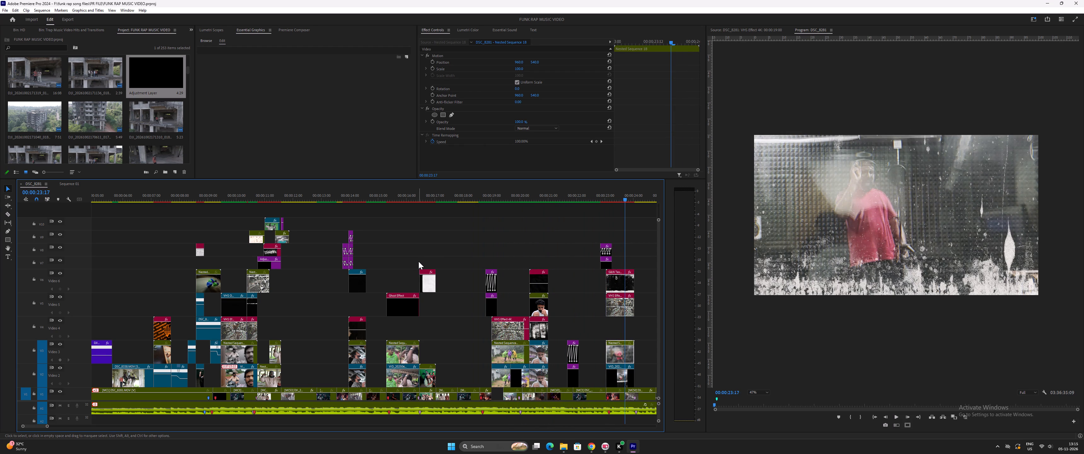
# Save the project after the playback review.
pyautogui.hotkey('ctrl', 's')
# Play back the edit from the group selfie at 00:00:11:23 to the red-lit seated shot at 00:00:14:15.
pyautogui.click(292, 196)
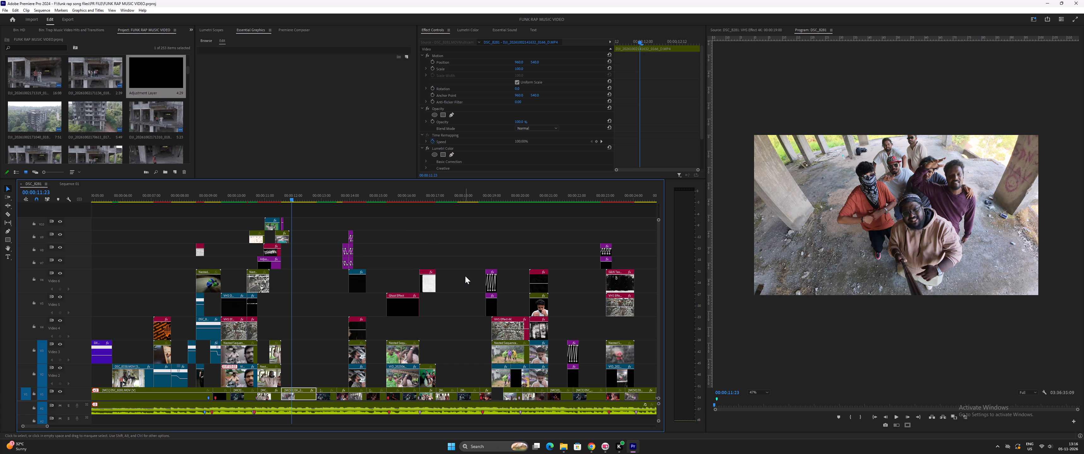
pyautogui.press('space')
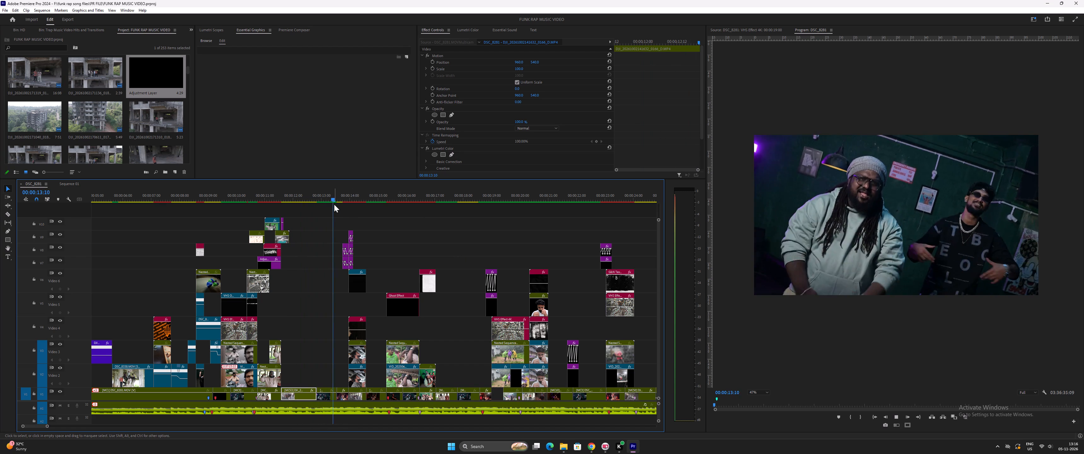
pyautogui.press('space')
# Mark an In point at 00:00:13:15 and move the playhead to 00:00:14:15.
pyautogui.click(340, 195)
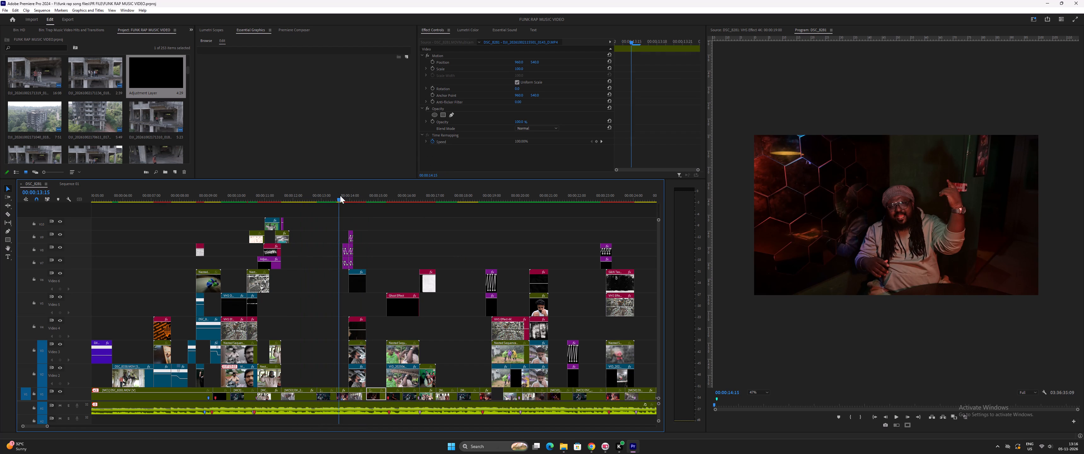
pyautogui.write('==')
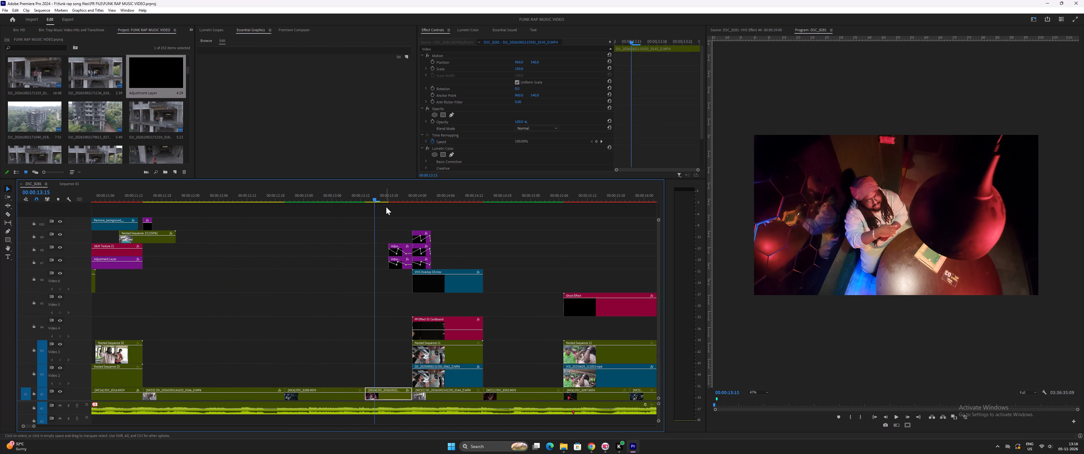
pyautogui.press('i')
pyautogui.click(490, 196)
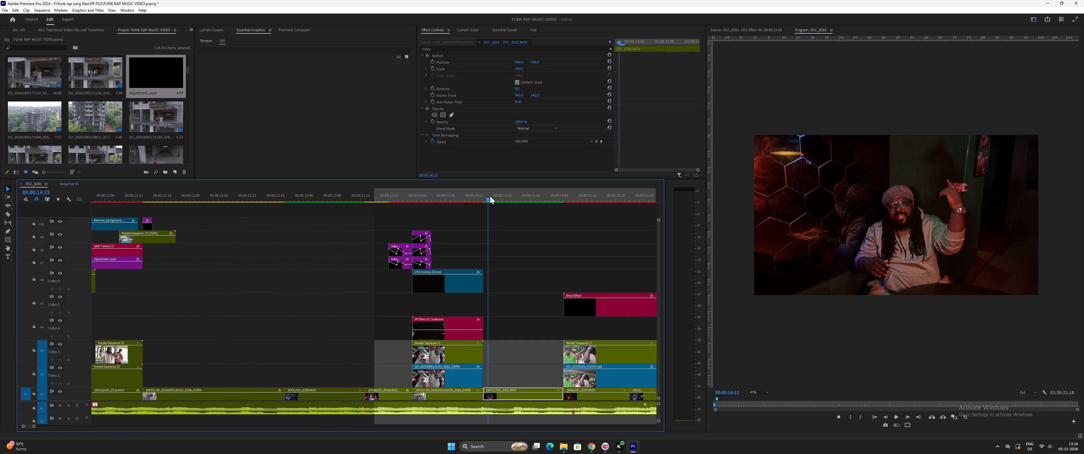
# Save the project with the playhead at 00:00:14:15.
pyautogui.hotkey('ctrl', 's')
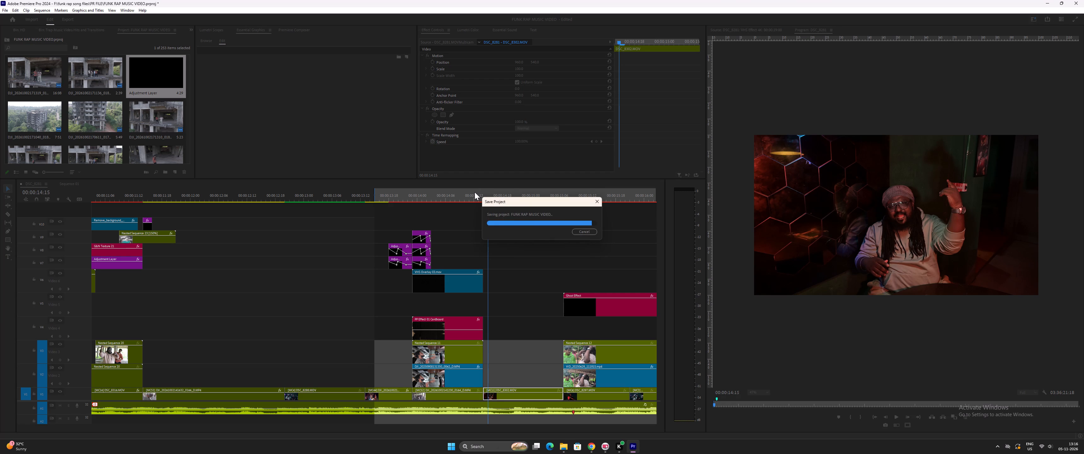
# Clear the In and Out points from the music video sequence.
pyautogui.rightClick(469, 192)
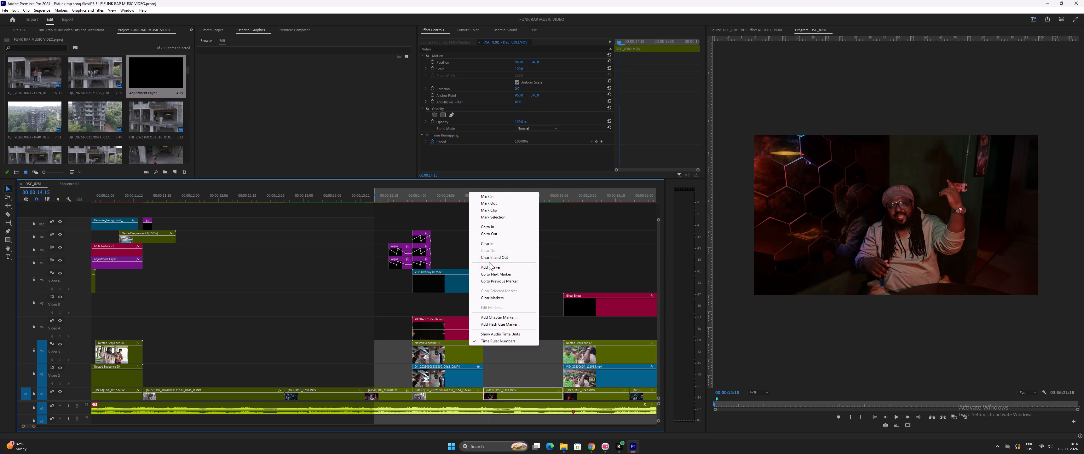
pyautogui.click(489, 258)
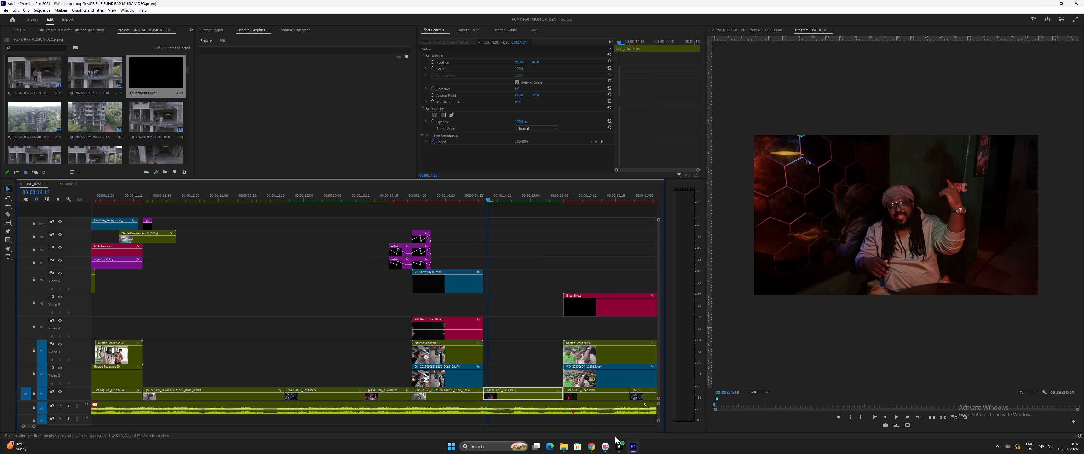